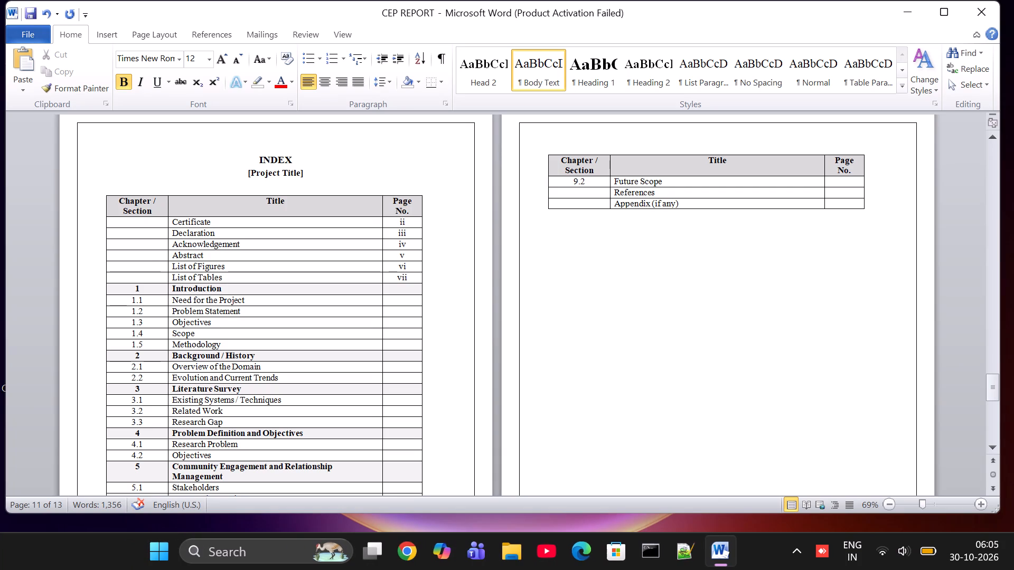
Look through the index, list of figures and list of tables pages at the end of the report.
scroll(458, 371, "down", 3)
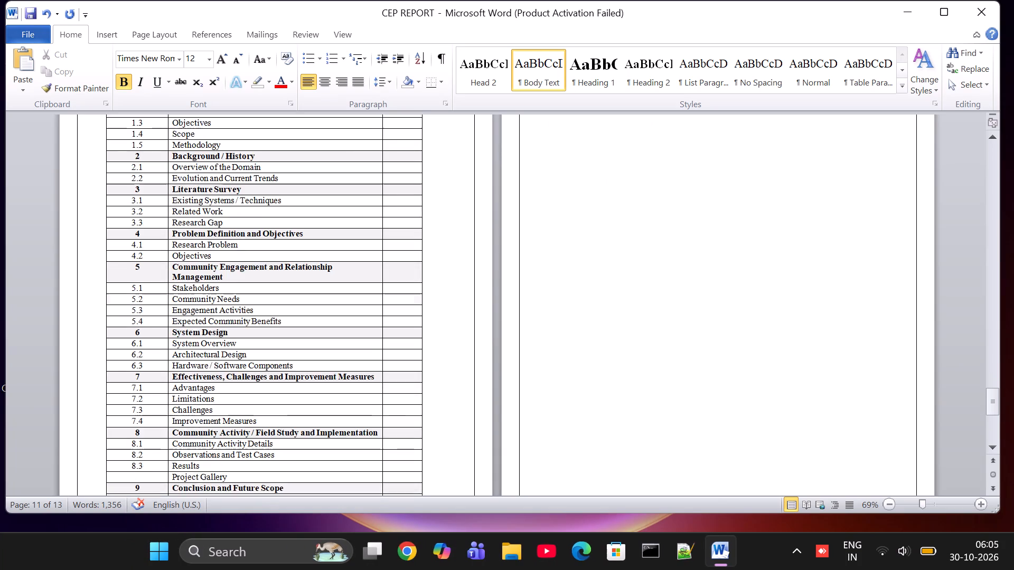
scroll(458, 371, "down", 2)
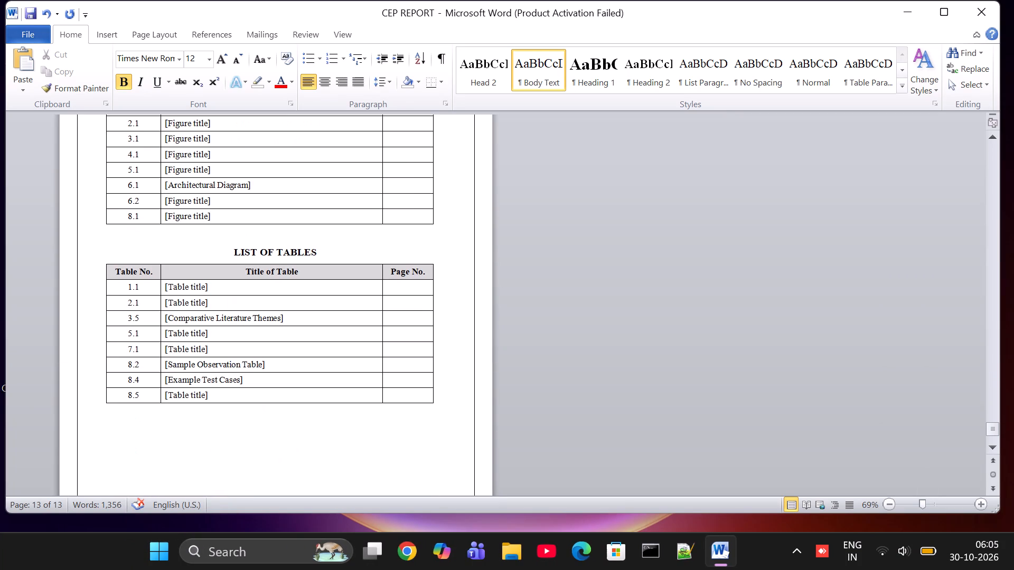
scroll(458, 371, "up", 3)
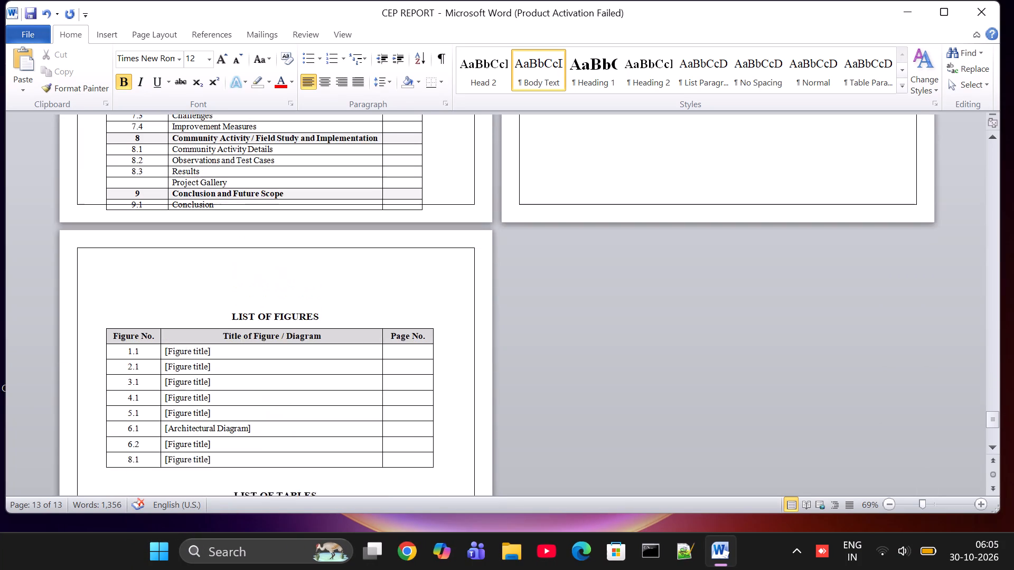
scroll(458, 371, "up", 4)
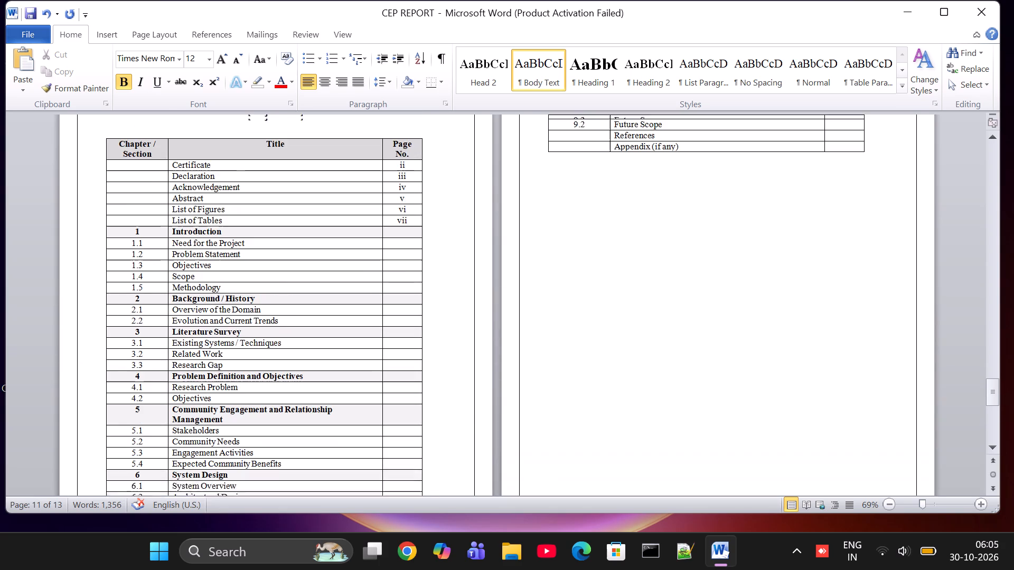
scroll(458, 371, "up", 1)
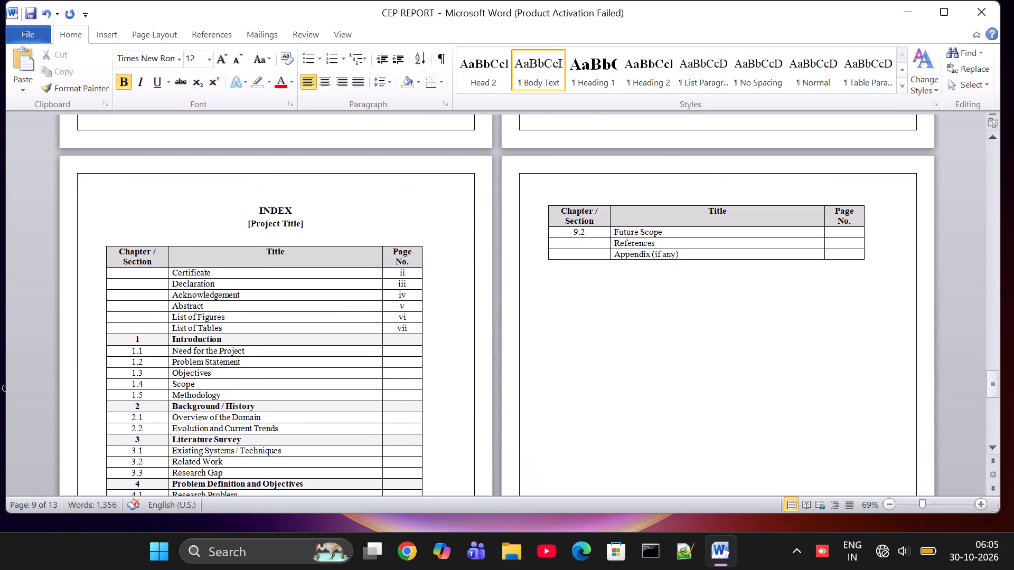
scroll(458, 371, "down", 1)
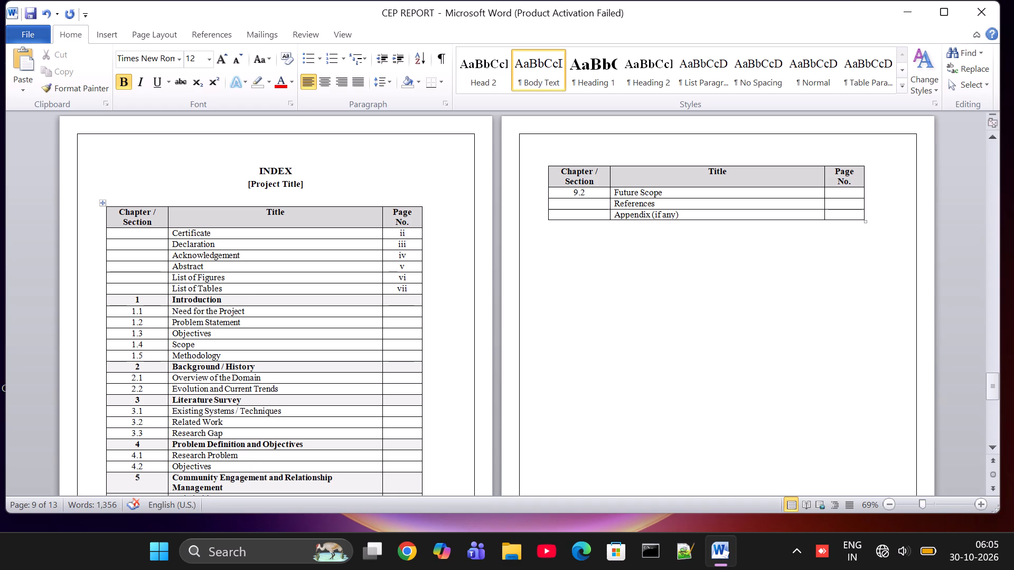
scroll(295, 278, "down", 1)
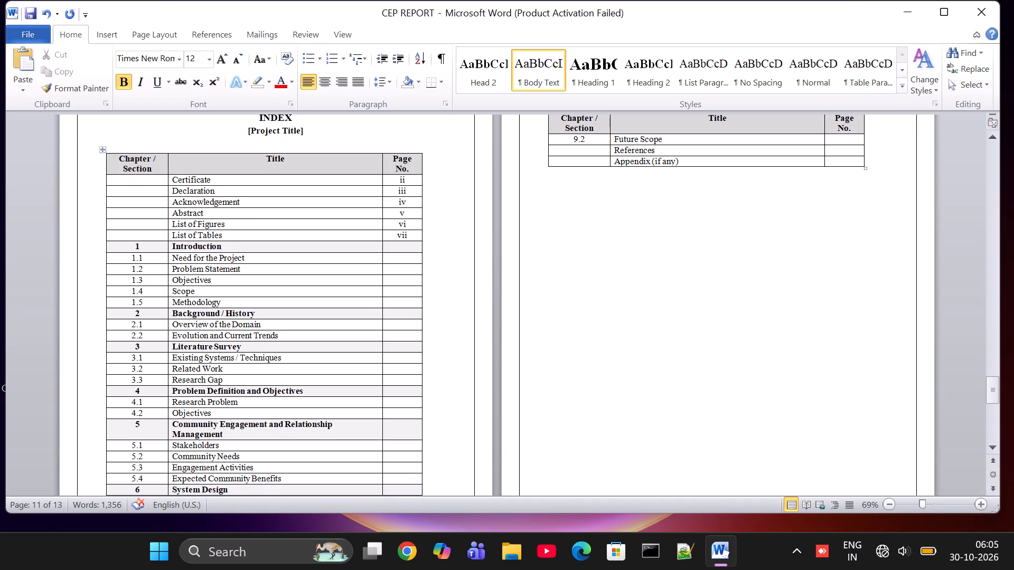
scroll(258, 179, "up", 2)
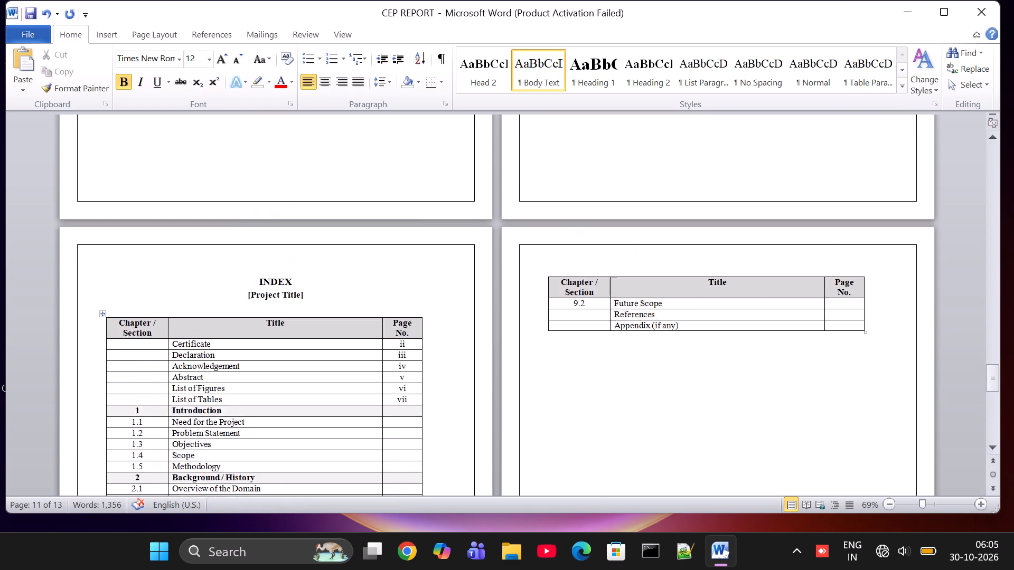
Set the Acknowledgement page's body paragraphs to font size 18.
scroll(258, 179, "up", 2)
scroll(258, 179, "down", 1)
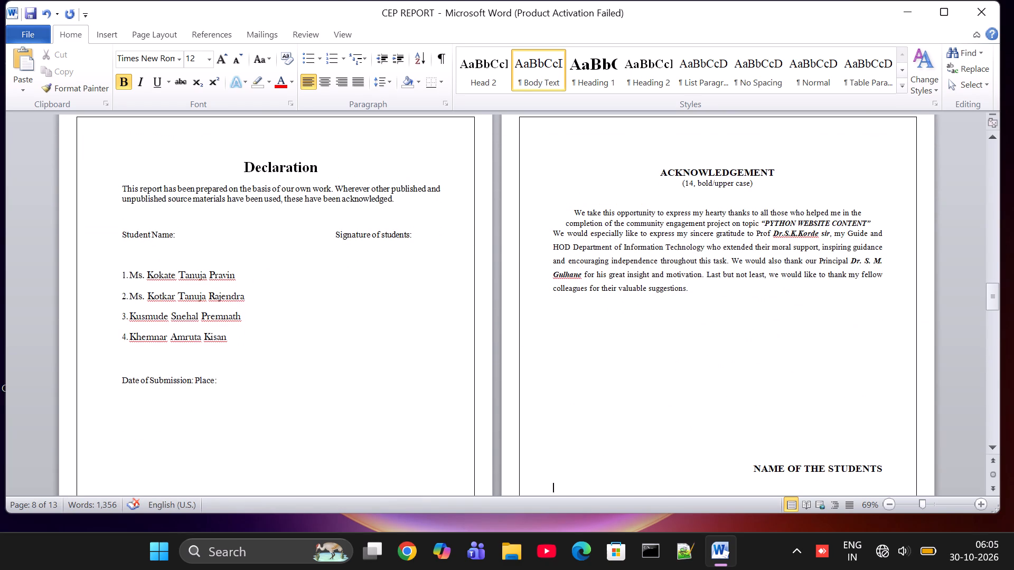
scroll(465, 296, "down", 1)
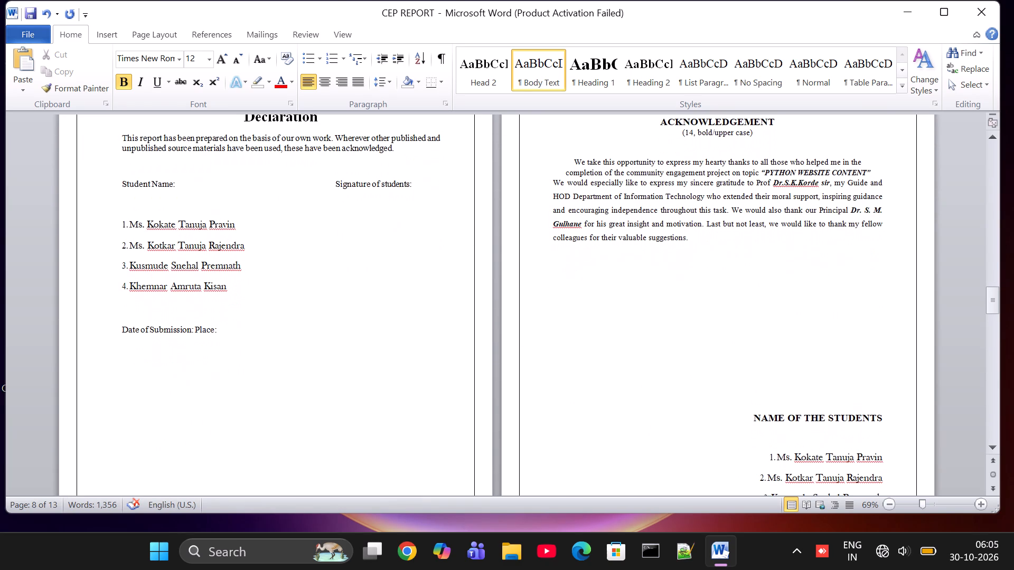
left_click(565, 163)
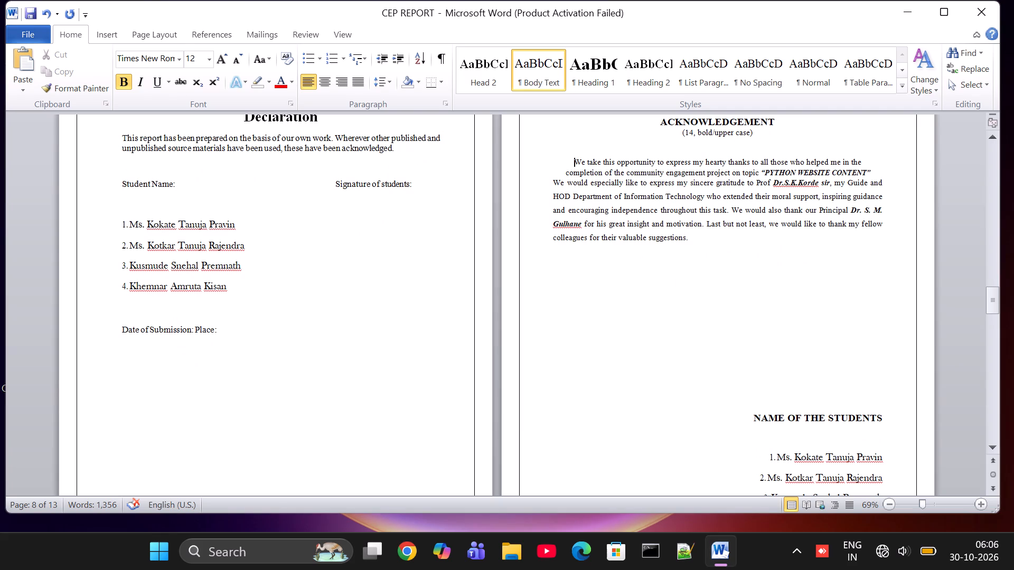
left_click_drag(565, 163, 720, 251)
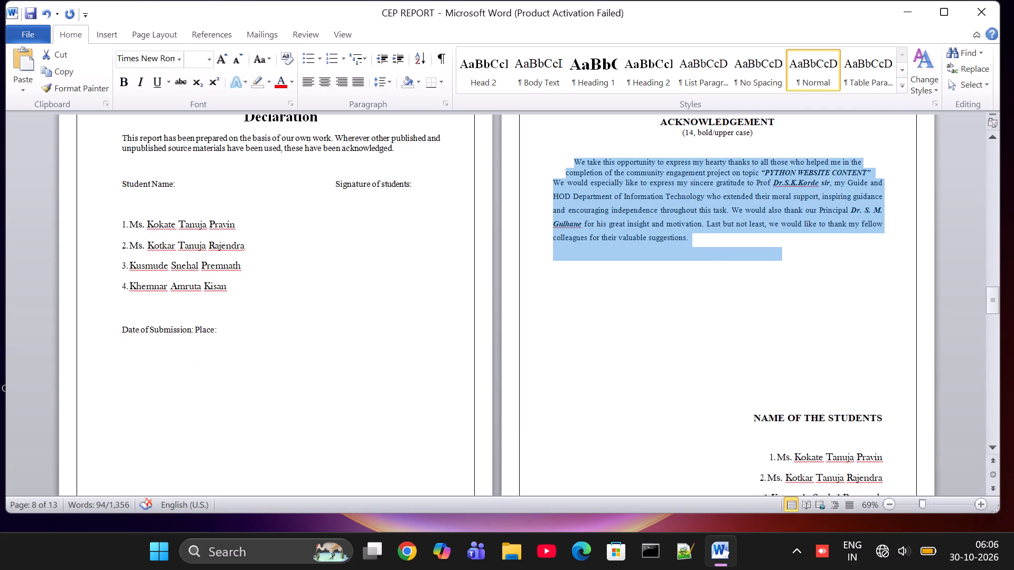
left_click(212, 59)
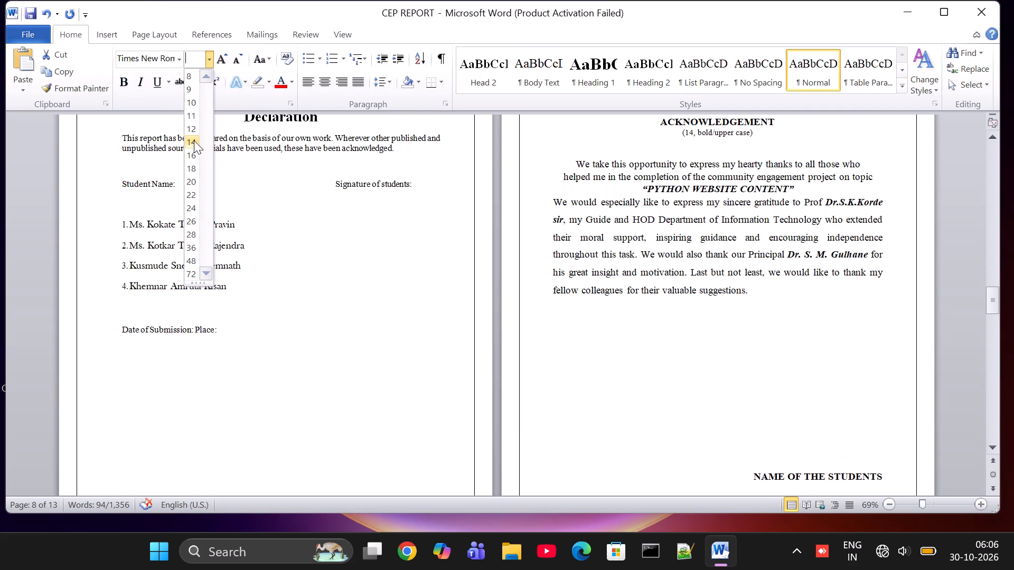
left_click(195, 168)
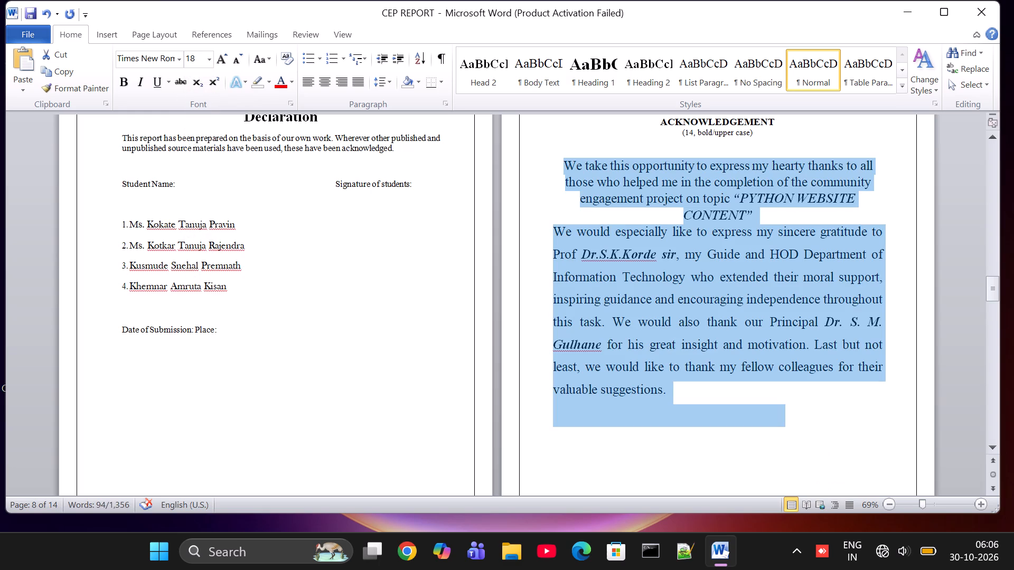
Set all the Declaration text below its heading, from the opening paragraph to the submission line, to font size 18.
left_click(120, 137)
left_click_drag(120, 137, 232, 339)
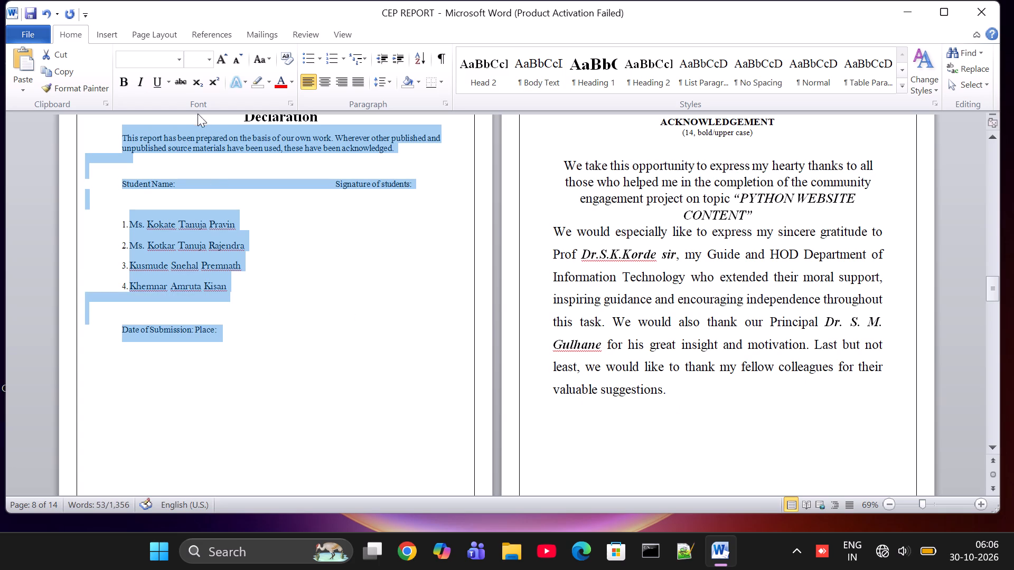
left_click(209, 63)
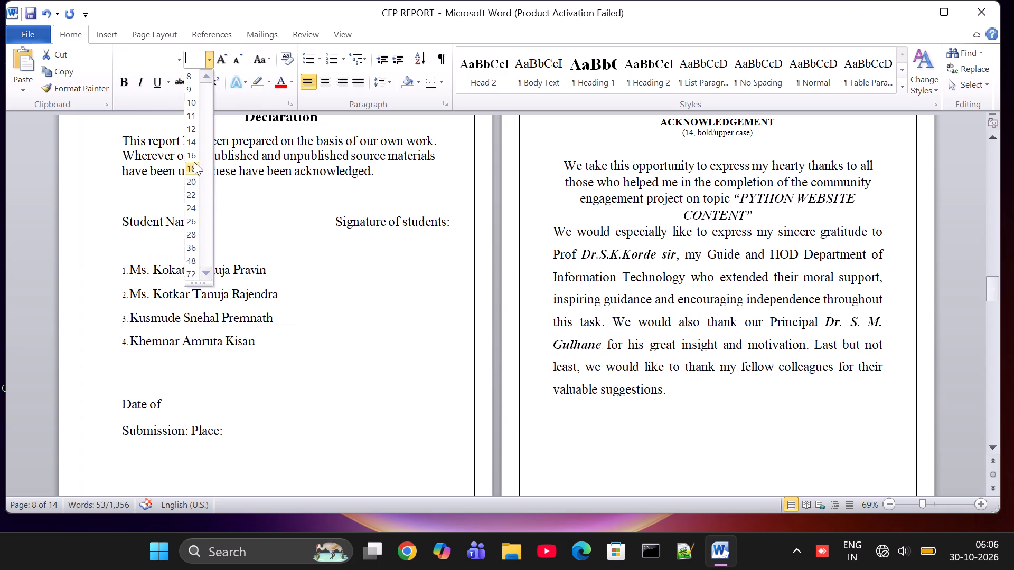
left_click(194, 166)
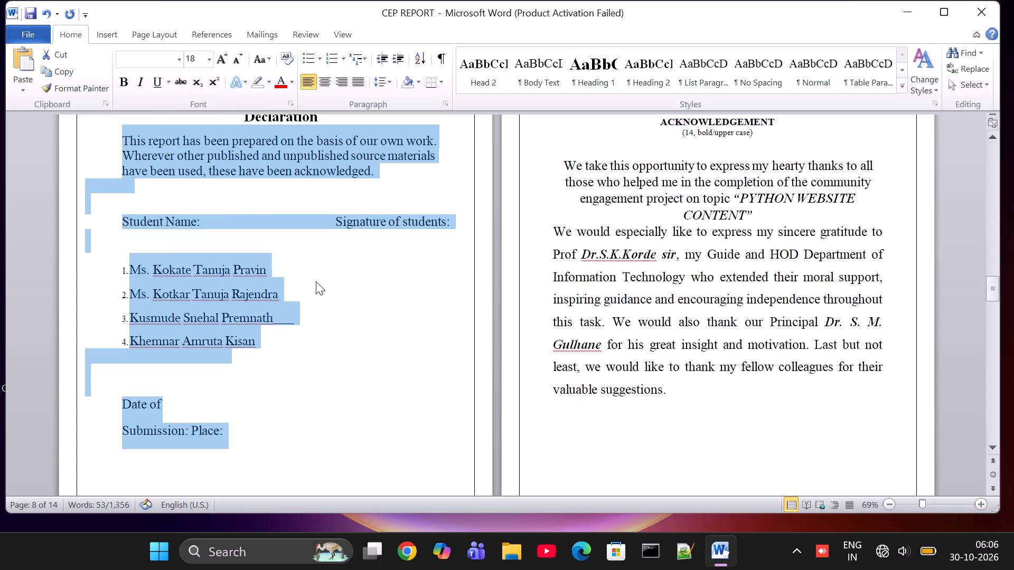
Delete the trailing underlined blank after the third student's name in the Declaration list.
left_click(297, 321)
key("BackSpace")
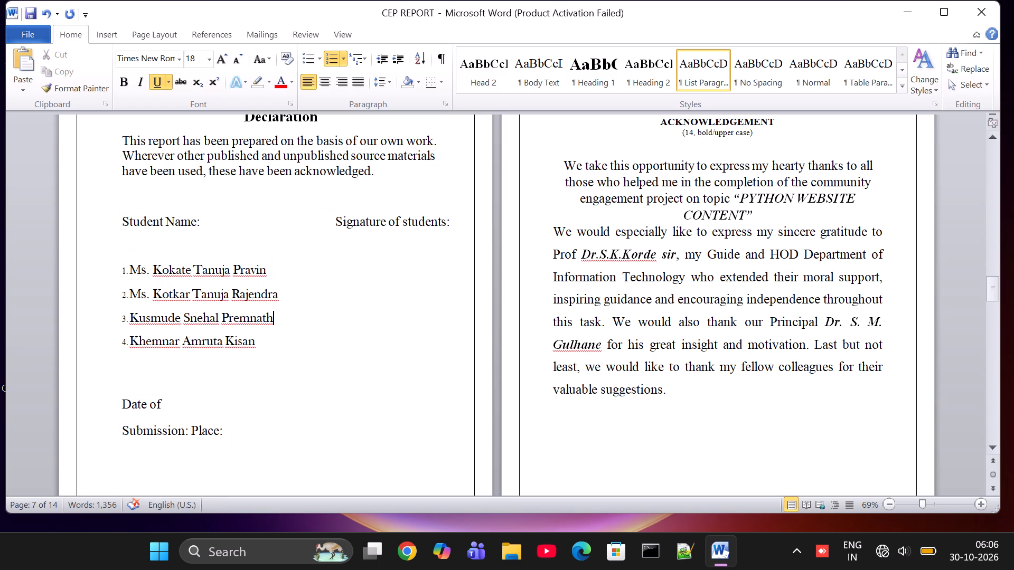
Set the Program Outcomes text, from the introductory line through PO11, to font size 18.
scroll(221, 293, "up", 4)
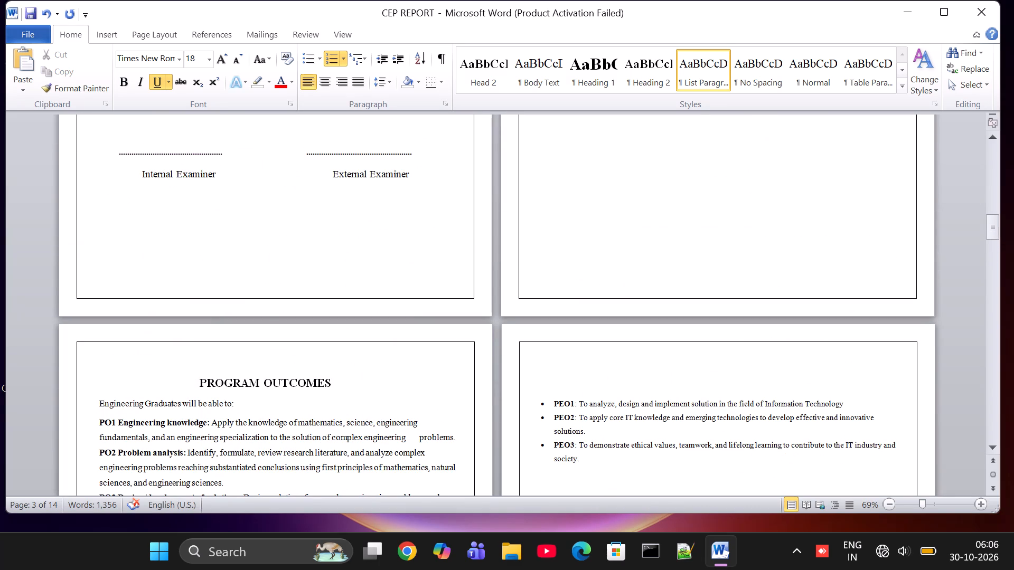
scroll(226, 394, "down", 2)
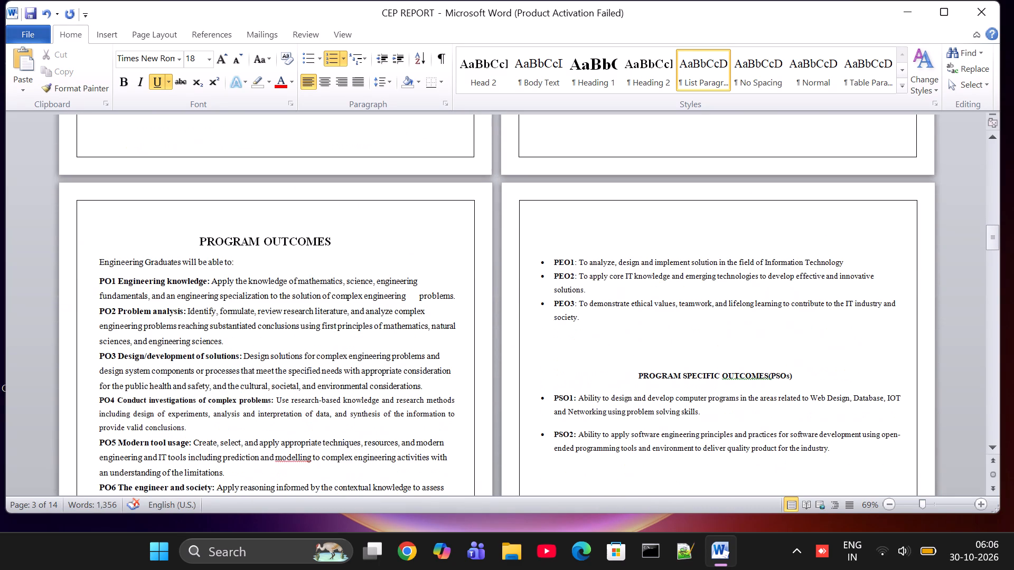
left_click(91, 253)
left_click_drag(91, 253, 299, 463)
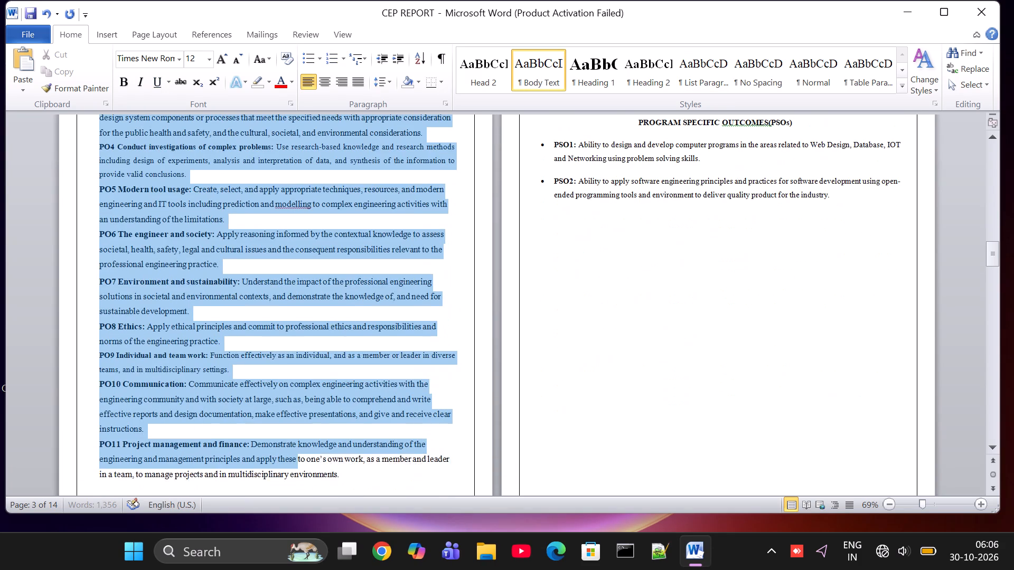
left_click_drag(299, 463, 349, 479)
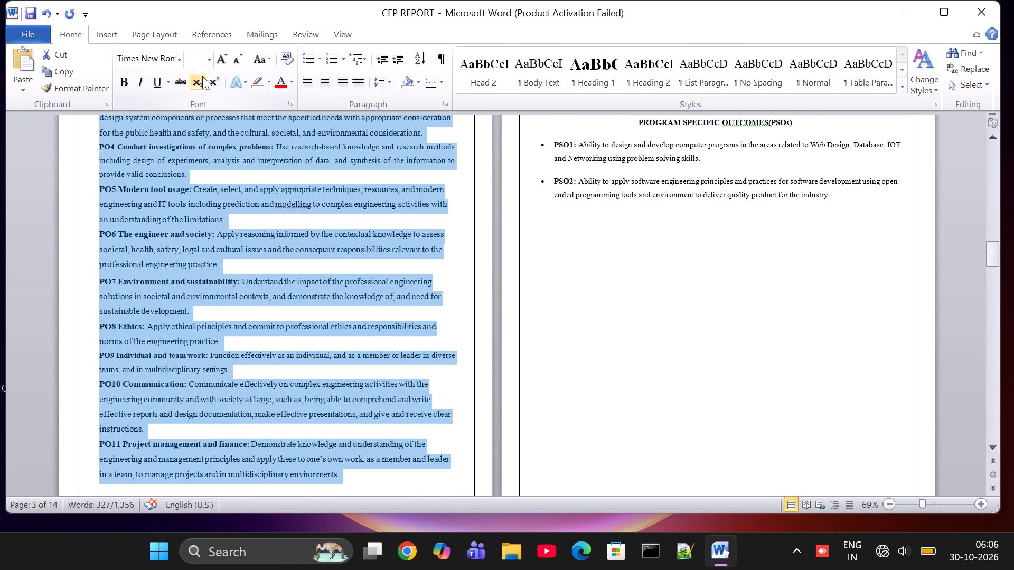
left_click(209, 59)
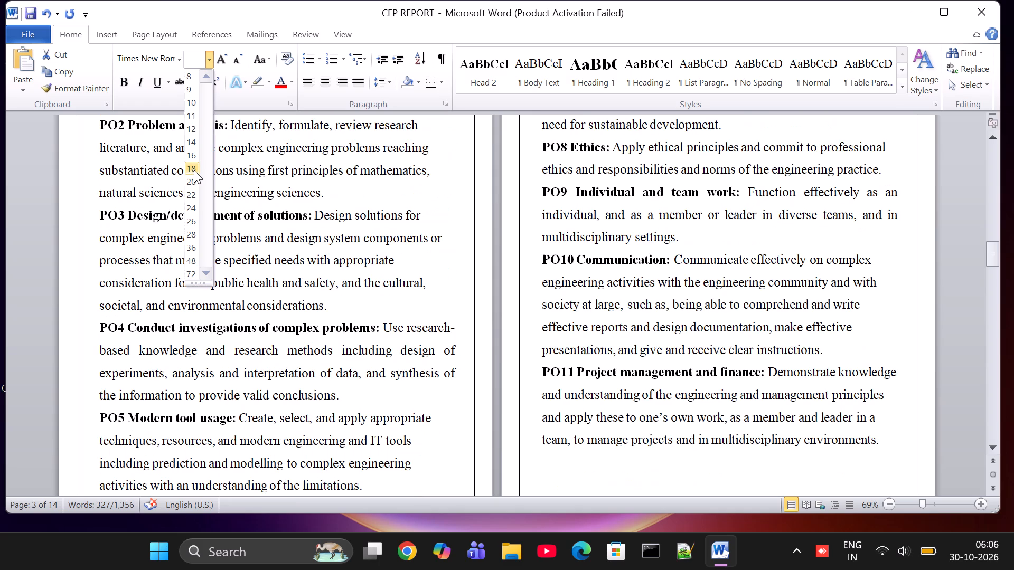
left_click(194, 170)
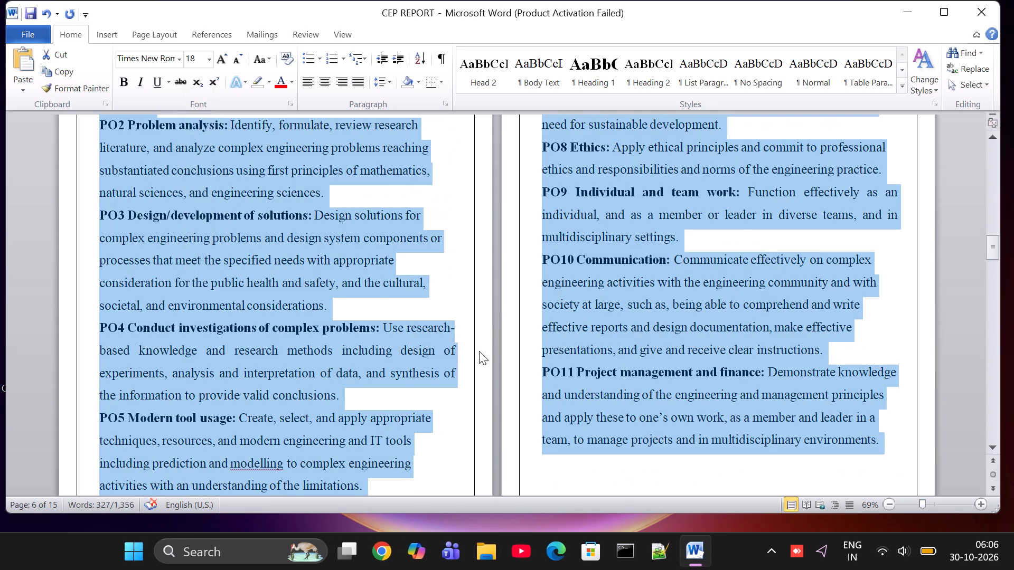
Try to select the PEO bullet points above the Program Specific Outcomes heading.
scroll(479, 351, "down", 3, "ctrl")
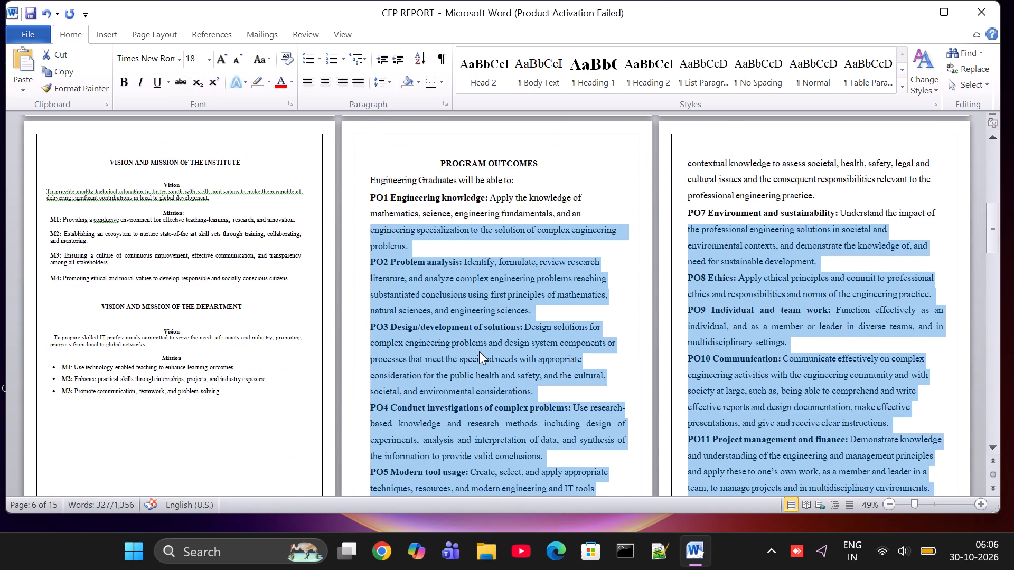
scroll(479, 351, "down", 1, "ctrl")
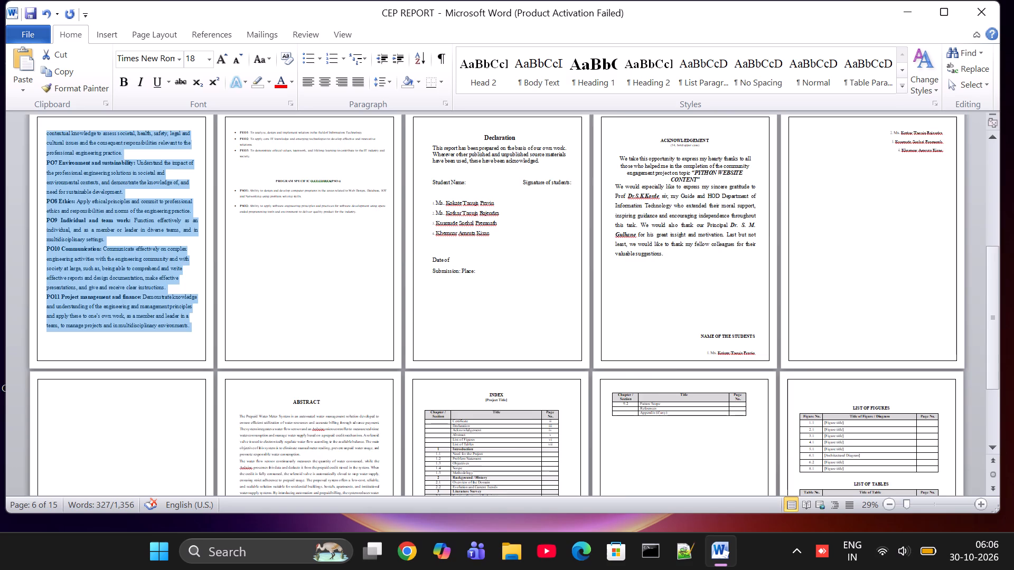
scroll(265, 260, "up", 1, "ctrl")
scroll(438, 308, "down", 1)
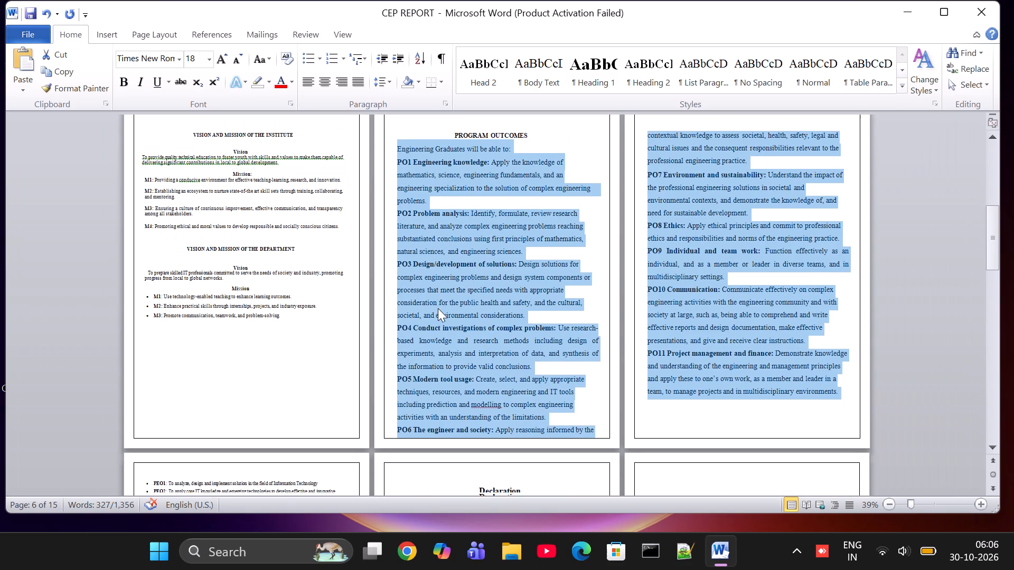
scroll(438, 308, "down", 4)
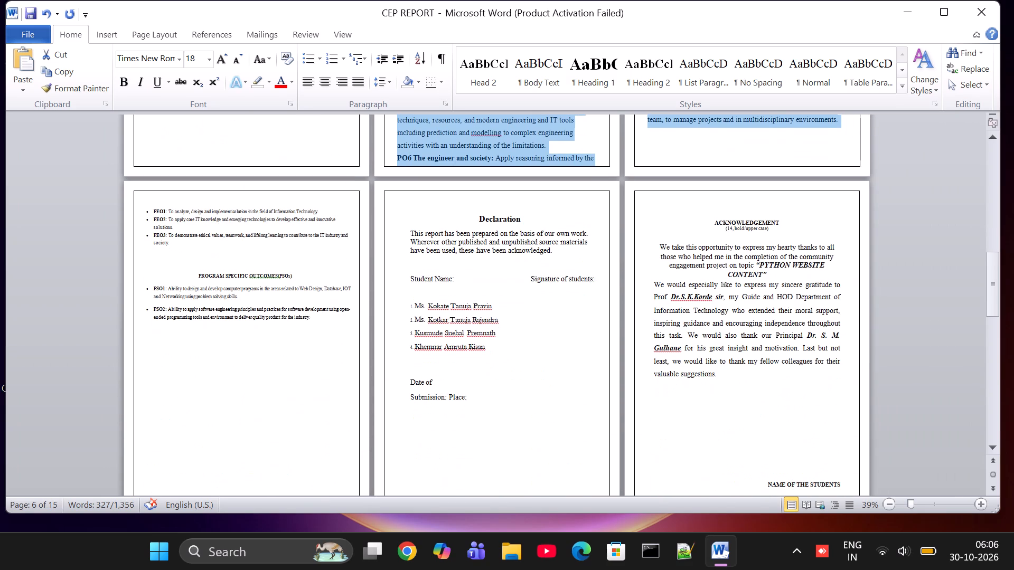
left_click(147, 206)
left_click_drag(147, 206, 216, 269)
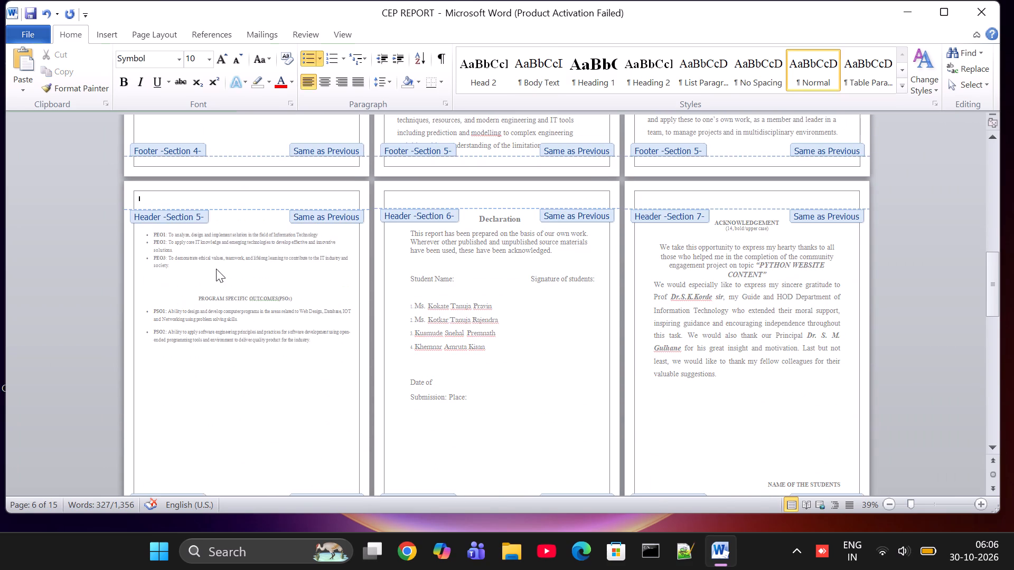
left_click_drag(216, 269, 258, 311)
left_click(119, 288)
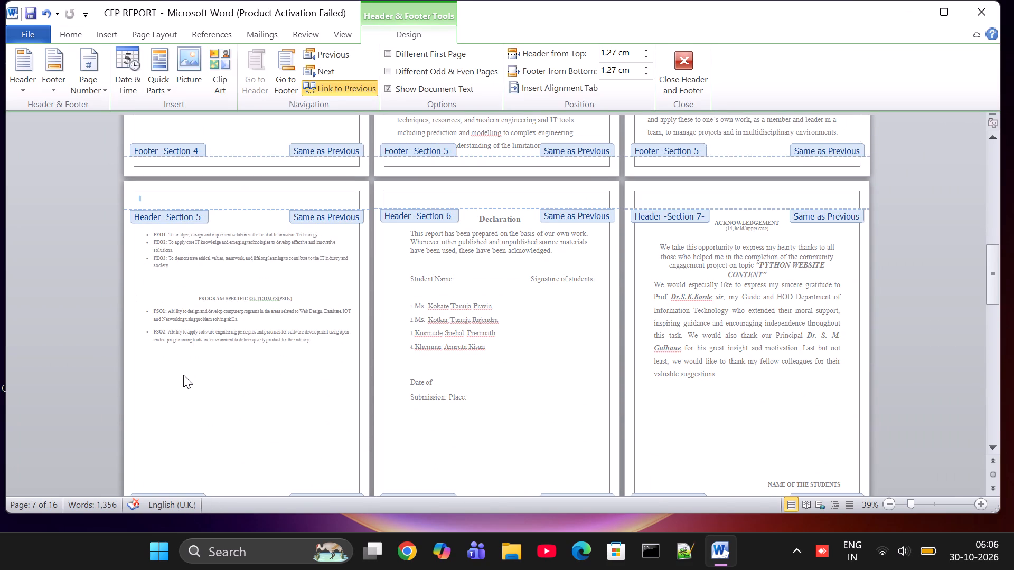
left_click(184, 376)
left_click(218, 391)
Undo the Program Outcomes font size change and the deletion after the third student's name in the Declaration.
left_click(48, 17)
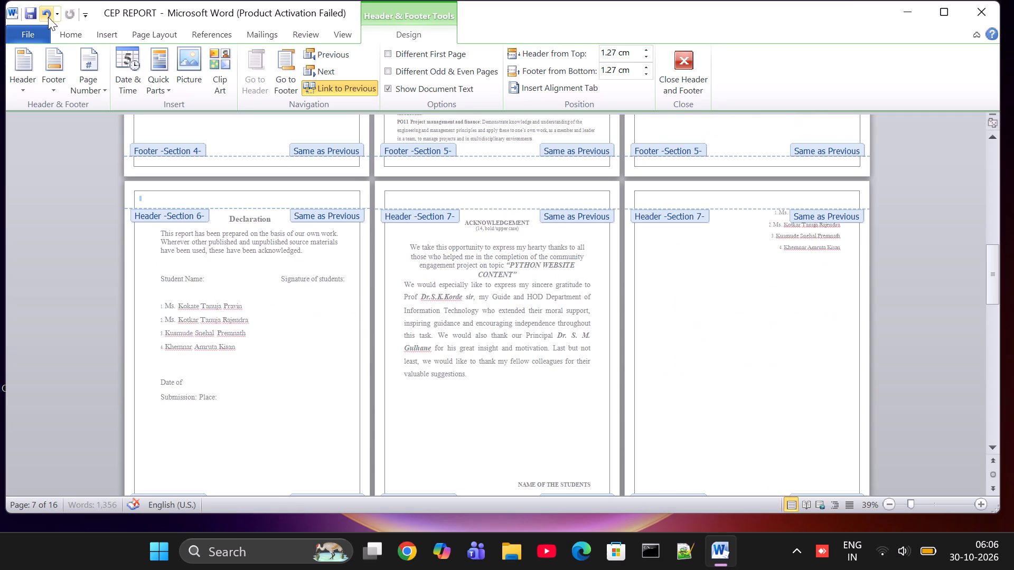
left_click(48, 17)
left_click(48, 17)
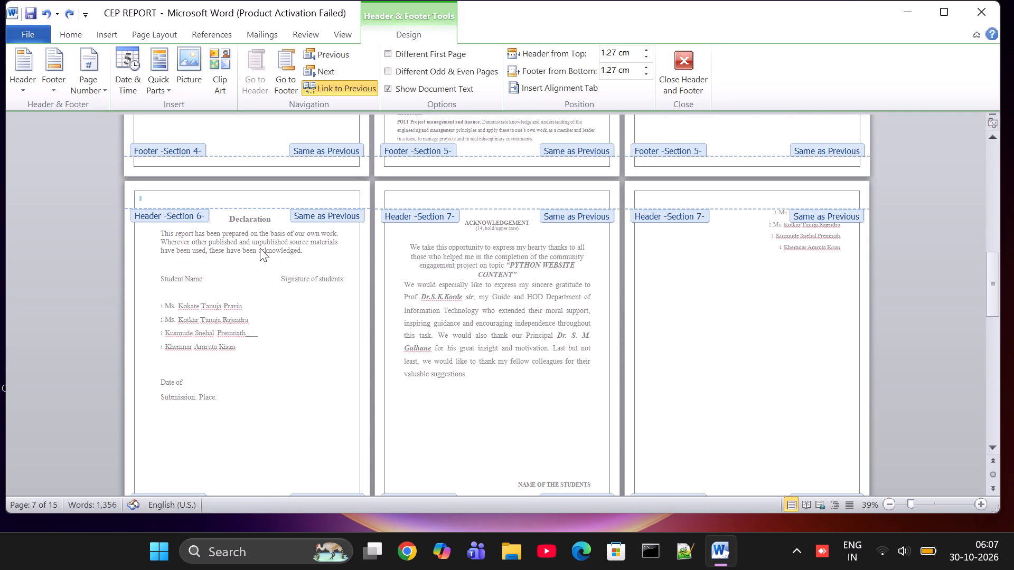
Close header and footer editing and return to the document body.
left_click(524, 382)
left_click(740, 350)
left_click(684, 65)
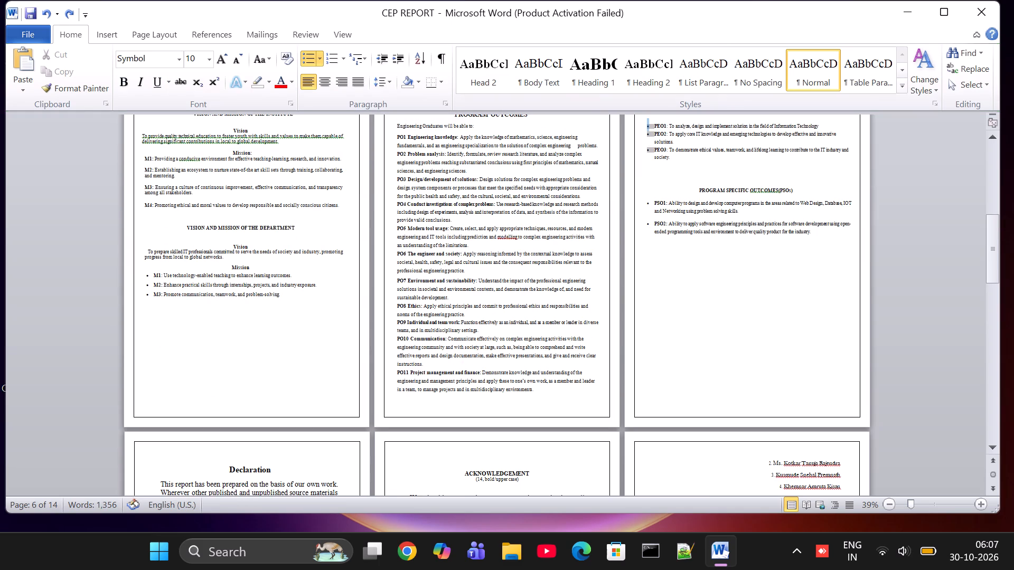
Check the font size of the Acknowledgement and Declaration body text.
scroll(565, 228, "up", 1)
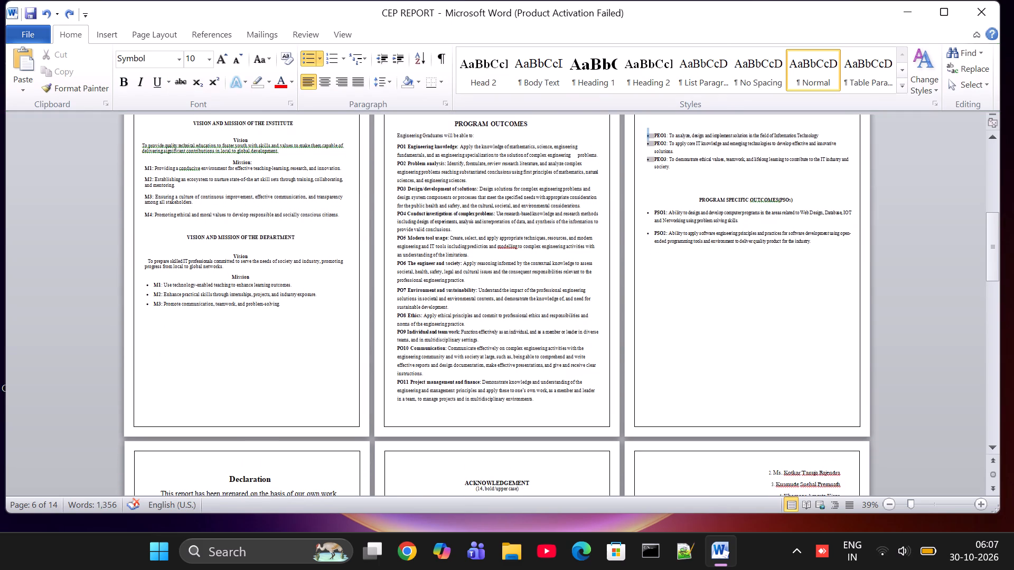
scroll(565, 228, "down", 2)
scroll(453, 377, "down", 1)
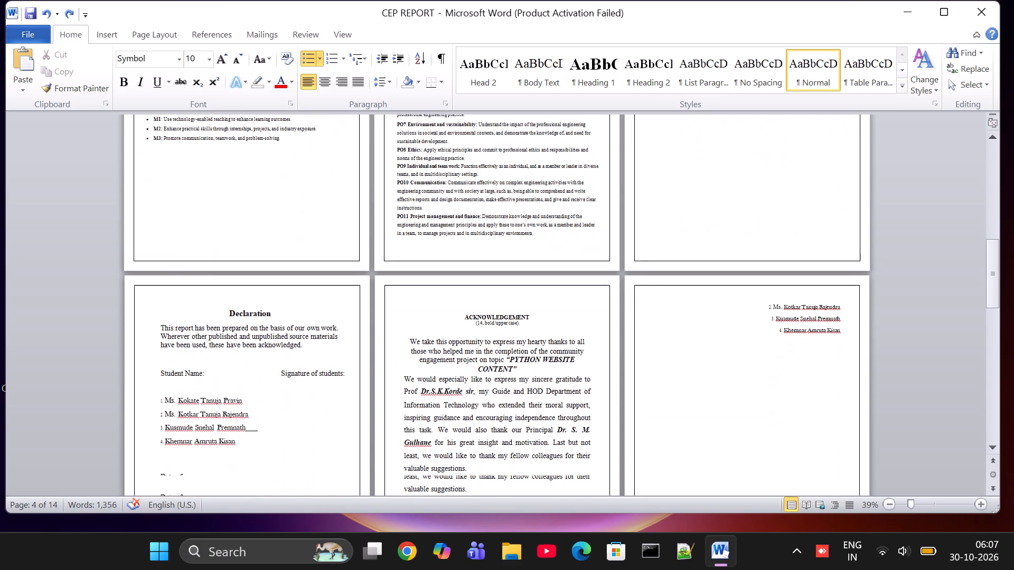
scroll(453, 377, "down", 2)
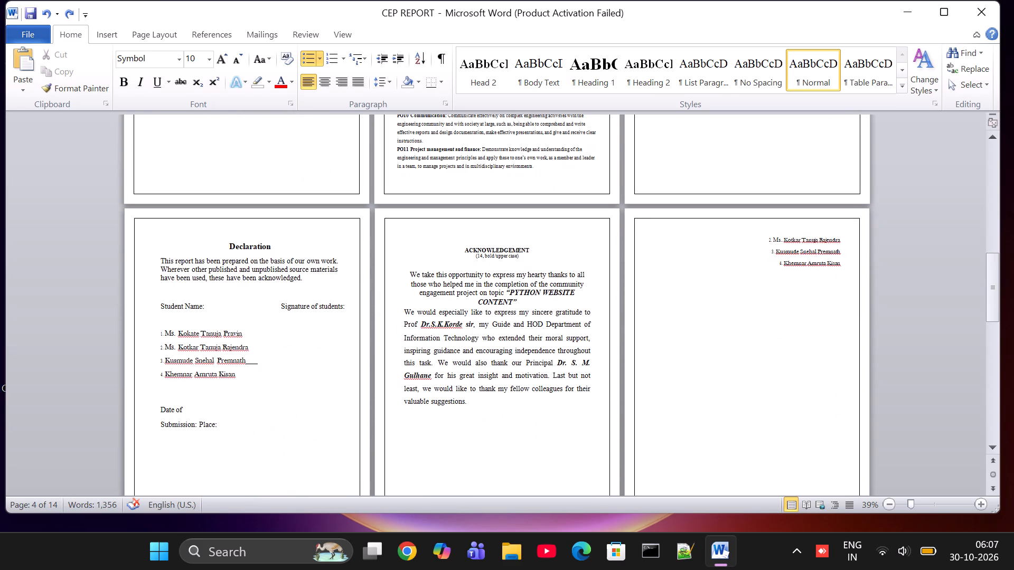
left_click_drag(409, 276, 451, 374)
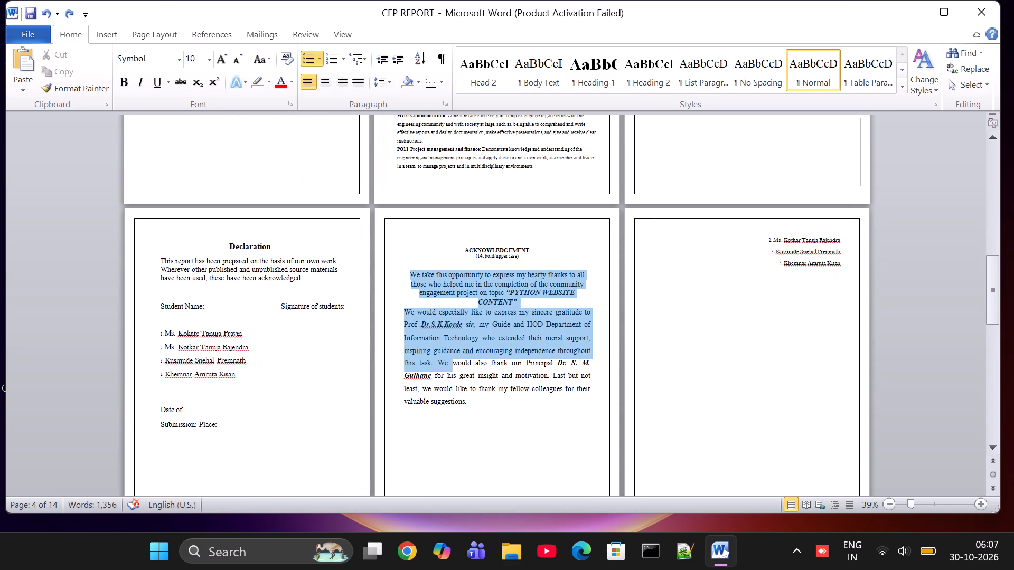
left_click_drag(451, 374, 464, 406)
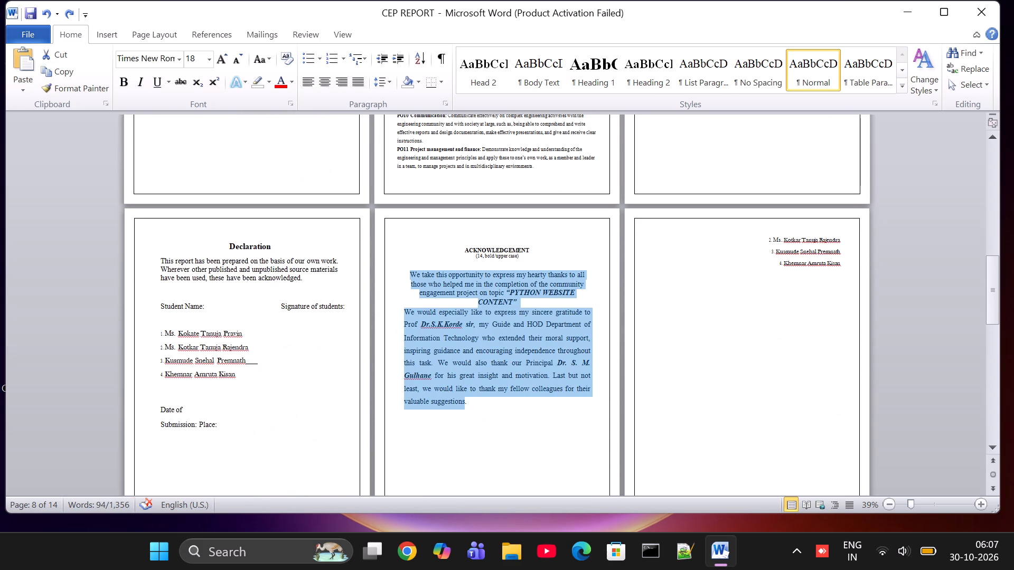
left_click_drag(158, 260, 230, 433)
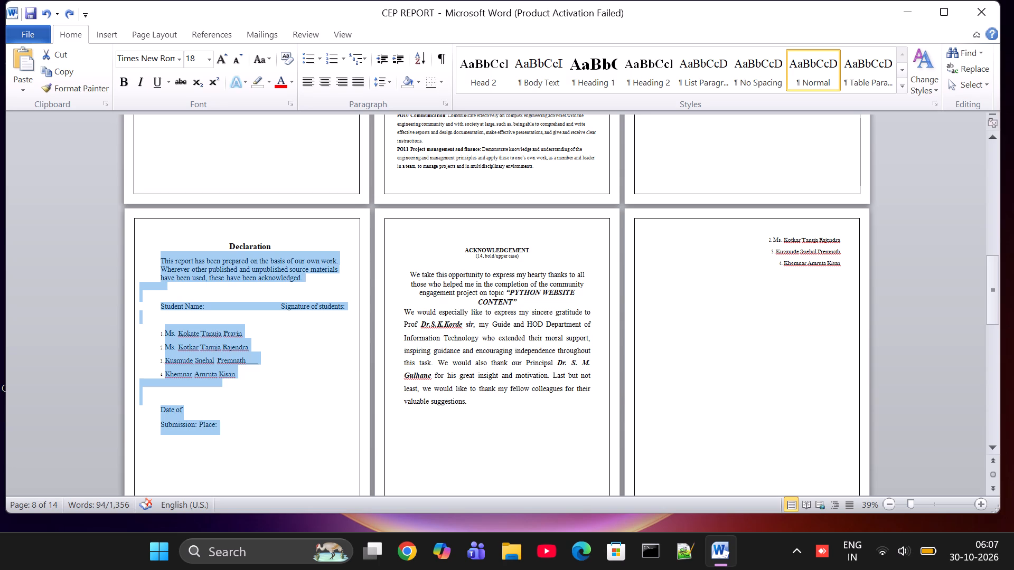
left_click_drag(230, 433, 257, 387)
left_click(200, 156)
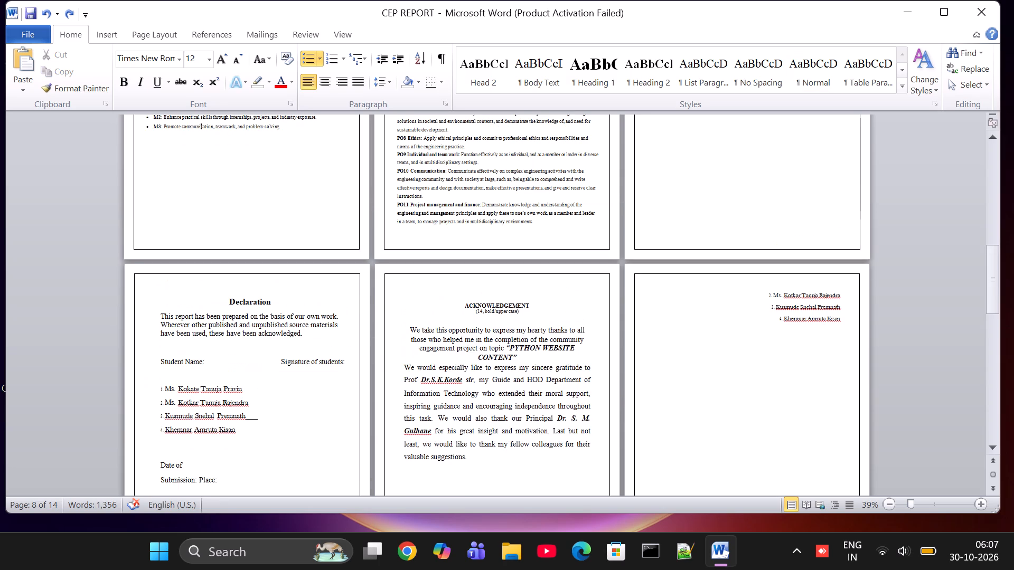
Set the Program Outcomes text, from the introductory line through PO11, to font size 14.
scroll(376, 206, "up", 2)
scroll(522, 169, "up", 1)
scroll(463, 161, "up", 1)
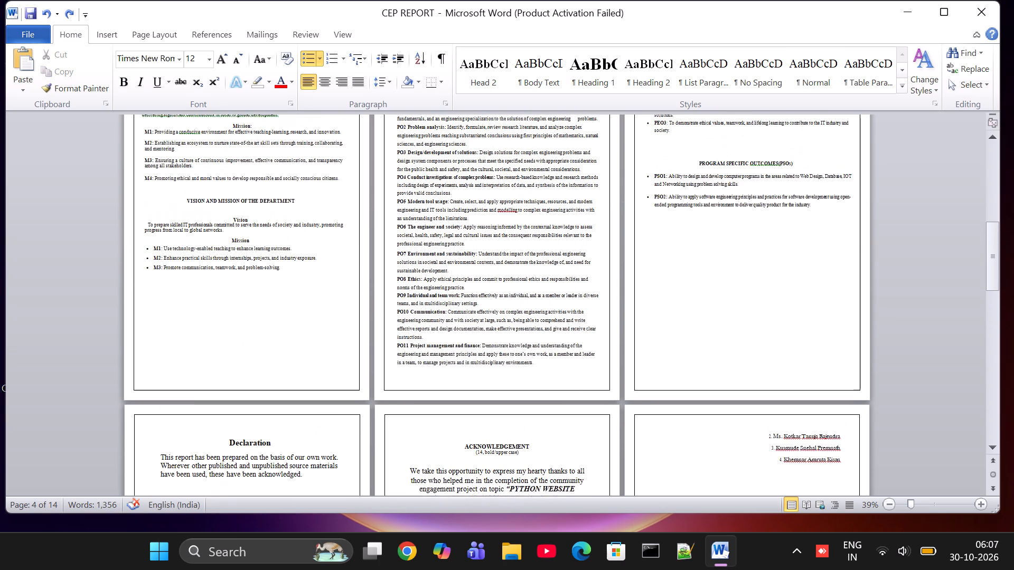
scroll(463, 161, "up", 1)
scroll(448, 226, "up", 1)
left_click_drag(396, 144, 493, 423)
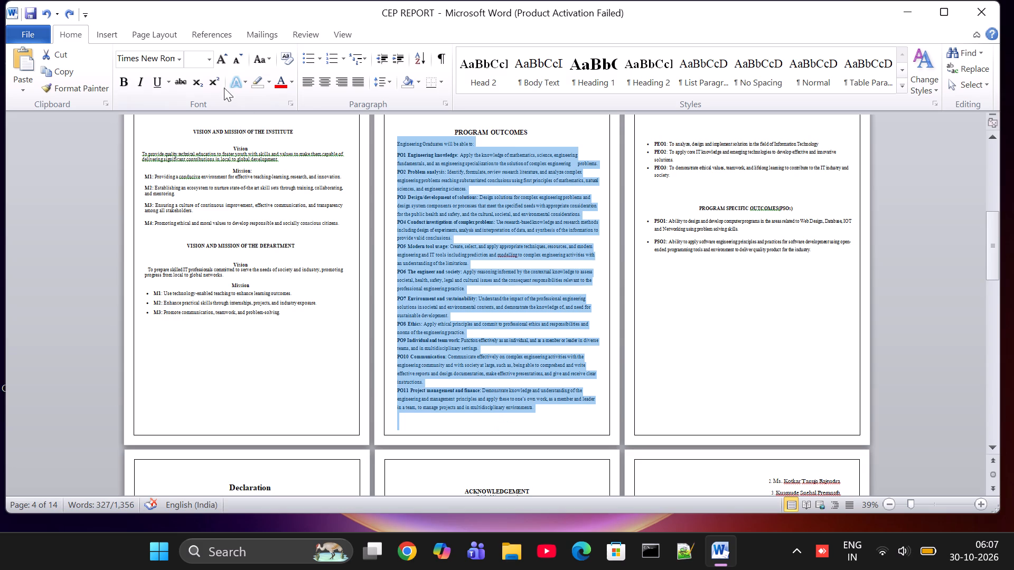
left_click(210, 62)
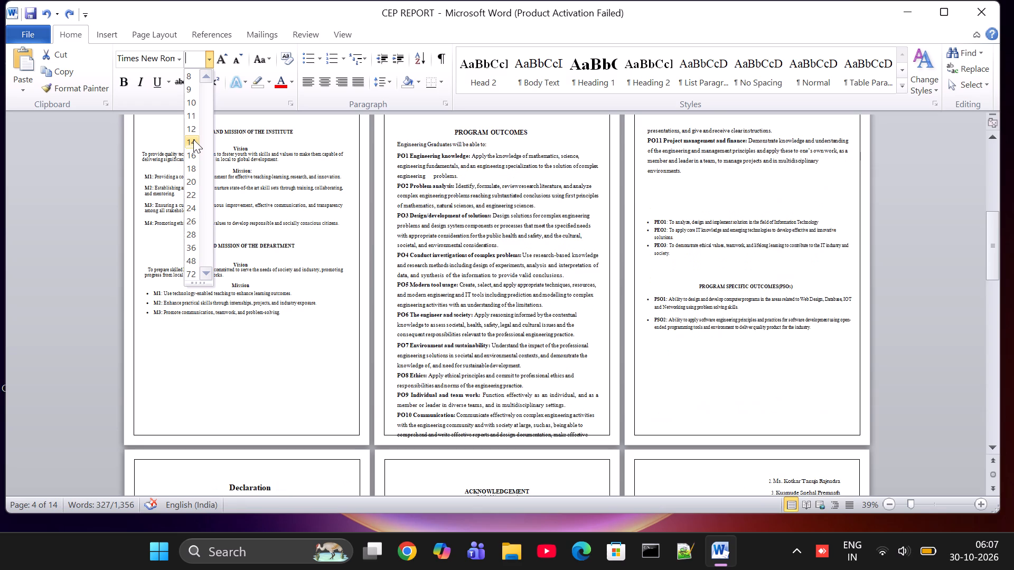
left_click(193, 139)
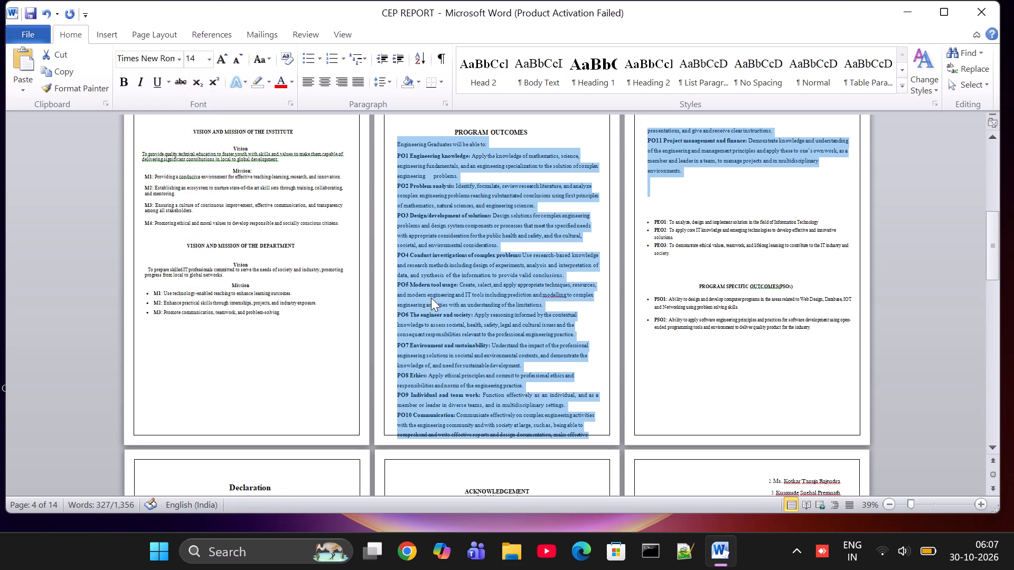
left_click(642, 201)
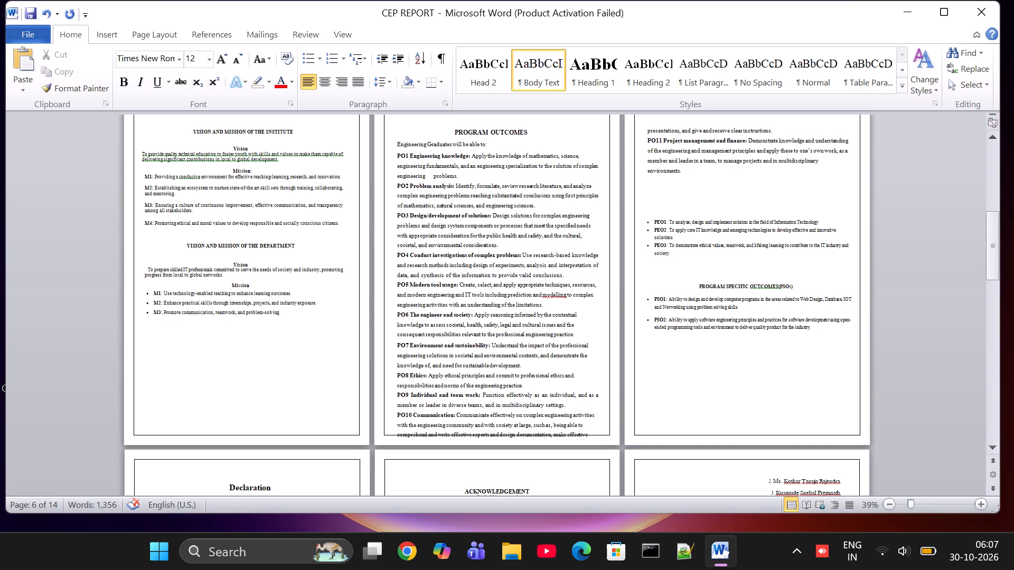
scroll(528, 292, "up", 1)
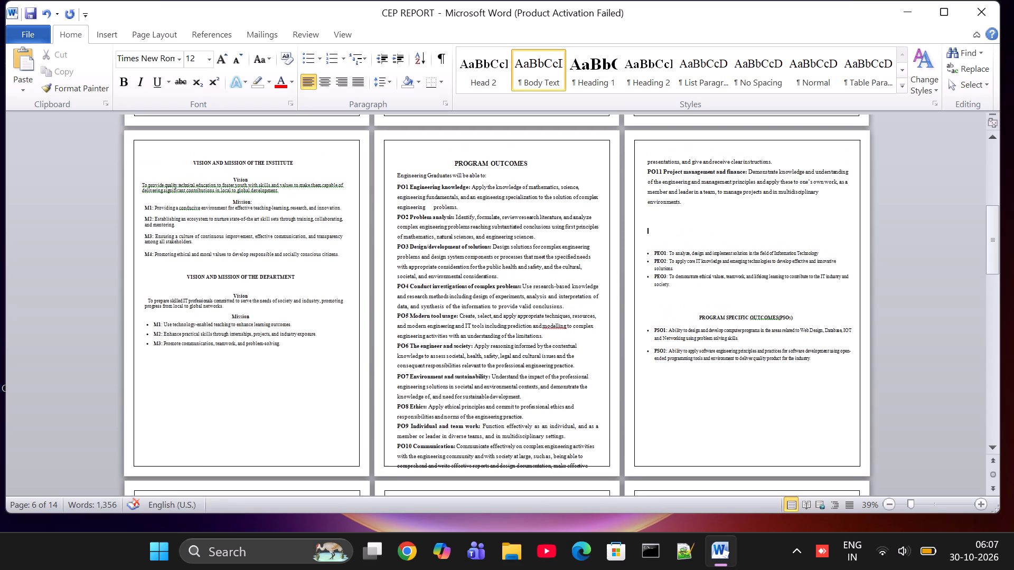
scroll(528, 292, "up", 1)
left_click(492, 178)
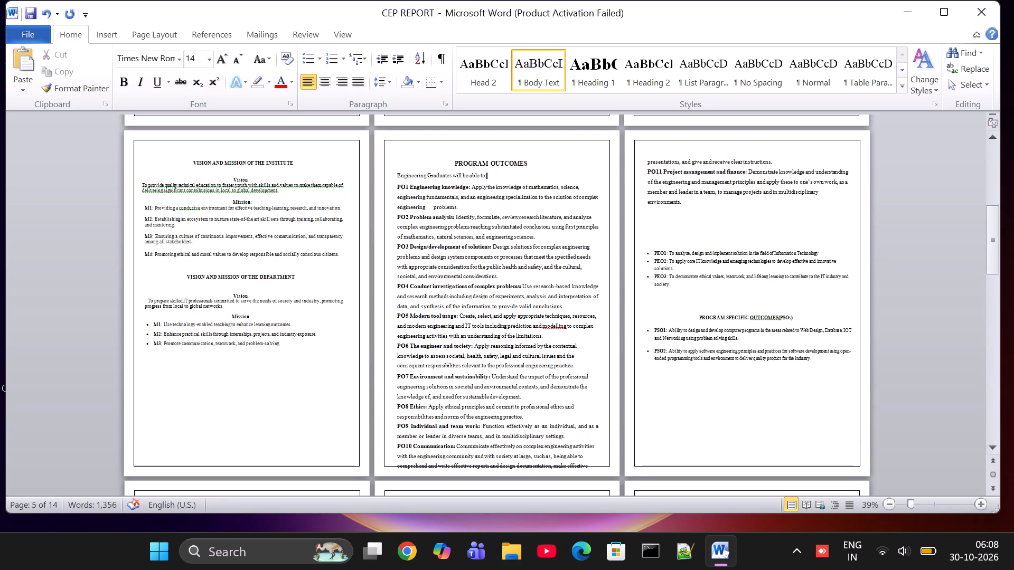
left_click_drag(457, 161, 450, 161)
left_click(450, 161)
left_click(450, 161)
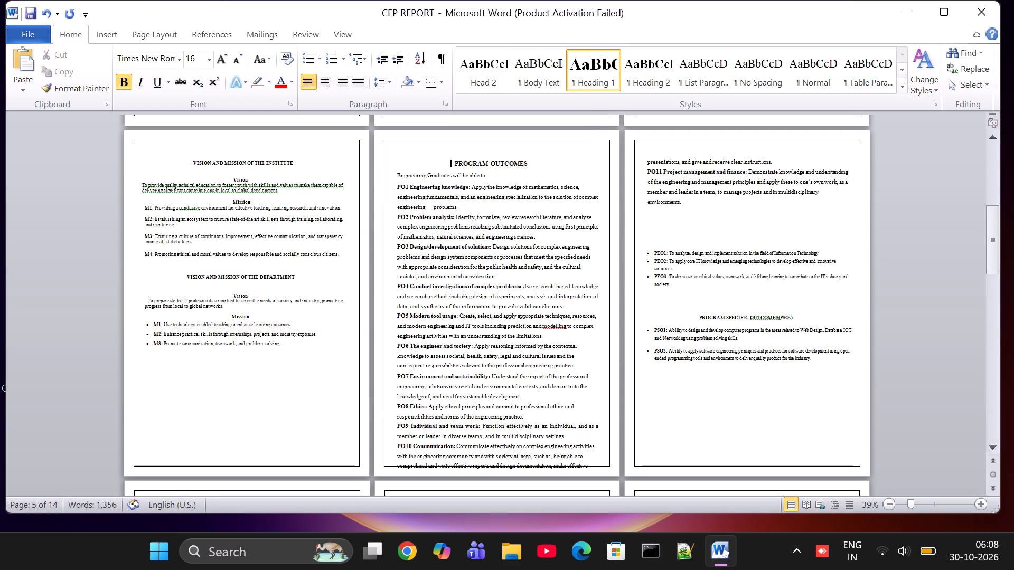
Set the Program Outcomes text from the introductory line to the words "make effective" in PO10 to font size 11.
scroll(549, 428, "down", 1)
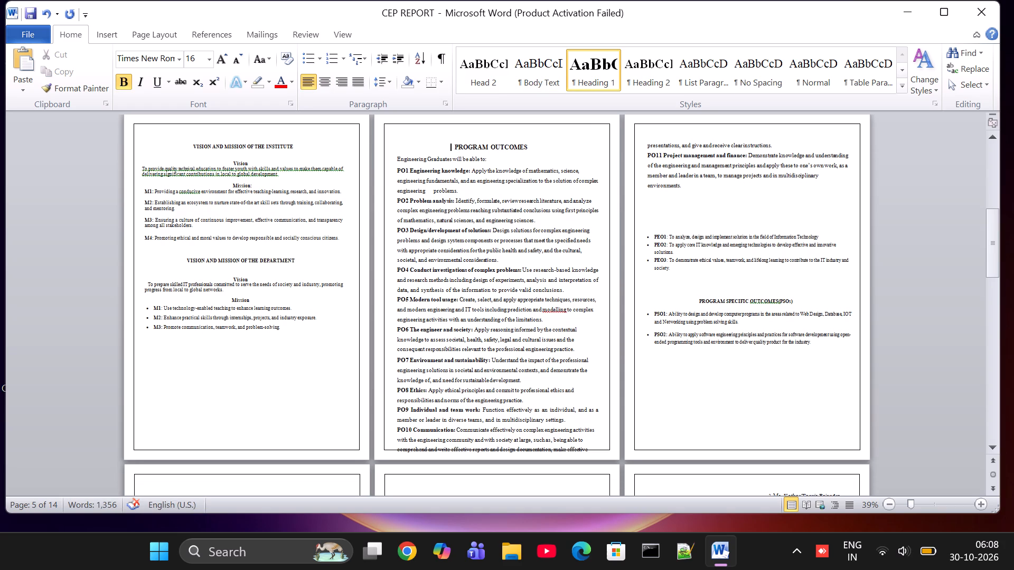
left_click_drag(395, 159, 605, 455)
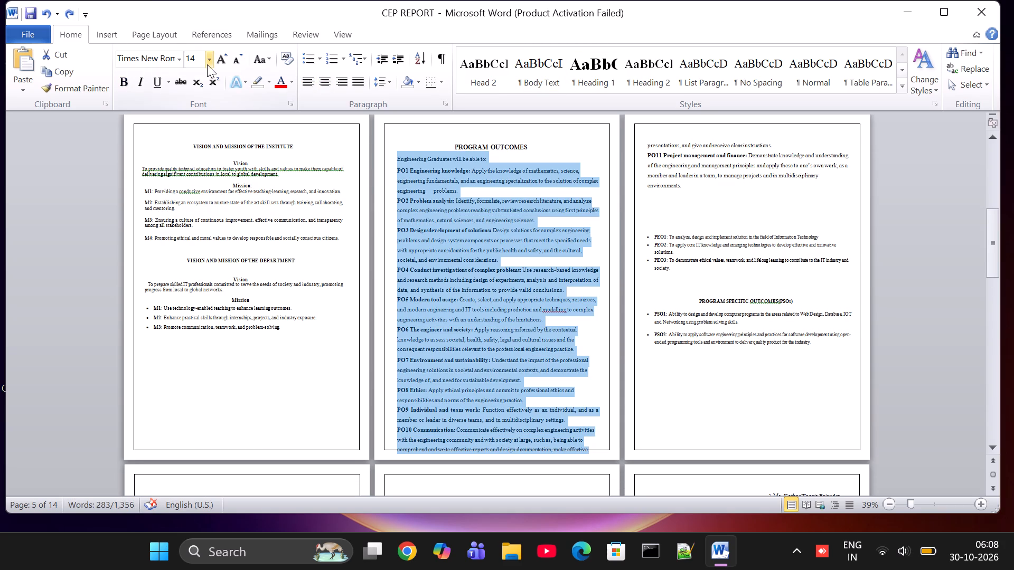
left_click(209, 65)
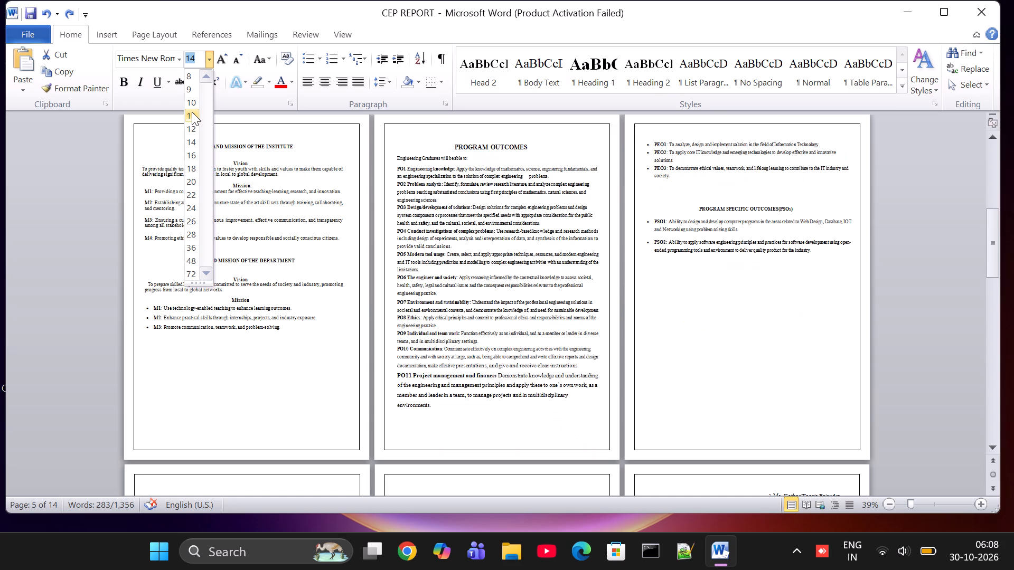
left_click(192, 112)
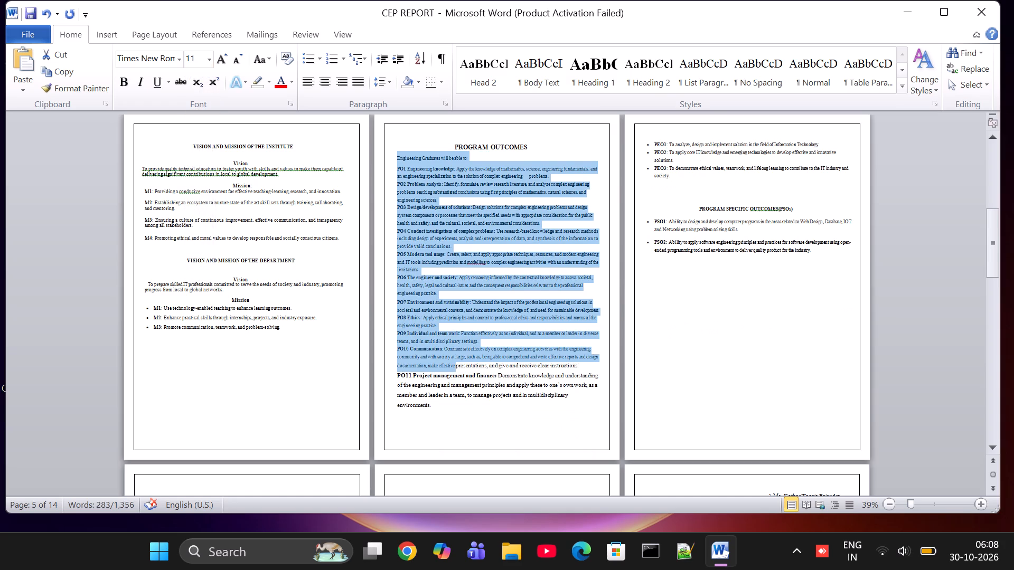
left_click(663, 326)
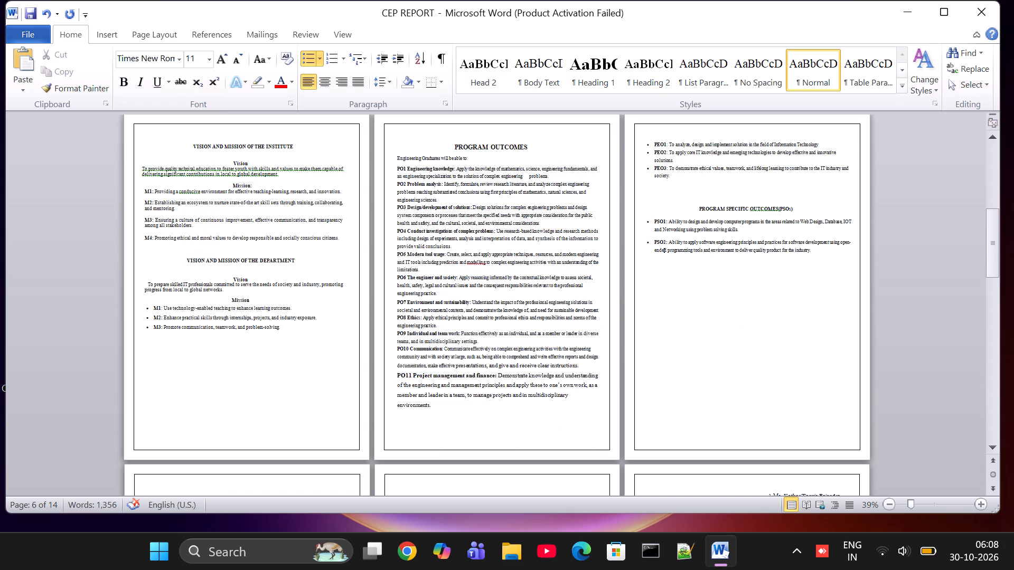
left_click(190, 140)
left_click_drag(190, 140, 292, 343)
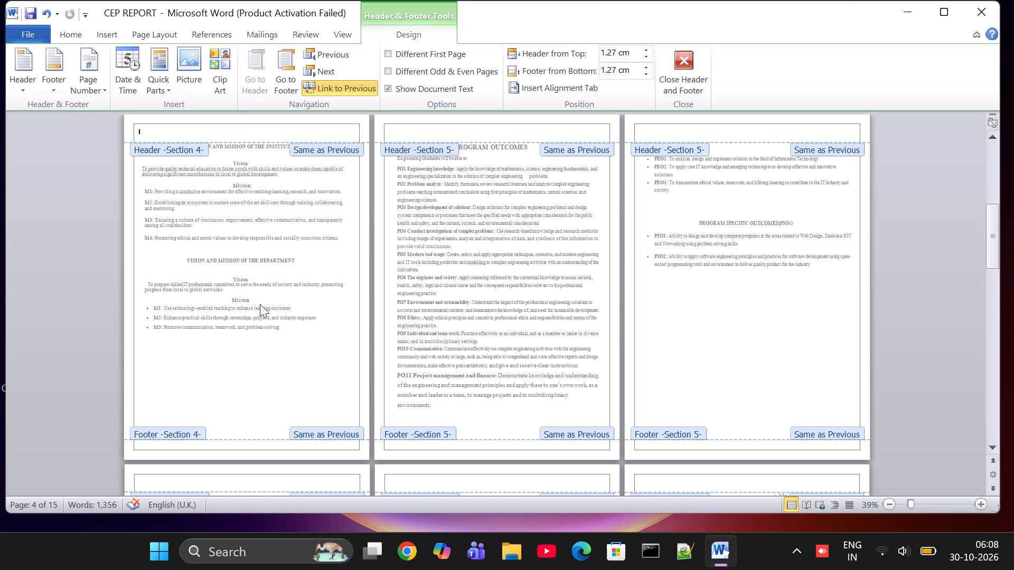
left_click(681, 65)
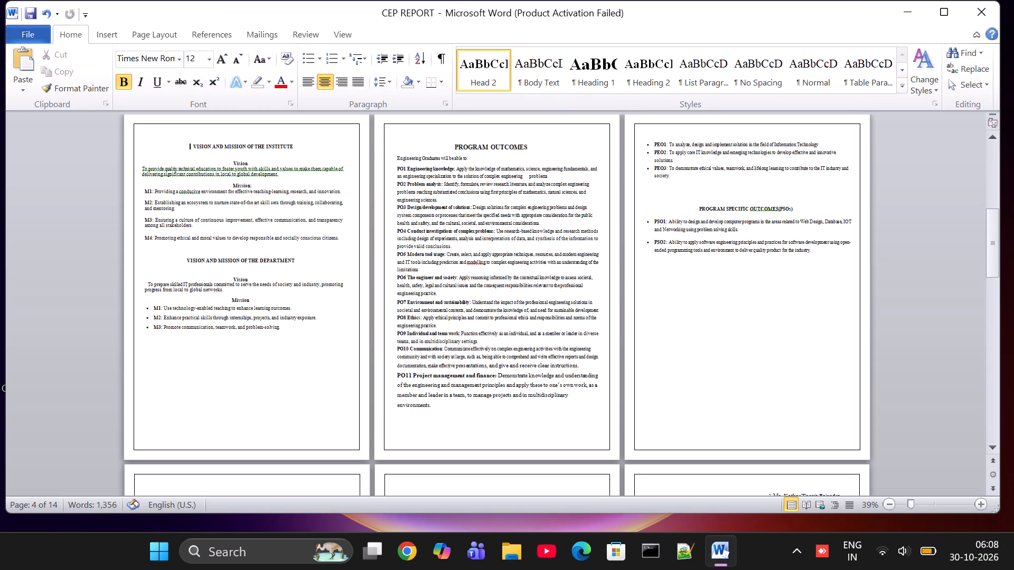
Set all the text on the Vision and Mission page, including both the institute and department sections, to font size 14.
left_click(194, 146)
left_click_drag(194, 146, 292, 400)
left_click(208, 62)
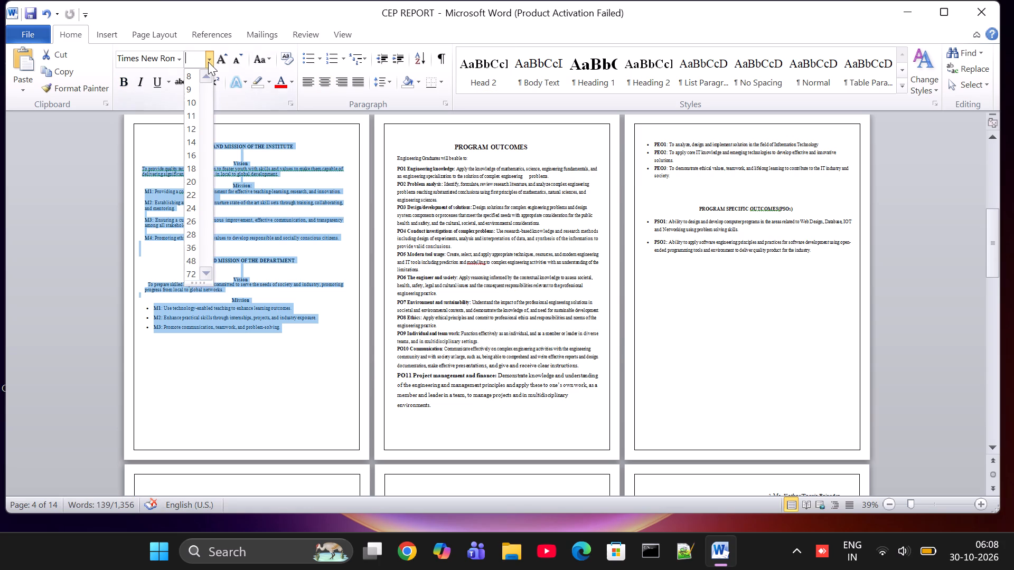
left_click(190, 141)
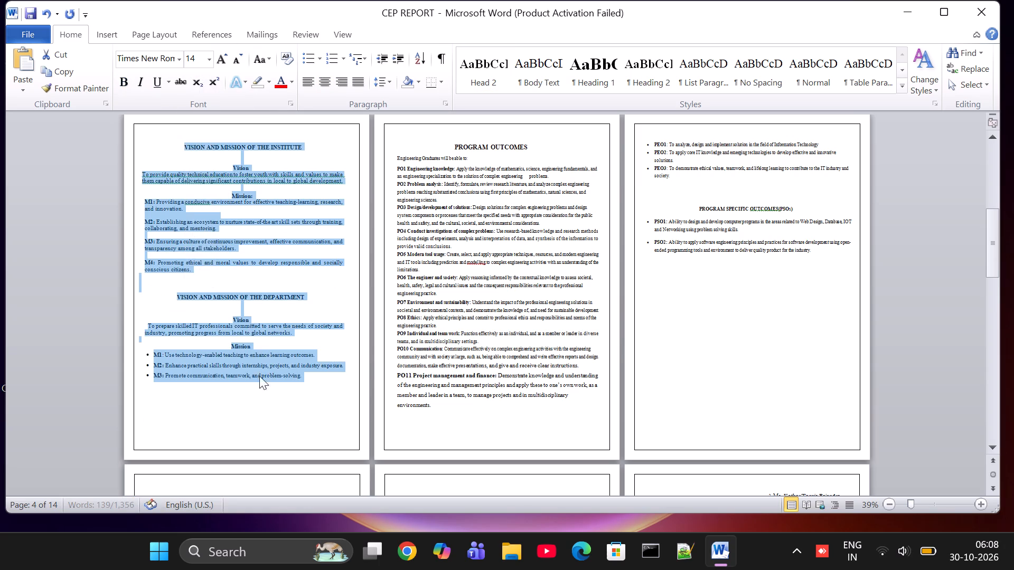
left_click(276, 435)
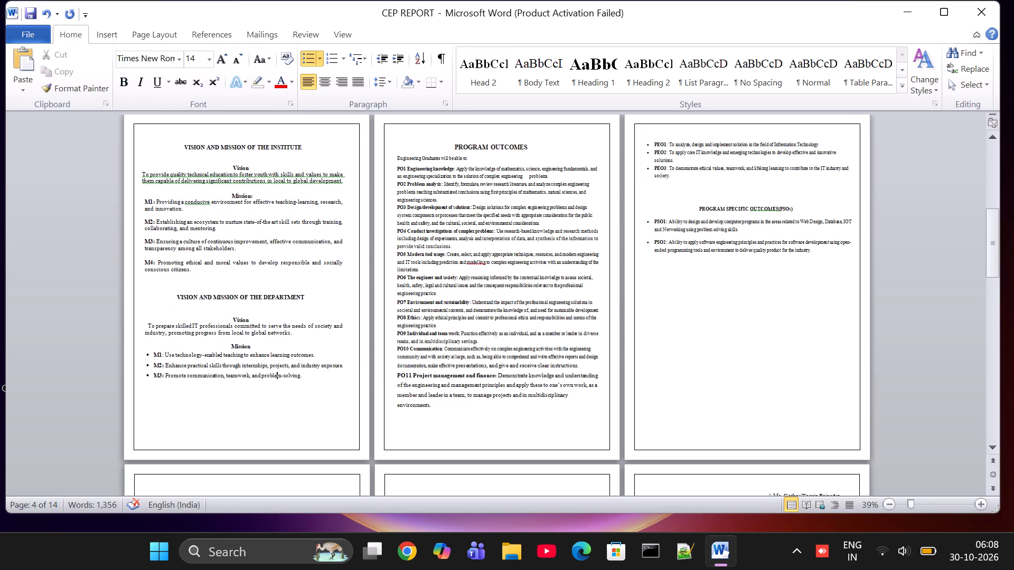
Review the layout of the report's pages in a zoomed-out multi-page view, from the title page to the list of figures.
scroll(264, 281, "up", 1)
scroll(252, 307, "up", 4, "ctrl")
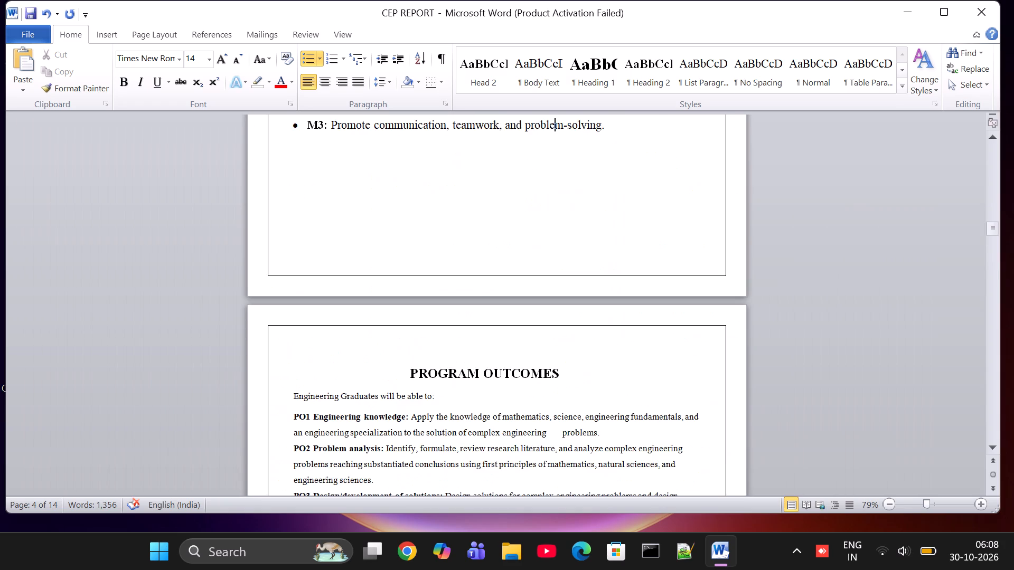
scroll(252, 307, "down", 3, "ctrl")
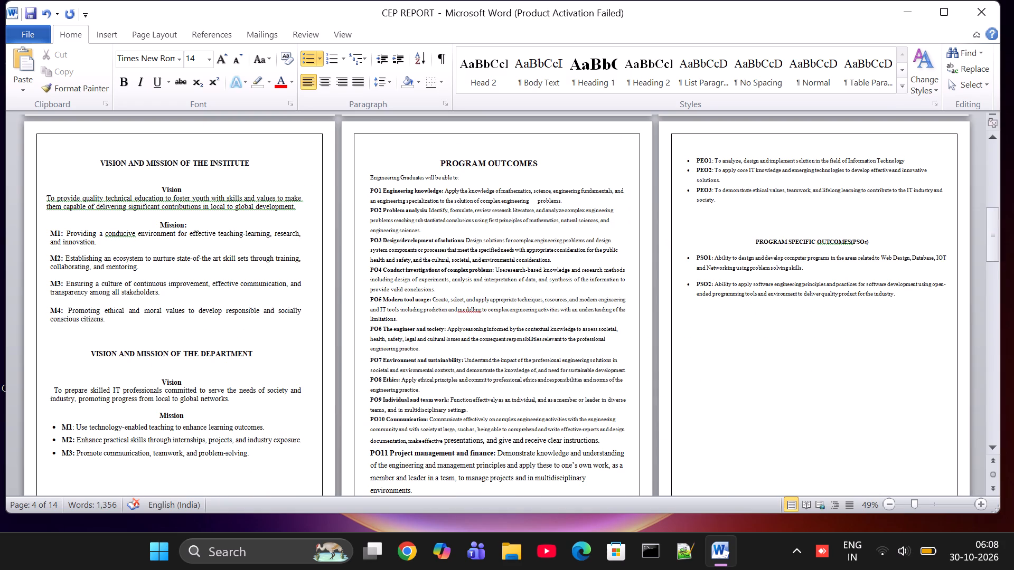
scroll(252, 307, "down", 2, "ctrl")
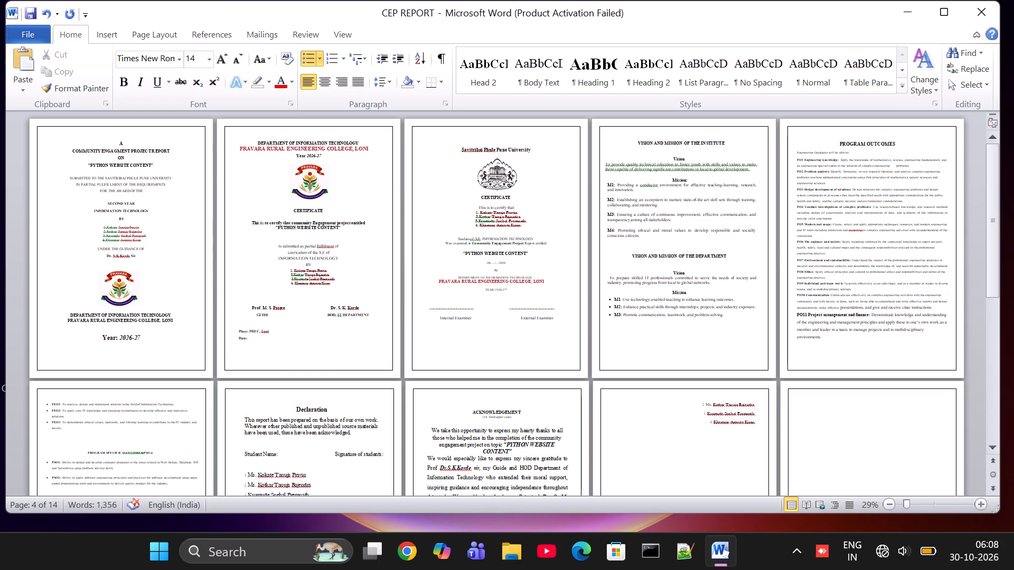
scroll(387, 326, "down", 2)
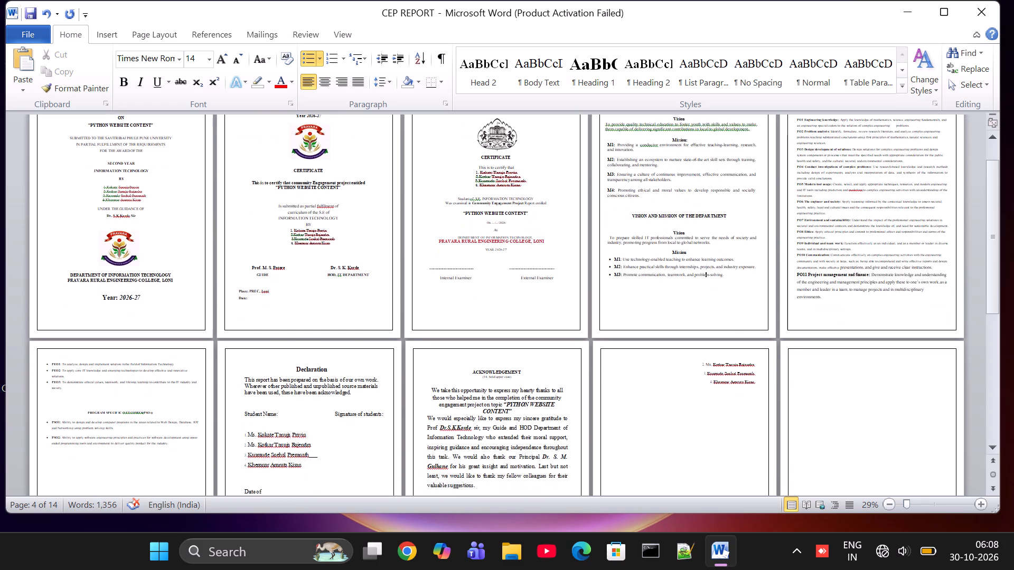
scroll(387, 326, "down", 2)
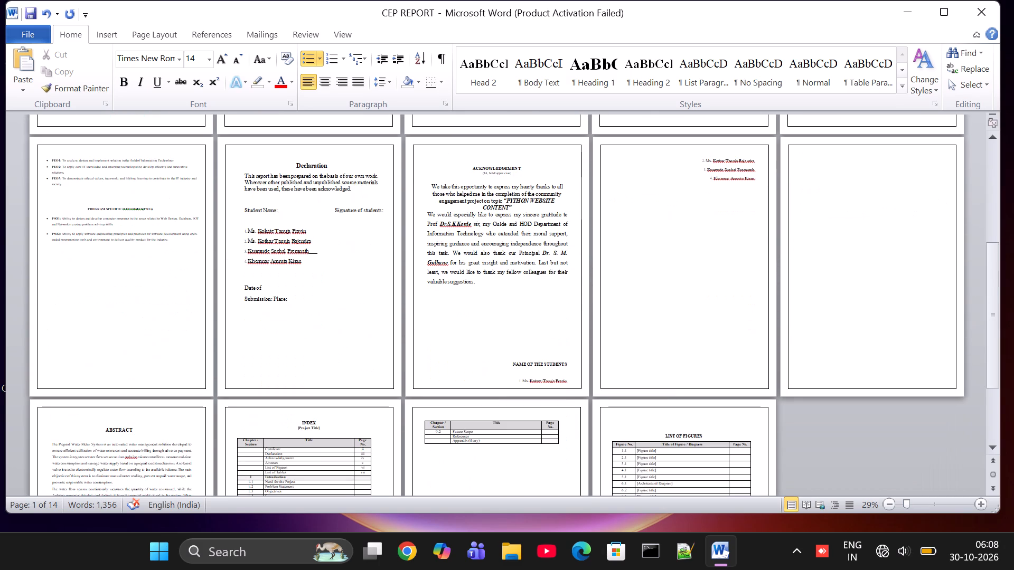
Delete surplus blank lines between the Acknowledgement paragraph and NAME OF THE STUDENTS to bring the whole student list onto the Acknowledgement page.
left_click(520, 341)
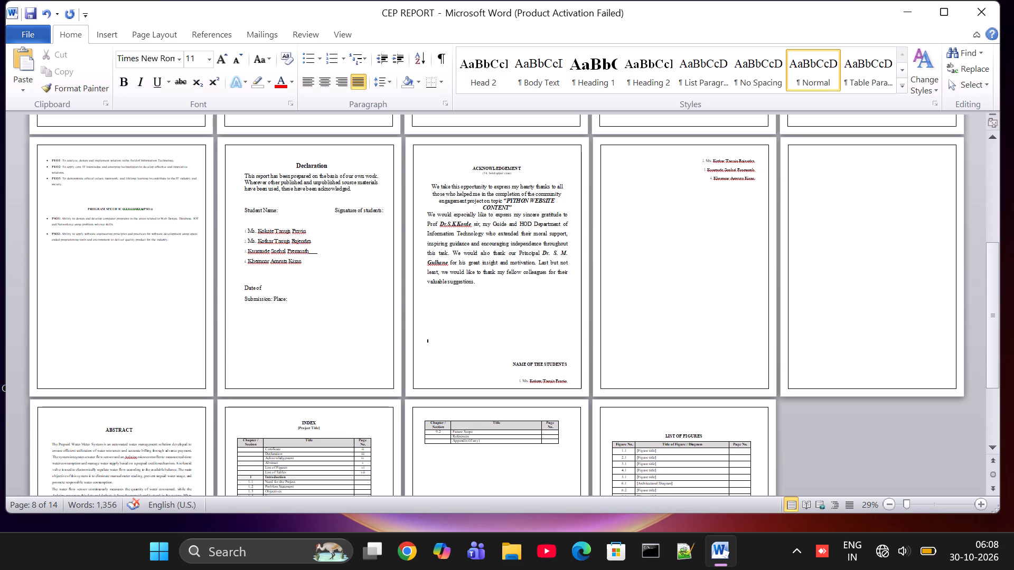
scroll(480, 369, "up", 3, "ctrl")
scroll(480, 369, "down", 2, "ctrl")
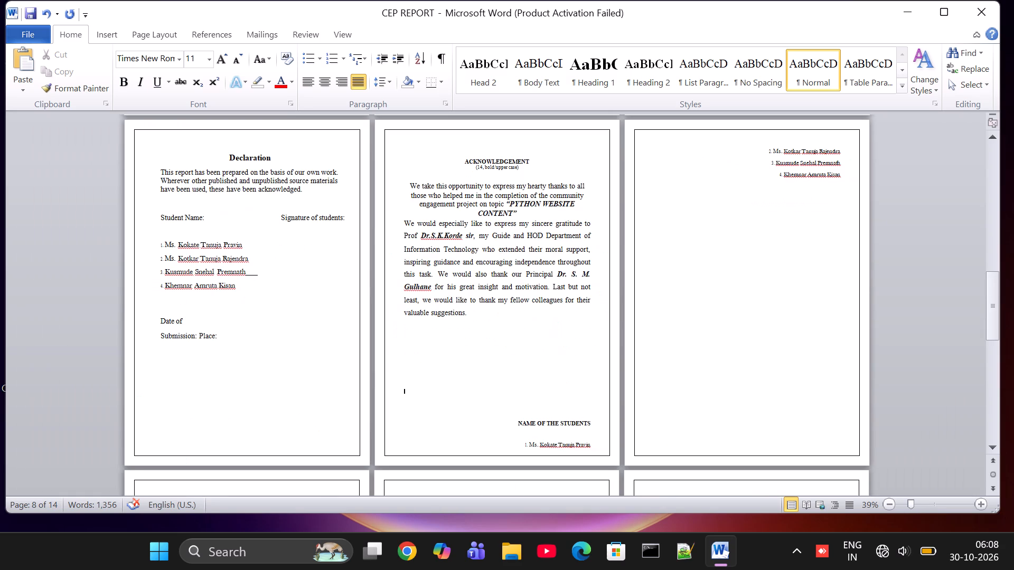
key("BackSpace")
key("BackSpace")
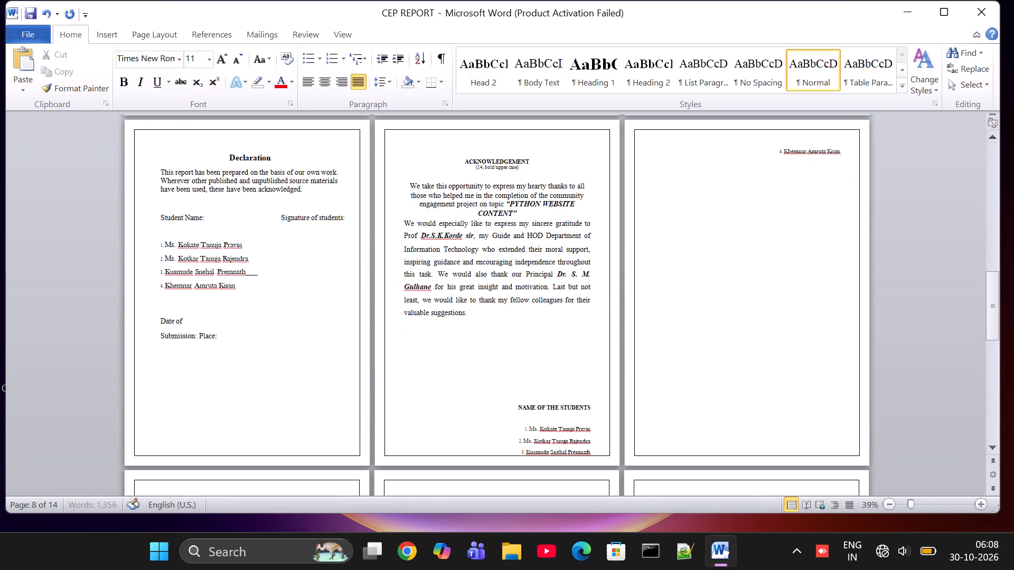
key("BackSpace")
key("BackSpace")
key("BackSpace")
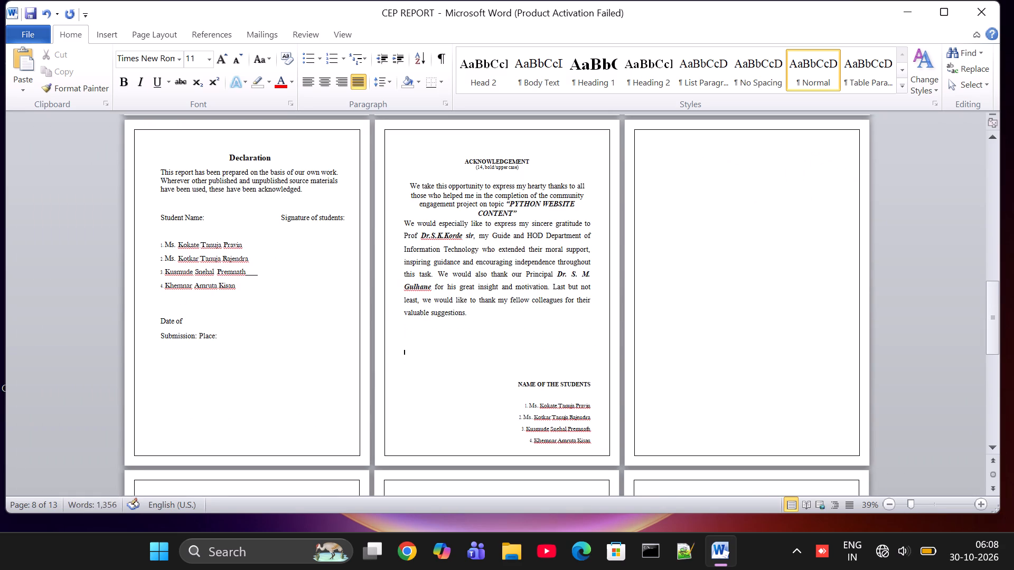
key("BackSpace")
key("BackSpace")
key("BackSpace")
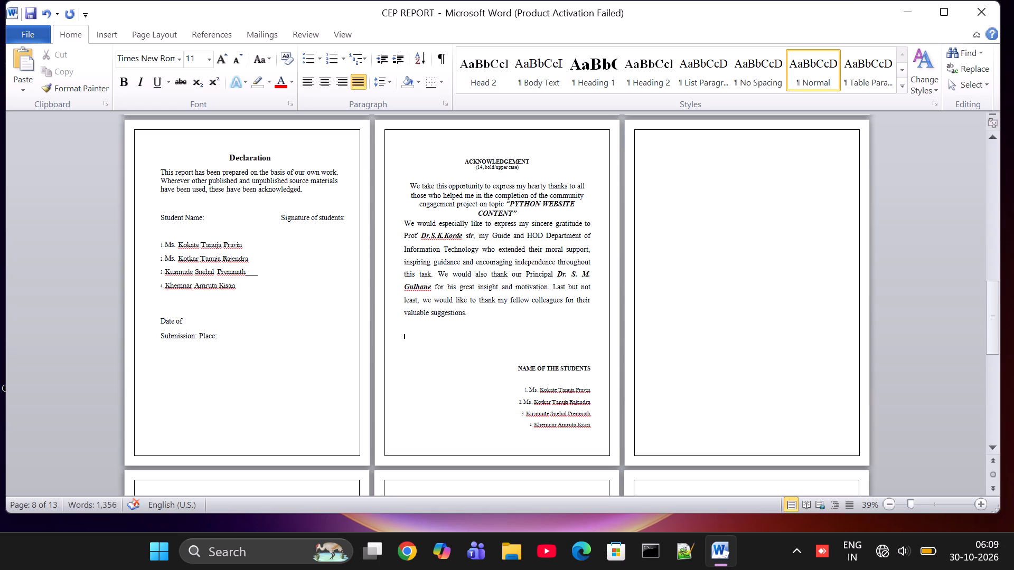
Review the layout of the pages after the Acknowledgement, including the blank page and Index, and examine the Abstract text up close.
scroll(708, 298, "down", 2)
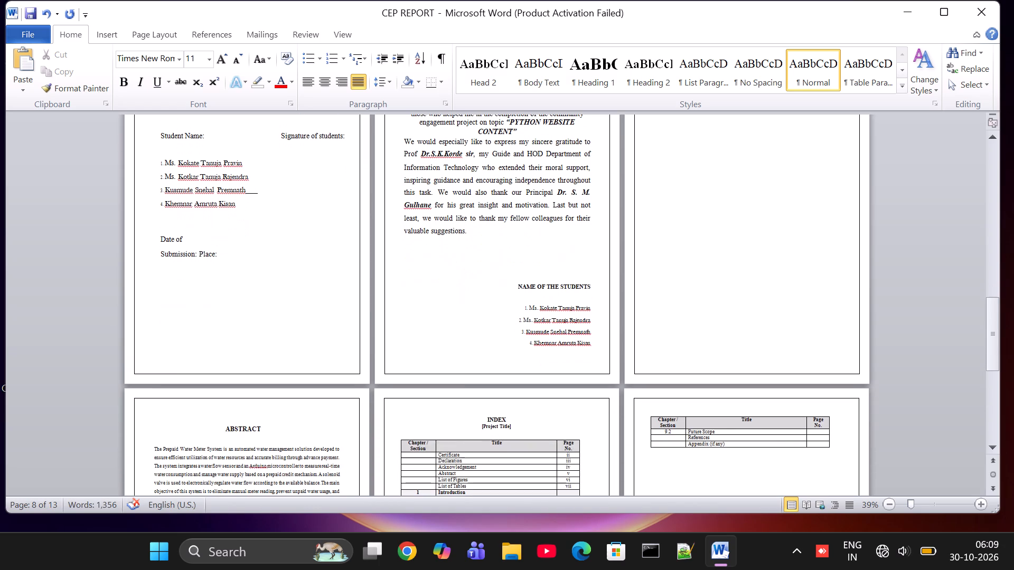
scroll(708, 298, "down", 1)
scroll(518, 364, "down", 1)
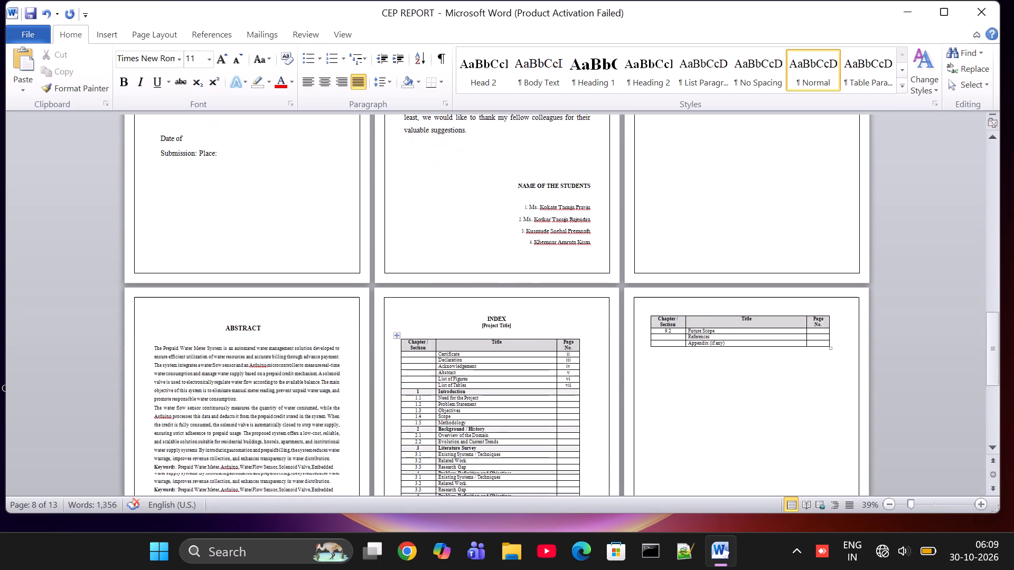
scroll(518, 364, "down", 3)
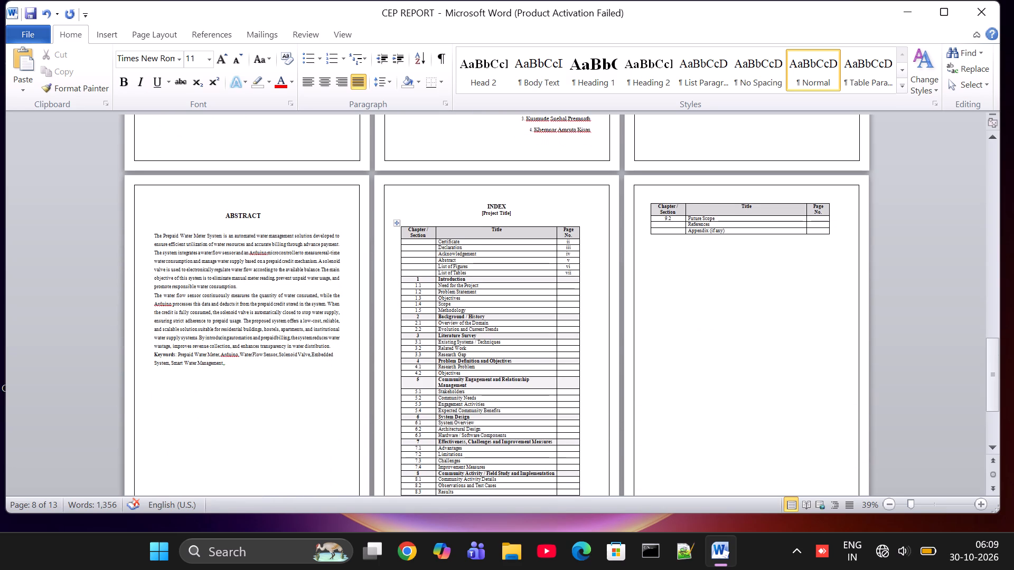
left_click(287, 376)
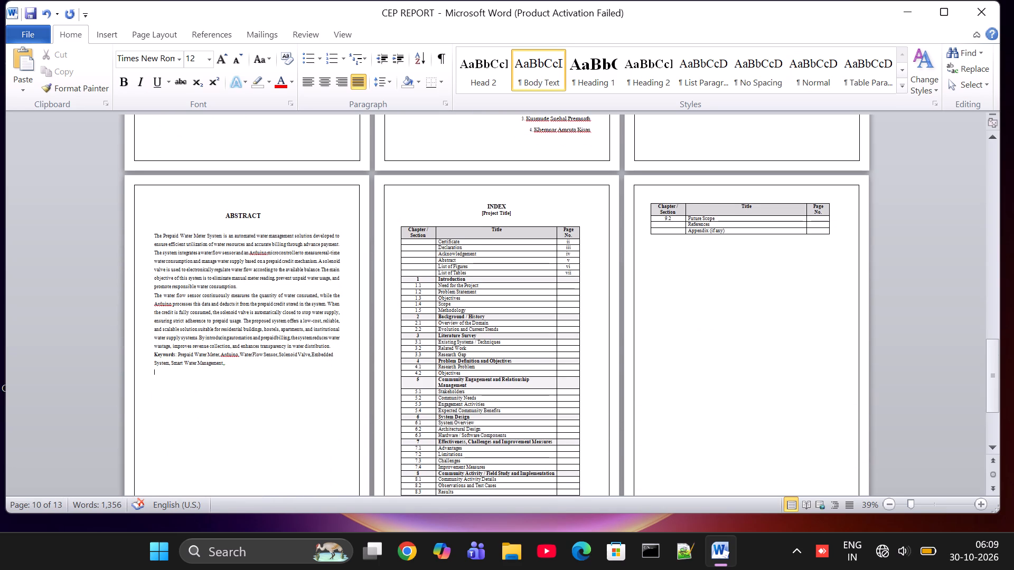
scroll(270, 406, "up", 3, "ctrl")
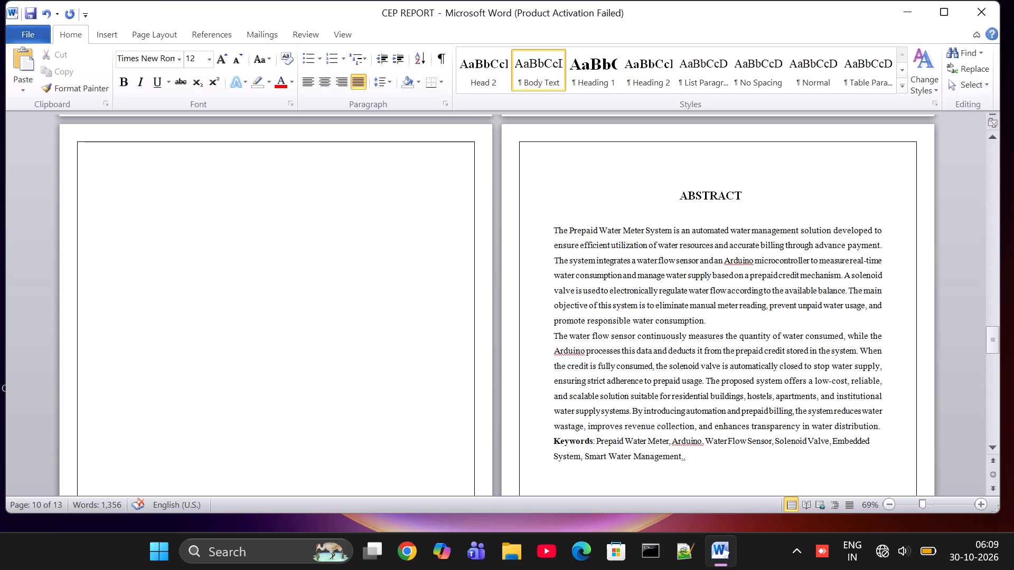
scroll(642, 265, "up", 2, "ctrl")
scroll(642, 265, "down", 2, "ctrl")
left_click_drag(642, 265, 632, 256)
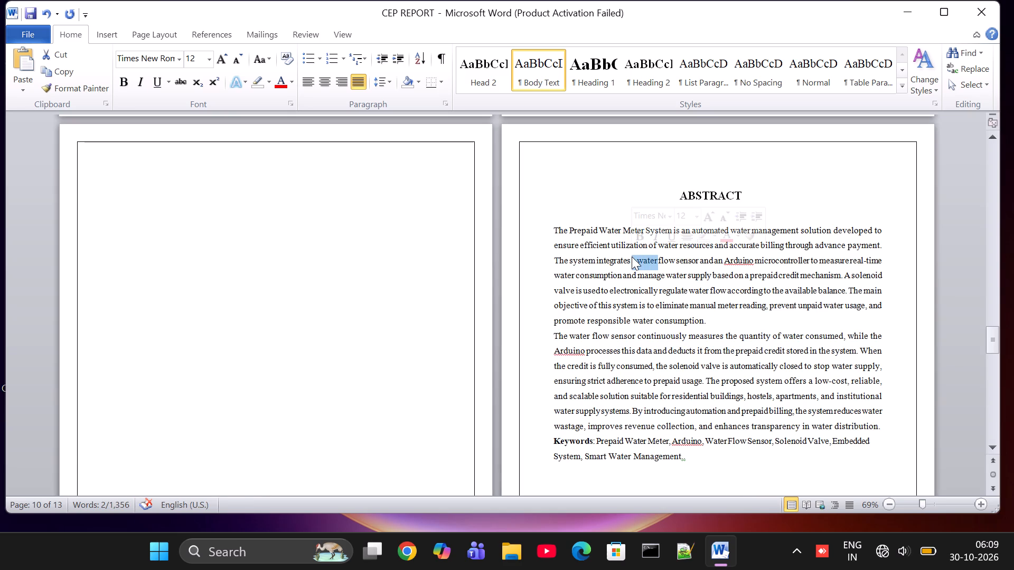
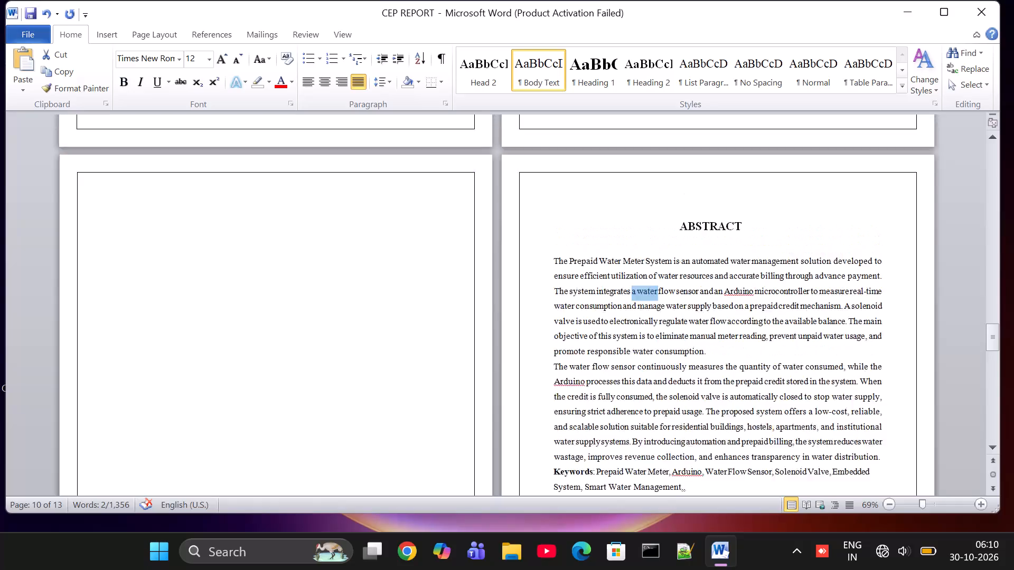
Inspect the blank page before the Abstract for leftover empty lines and check how far the Abstract text extends.
scroll(474, 212, "up", 2)
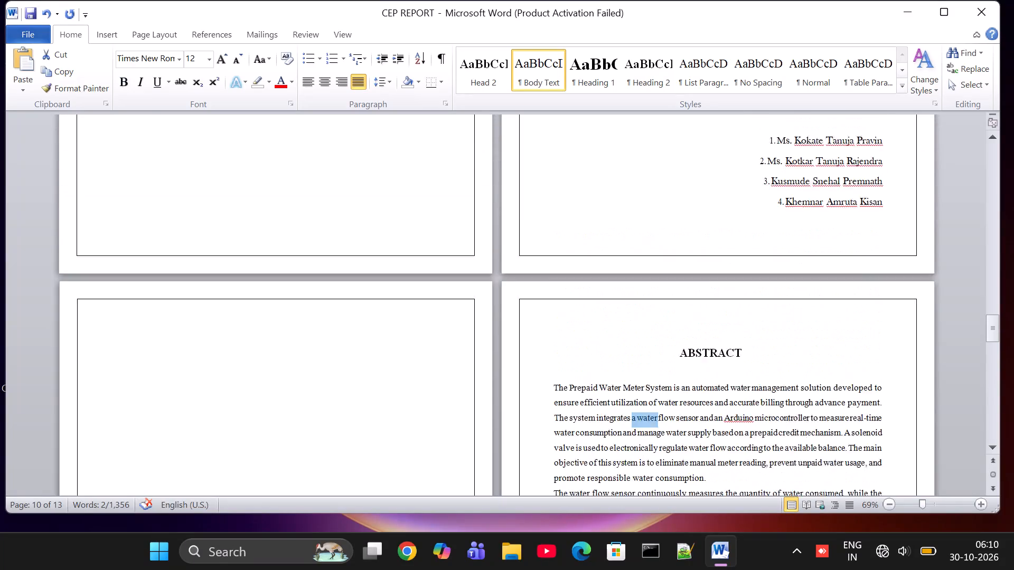
scroll(474, 212, "right", 1)
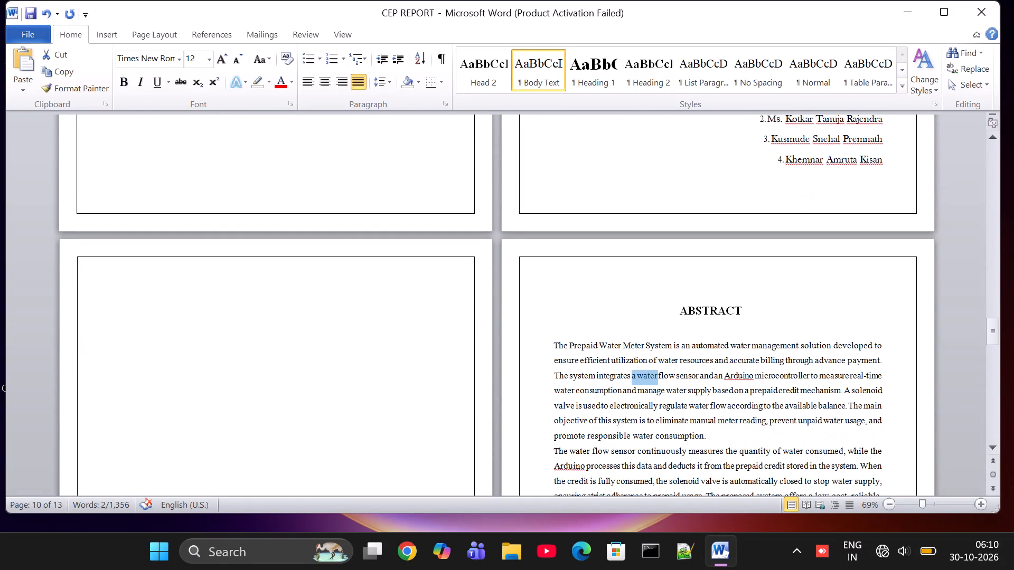
right_click(452, 258)
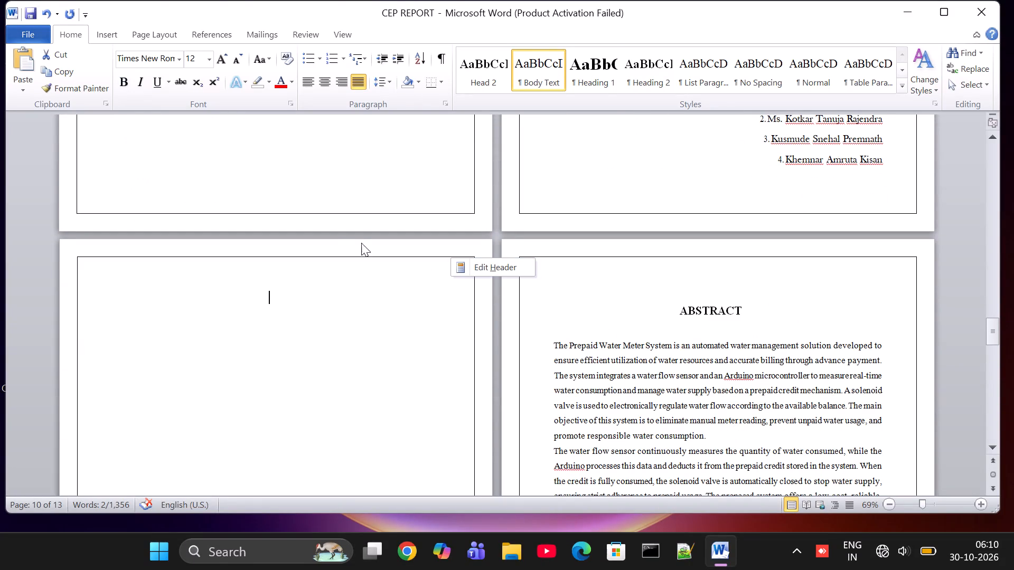
left_click(346, 241)
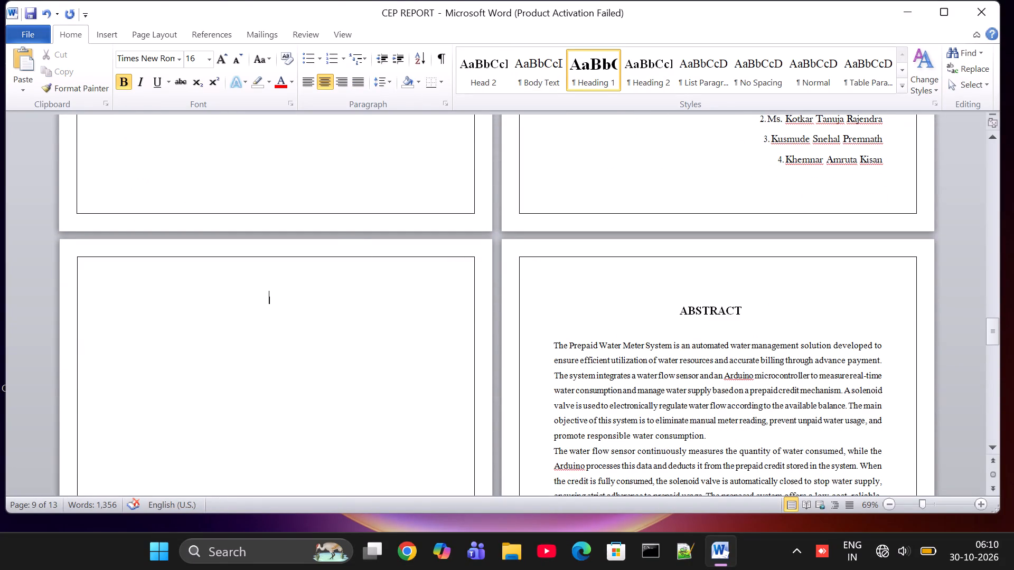
right_click(136, 267)
left_click(91, 253)
left_click_drag(91, 253, 100, 261)
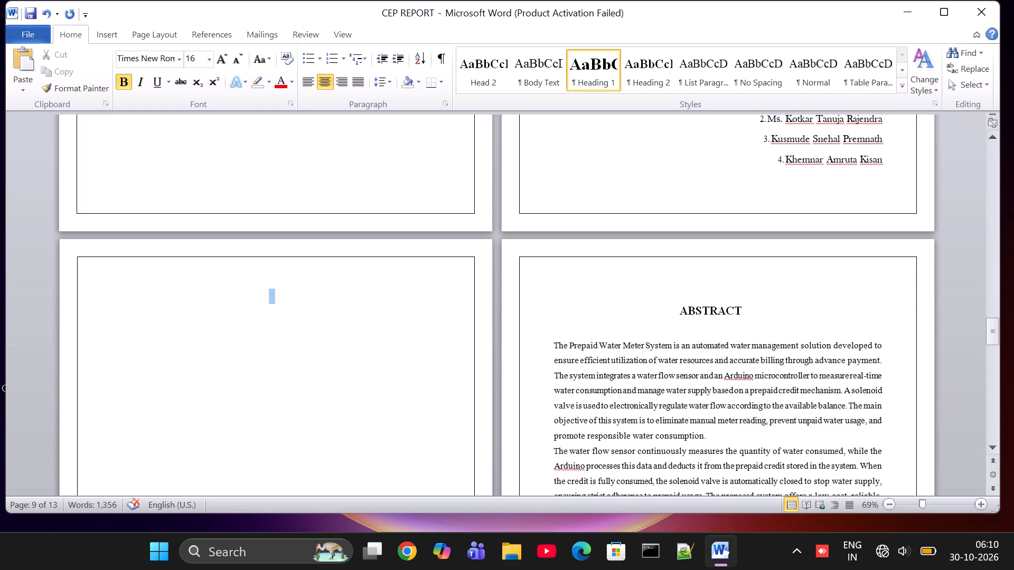
left_click_drag(100, 261, 192, 335)
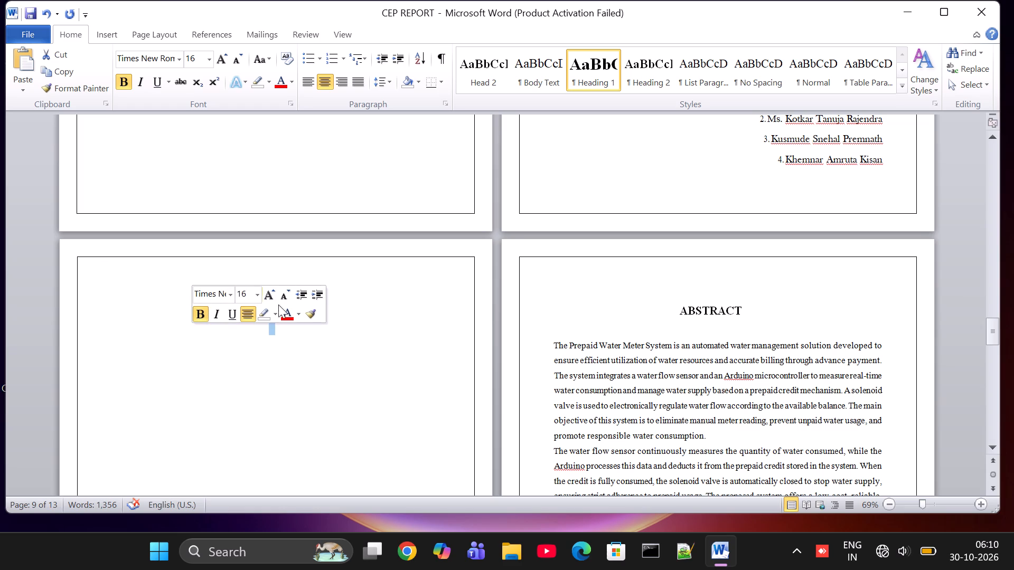
left_click(81, 250)
scroll(252, 314, "down", 1)
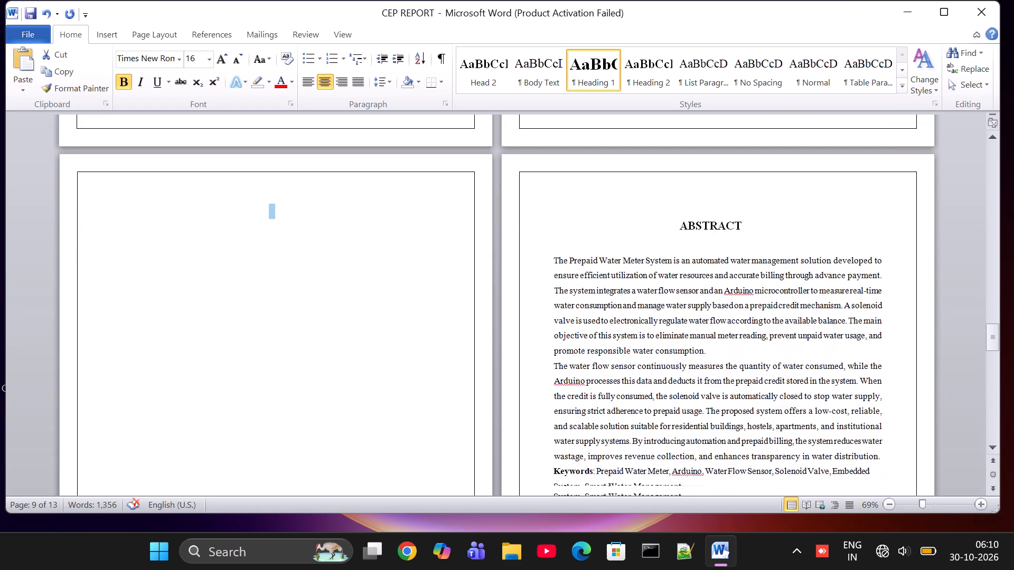
scroll(252, 314, "down", 2)
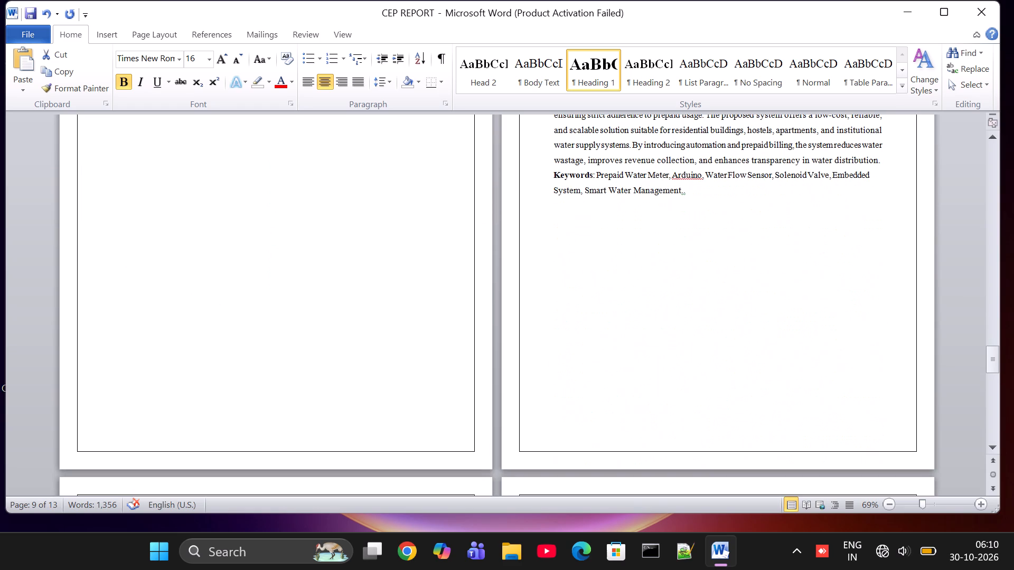
Delete everything on the Abstract page, from the ABSTRACT heading through the Keywords lines and the blank lines below.
scroll(252, 314, "down", 2, "ctrl")
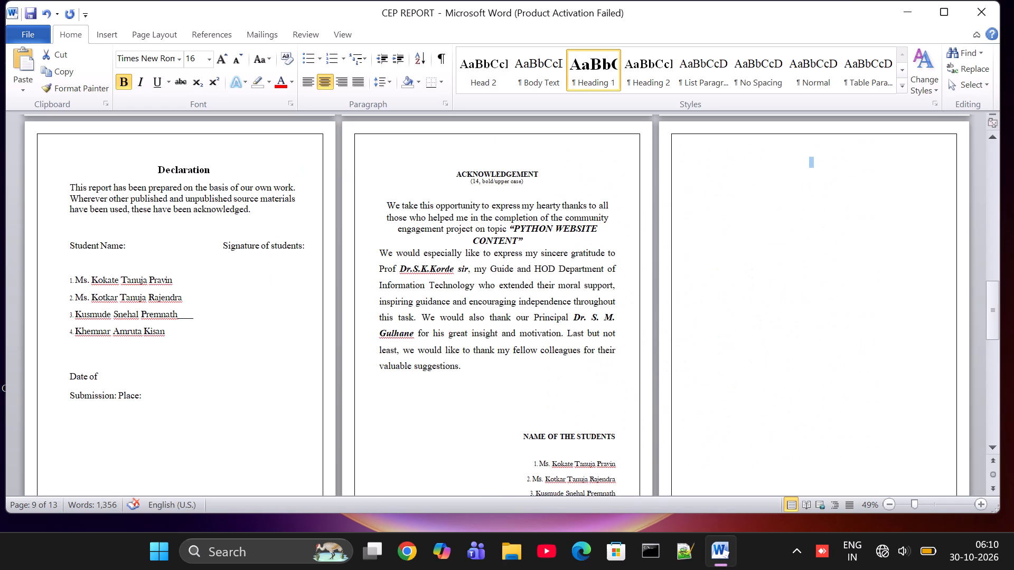
scroll(559, 465, "down", 2)
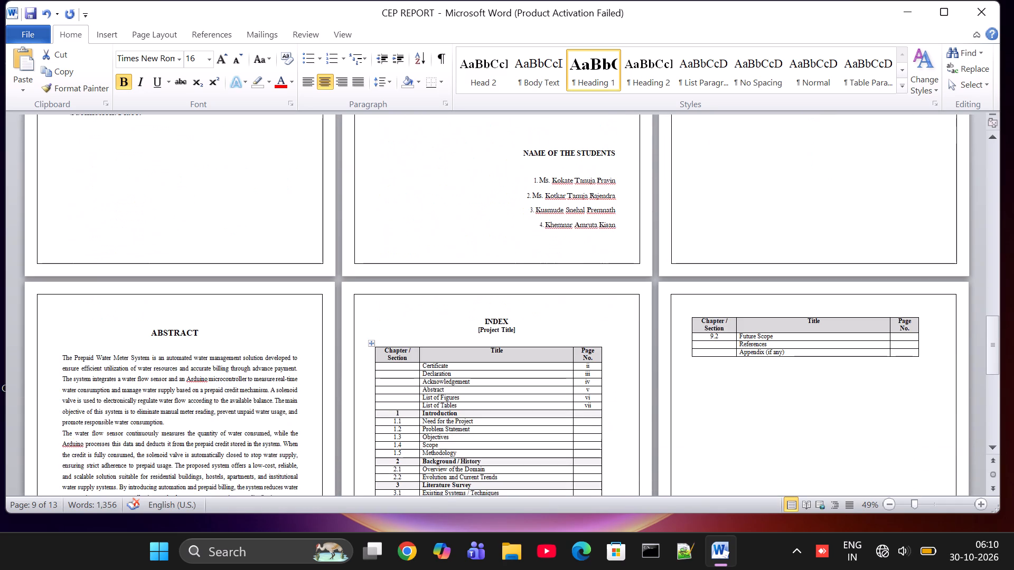
scroll(323, 380, "down", 2)
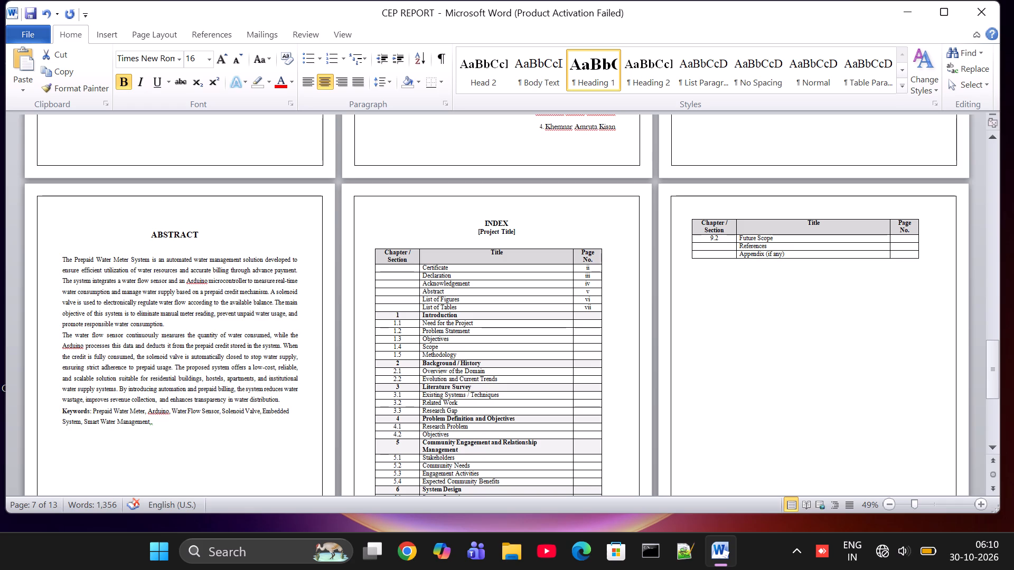
left_click(152, 227)
left_click_drag(152, 227, 274, 420)
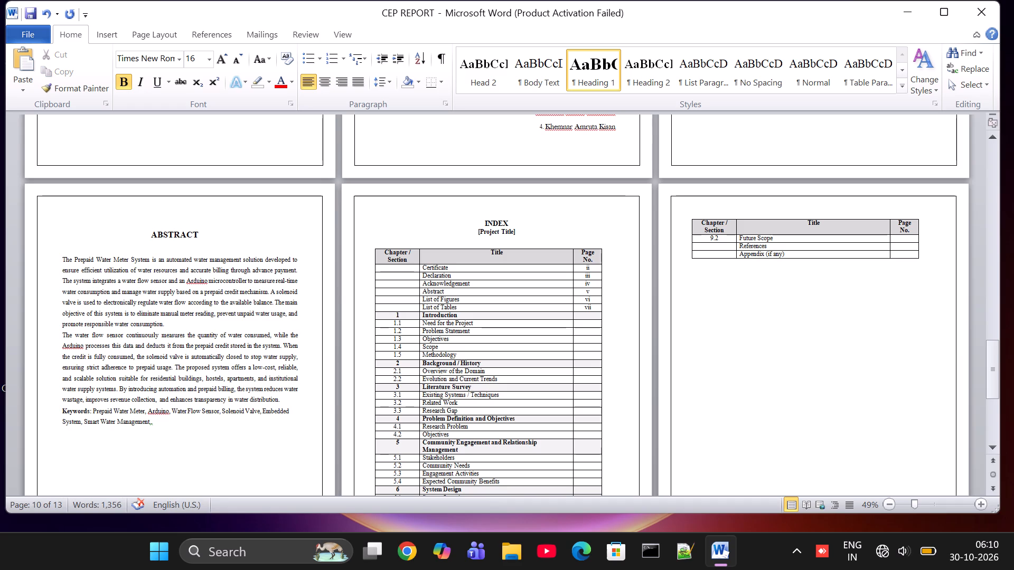
left_click_drag(274, 420, 274, 421)
left_click(147, 240)
left_click_drag(147, 240, 176, 425)
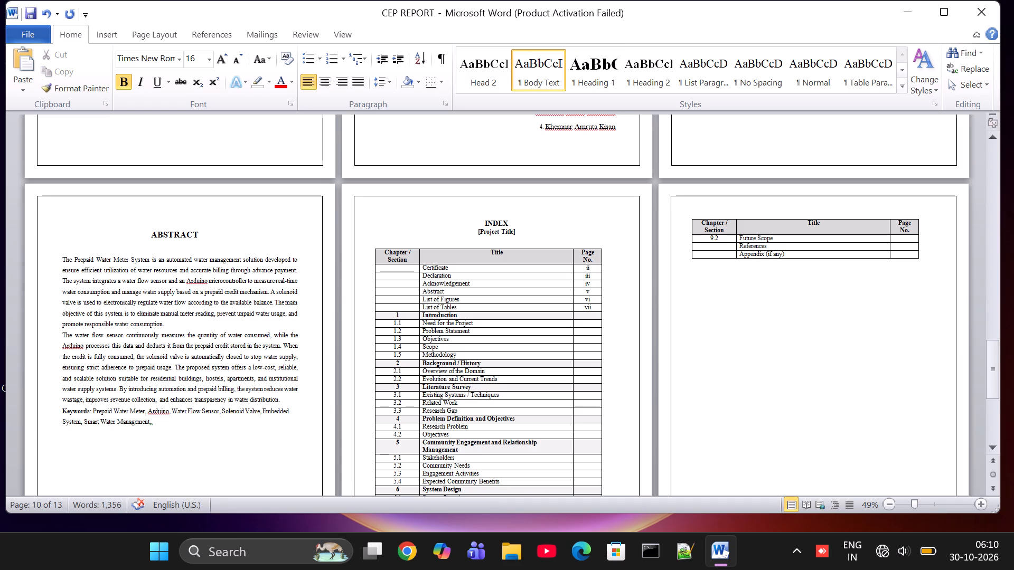
left_click(151, 233)
left_click_drag(151, 233, 193, 472)
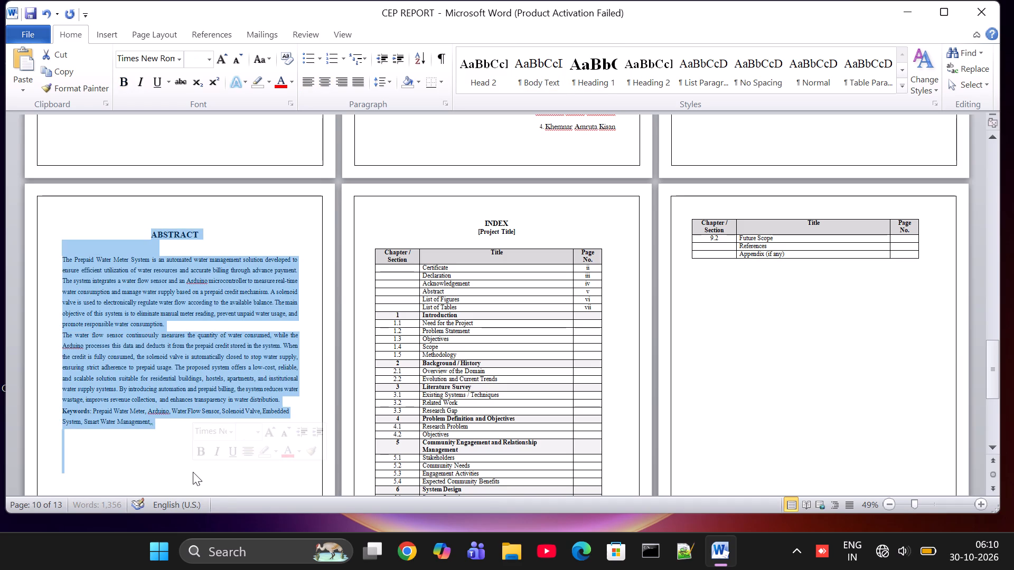
key("BackSpace")
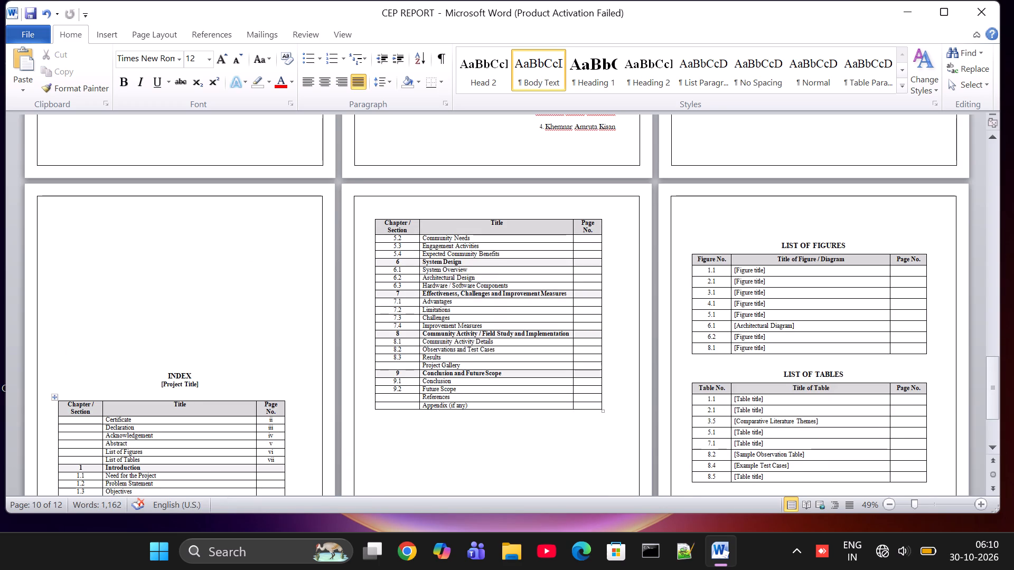
Copy the Abstract entry from the Index table and paste it at the top of the blank page after the Acknowledgement.
scroll(421, 290, "up", 1)
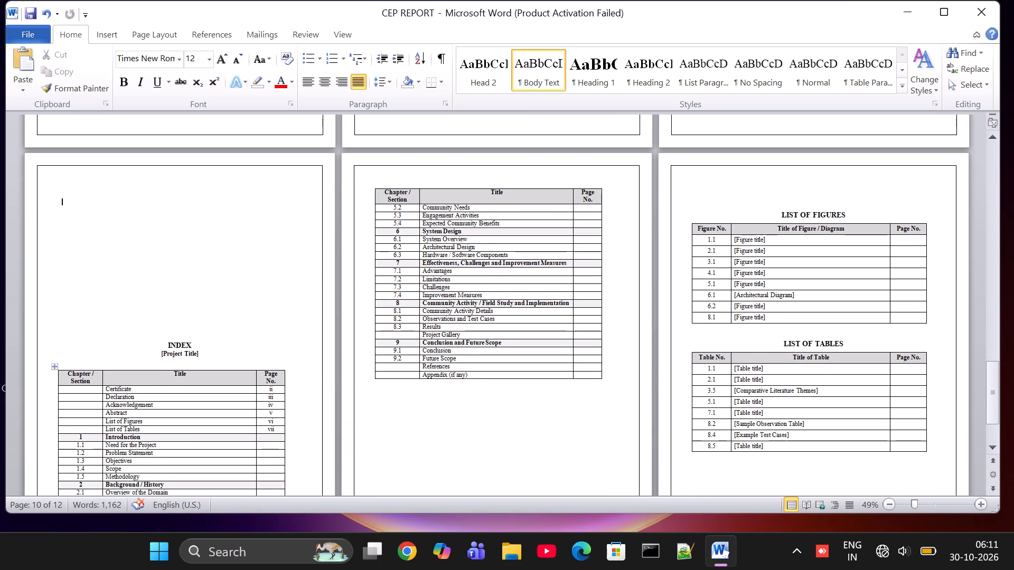
left_click(104, 413)
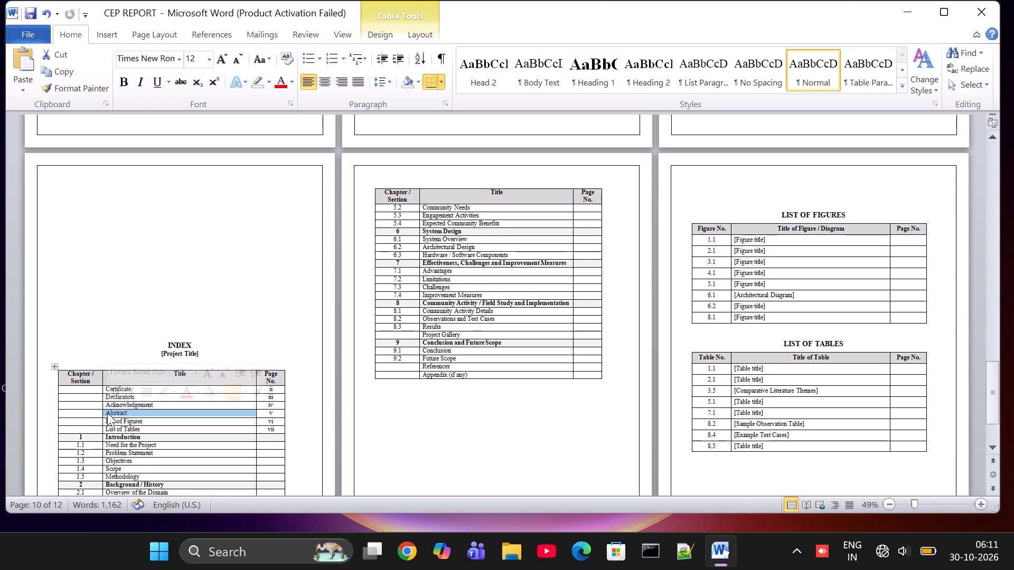
right_click(107, 413)
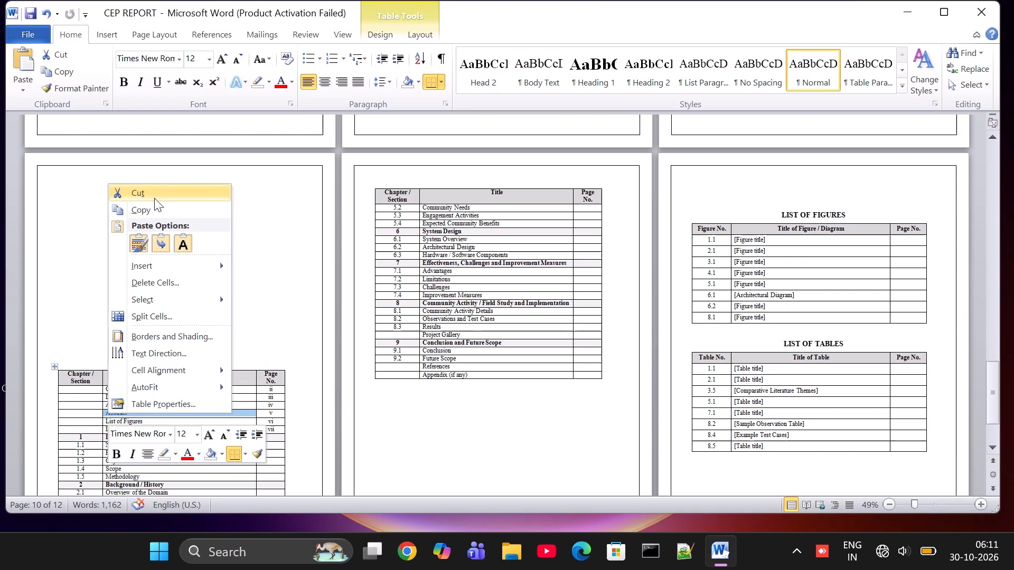
left_click(154, 212)
scroll(423, 250, "up", 2)
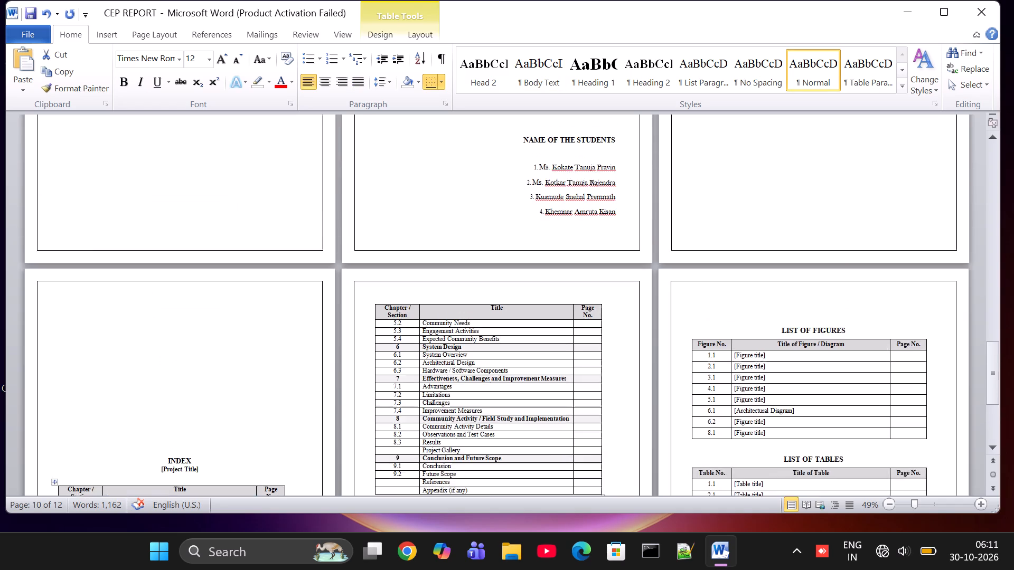
scroll(423, 250, "up", 2)
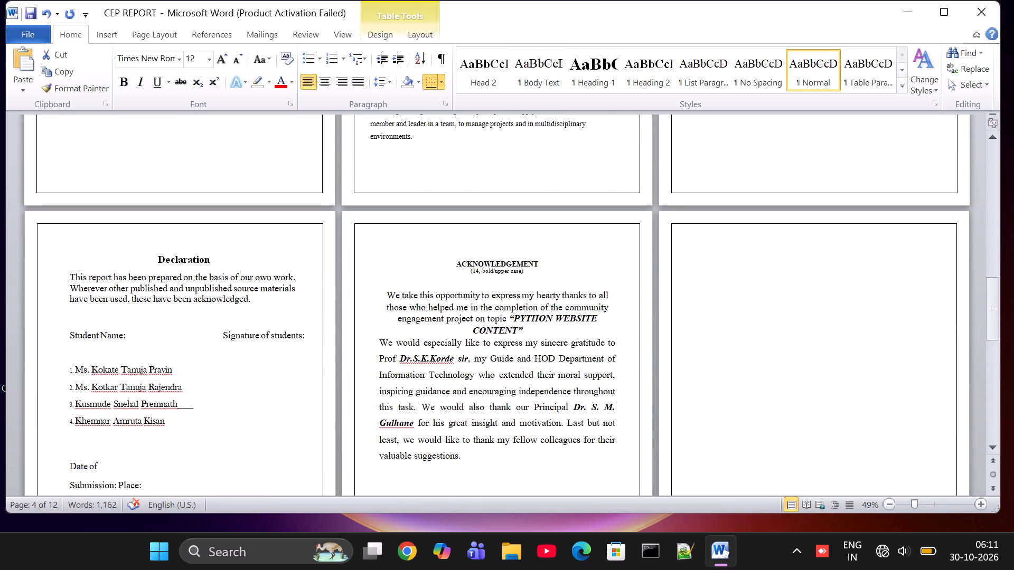
left_click(780, 245)
key("ctrl+v")
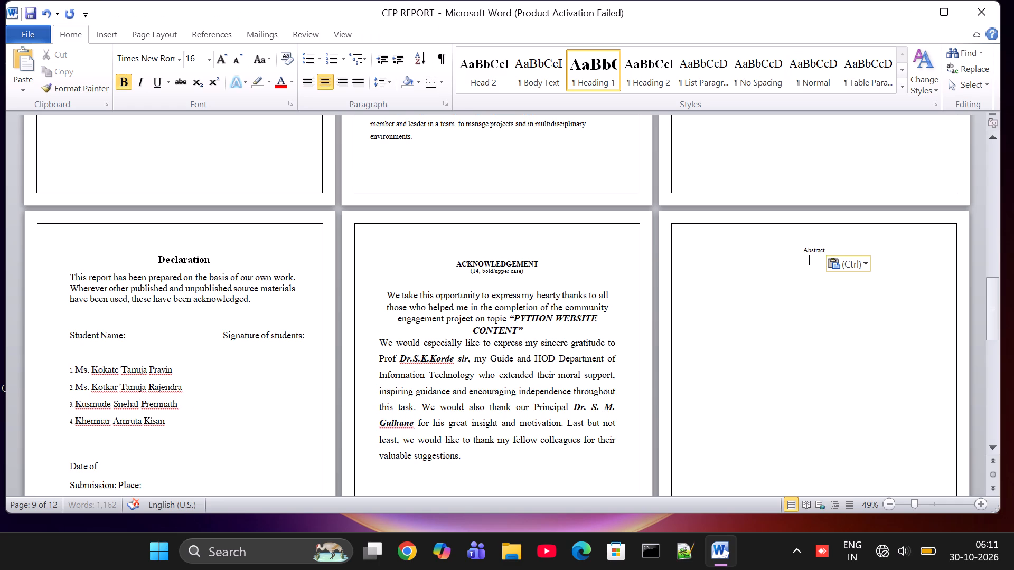
Format the pasted Abstract heading as bold with font size 14.
left_click(539, 261)
left_click_drag(539, 261, 447, 260)
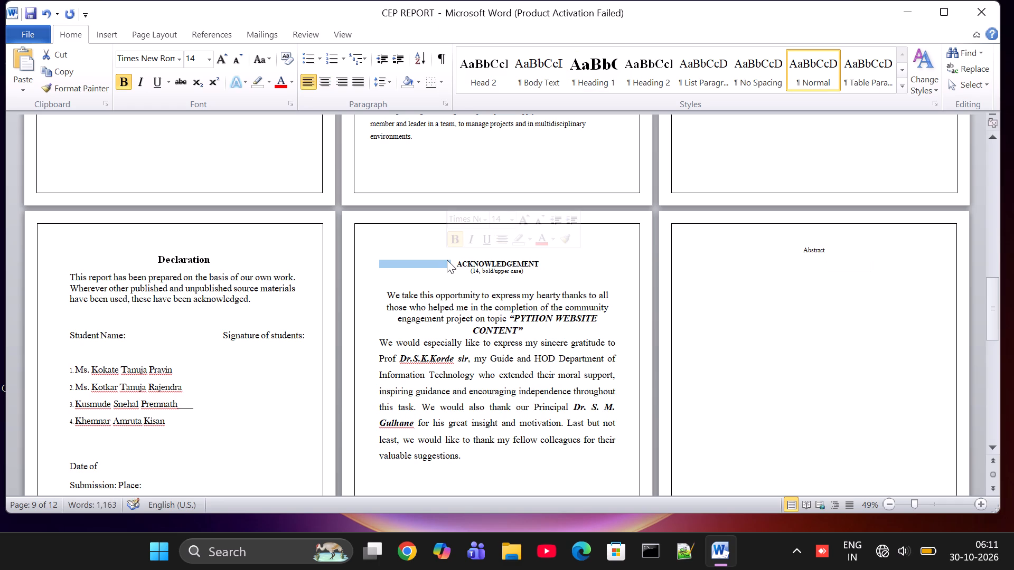
left_click(841, 247)
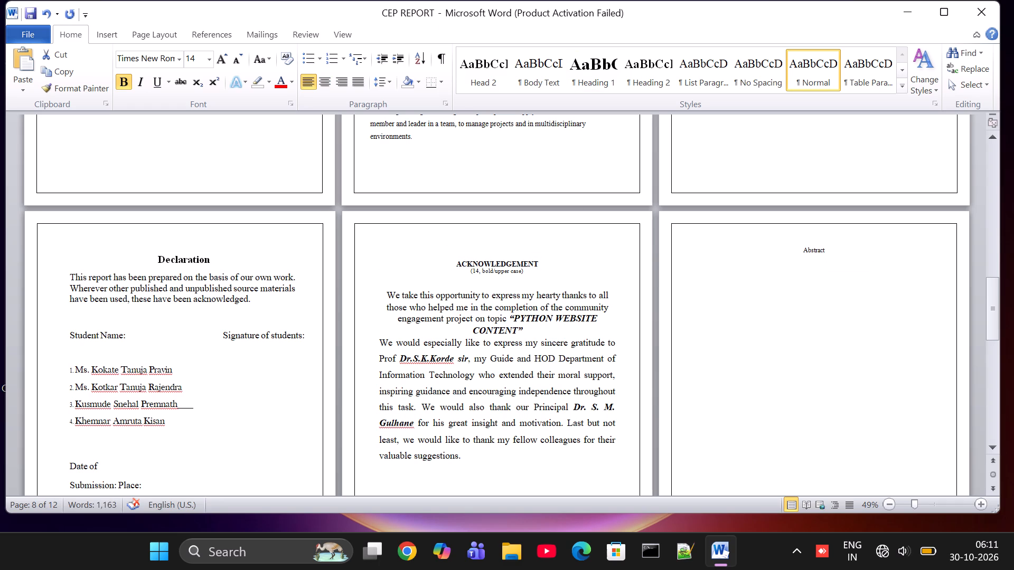
left_click_drag(841, 247, 789, 251)
triple_click(809, 250)
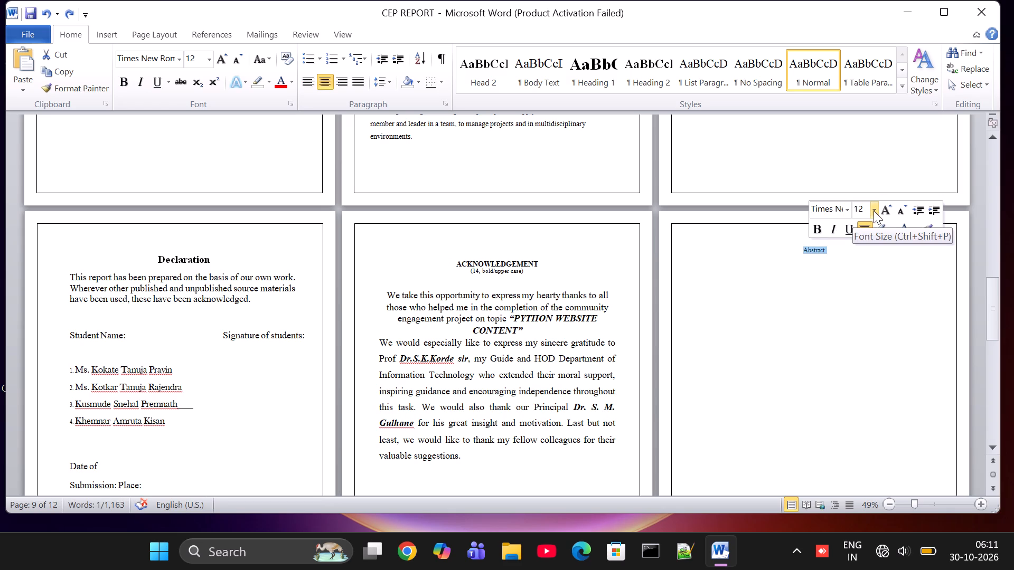
left_click(874, 211)
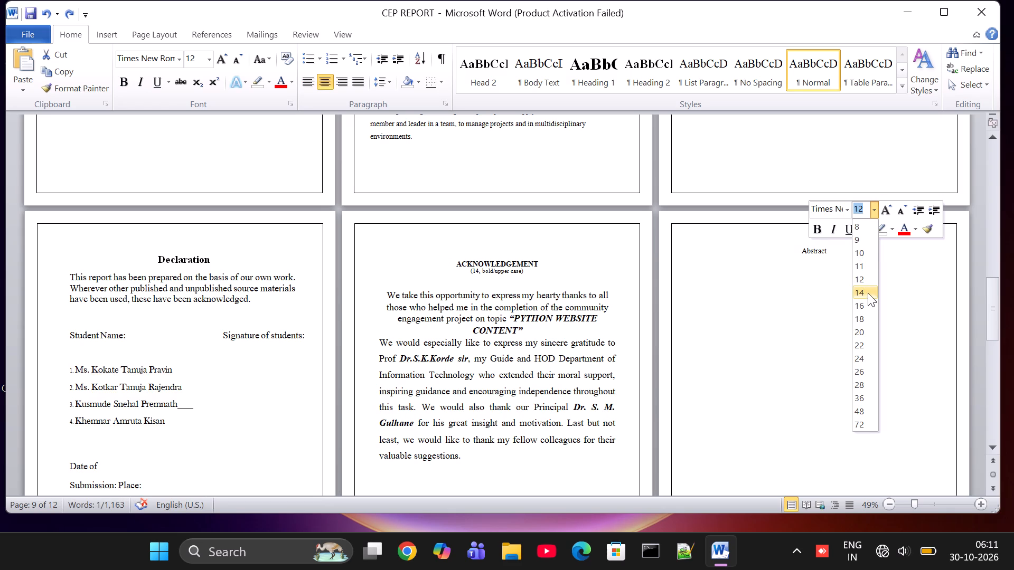
left_click(868, 293)
left_click(808, 232)
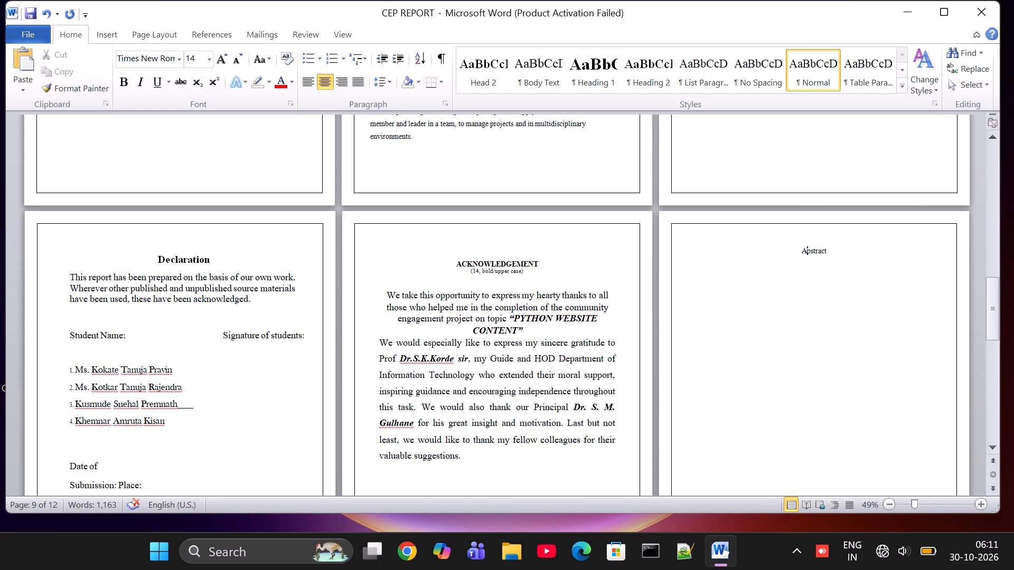
double_click(816, 251)
left_click(824, 231)
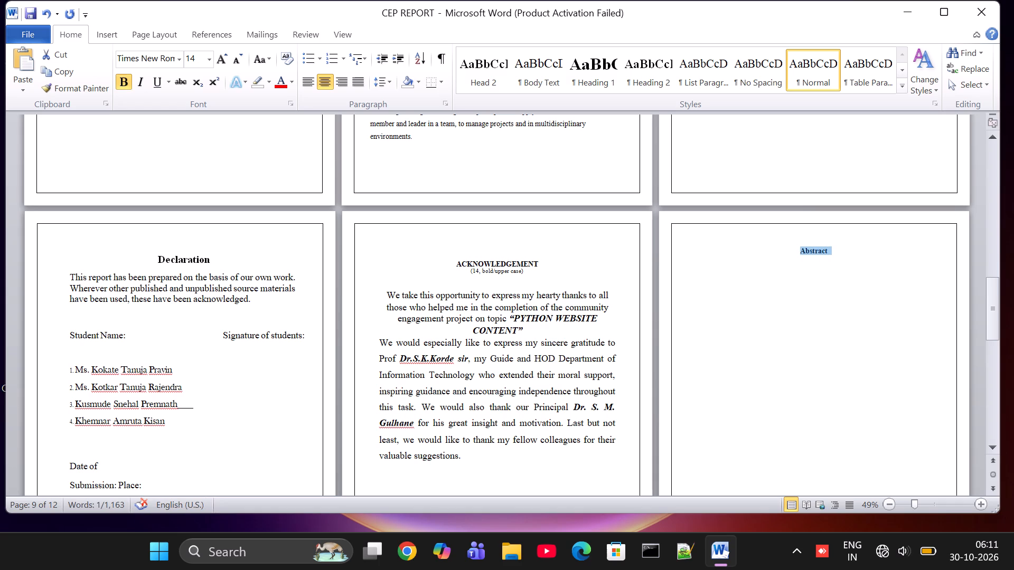
Set the ACKNOWLEDGEMENT heading to font size 16 and keep it bold.
scroll(407, 250, "up", 3, "ctrl")
scroll(507, 263, "up", 2)
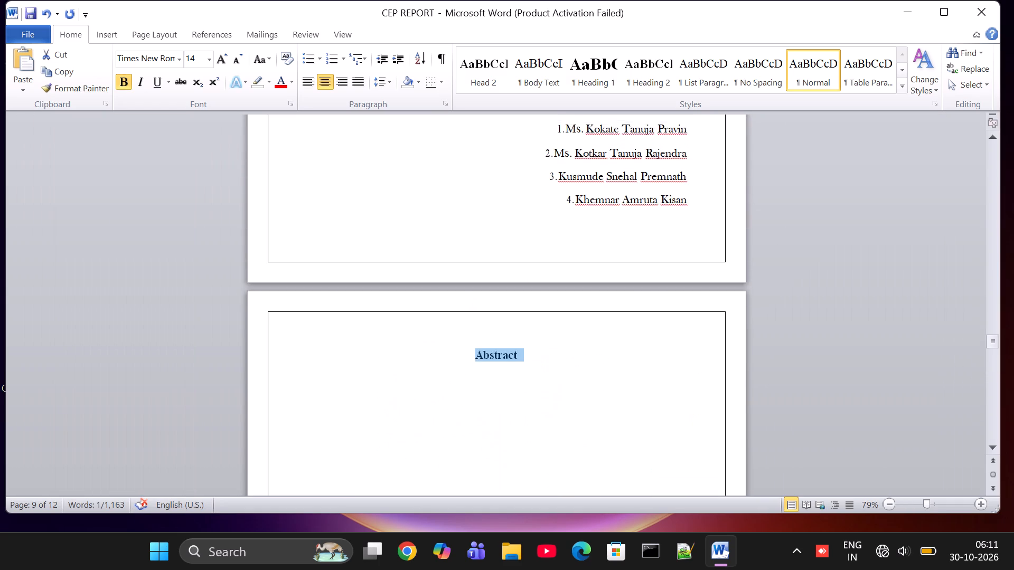
scroll(507, 263, "up", 5)
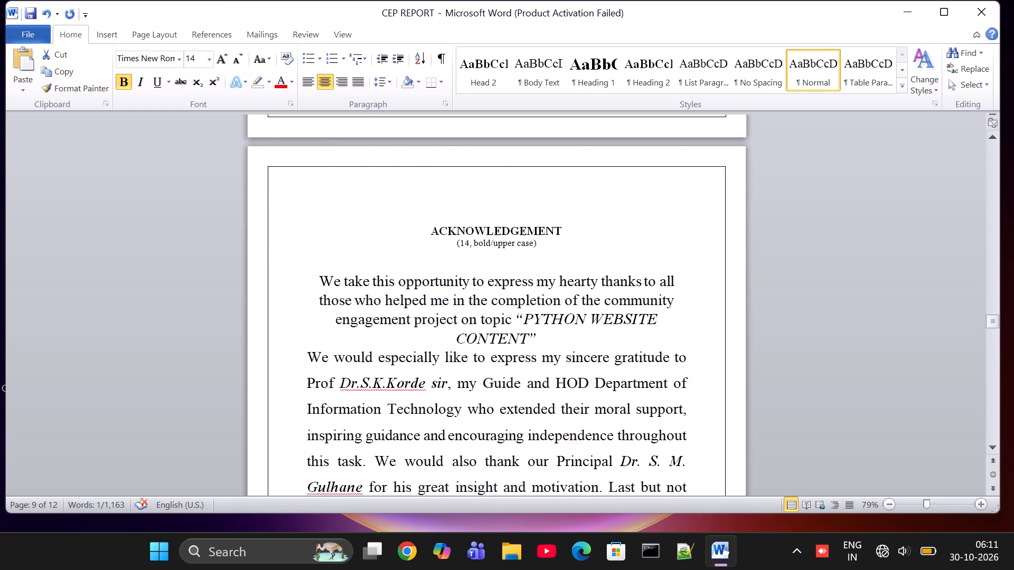
scroll(507, 263, "up", 1)
double_click(556, 345)
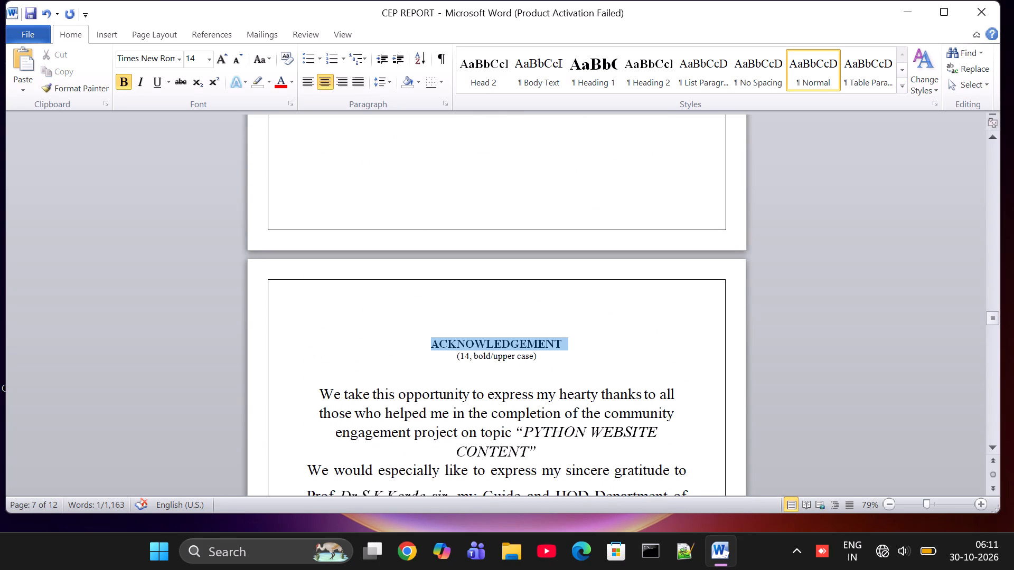
left_click(208, 58)
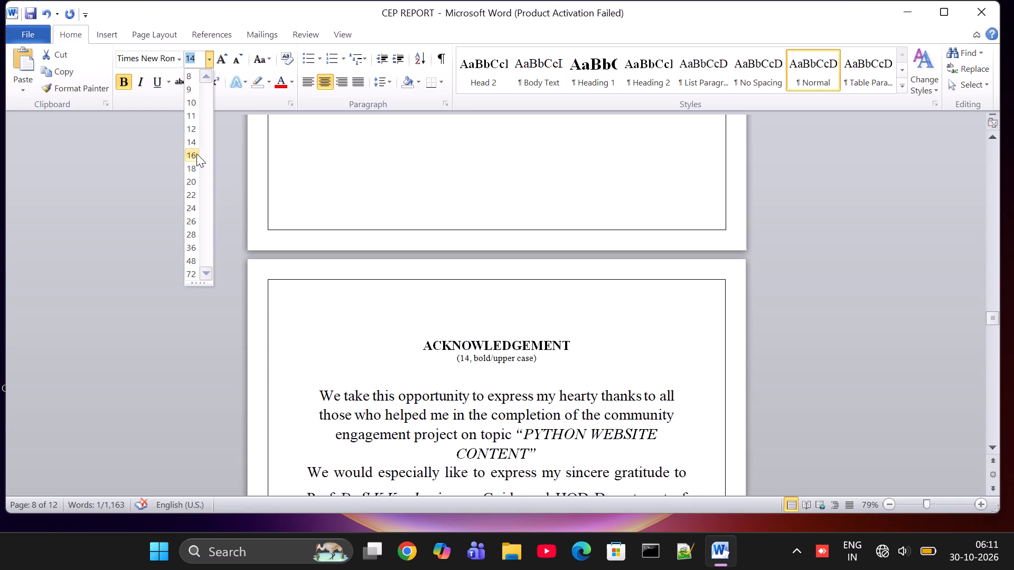
left_click(196, 154)
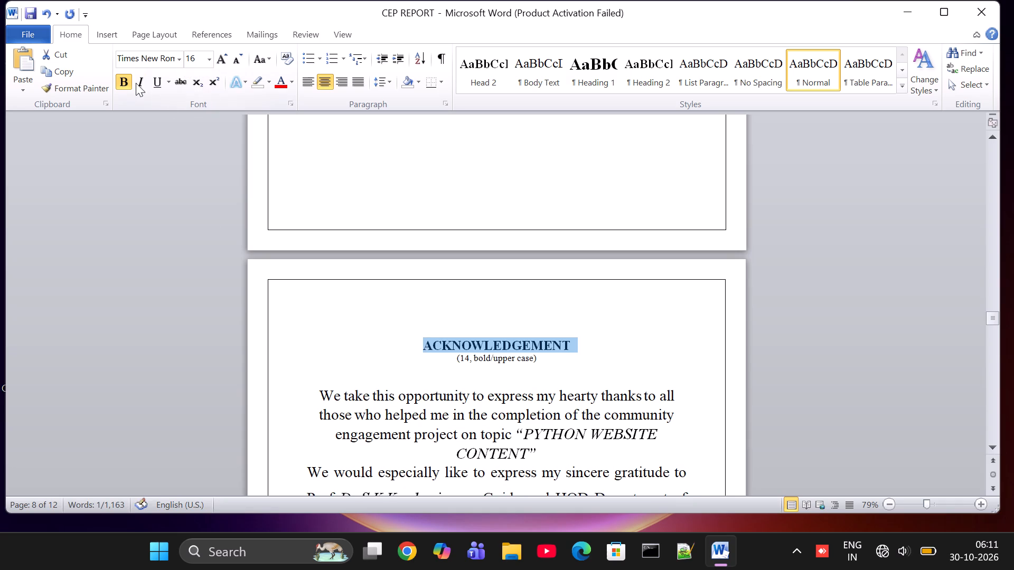
left_click(121, 75)
left_click(121, 75)
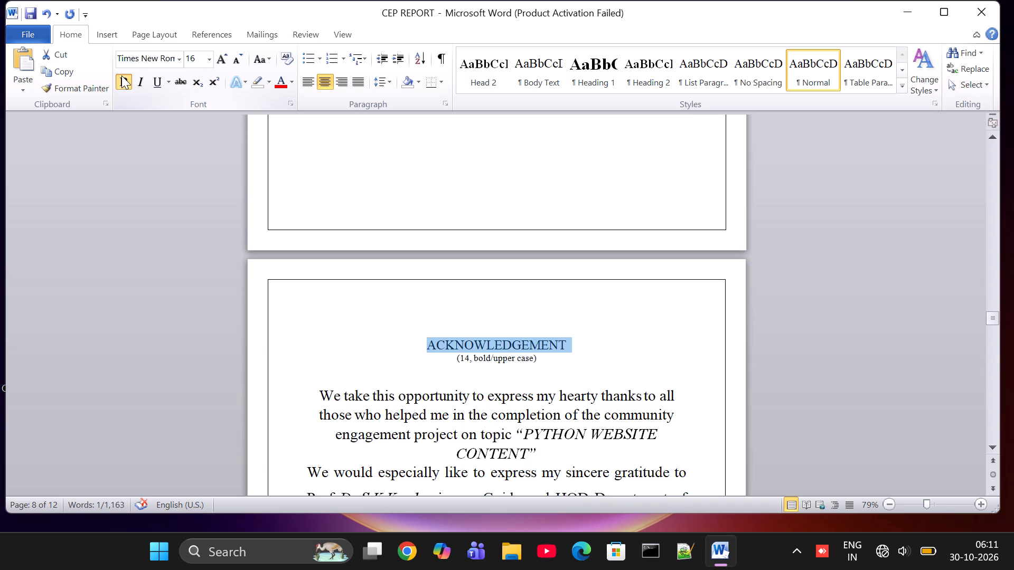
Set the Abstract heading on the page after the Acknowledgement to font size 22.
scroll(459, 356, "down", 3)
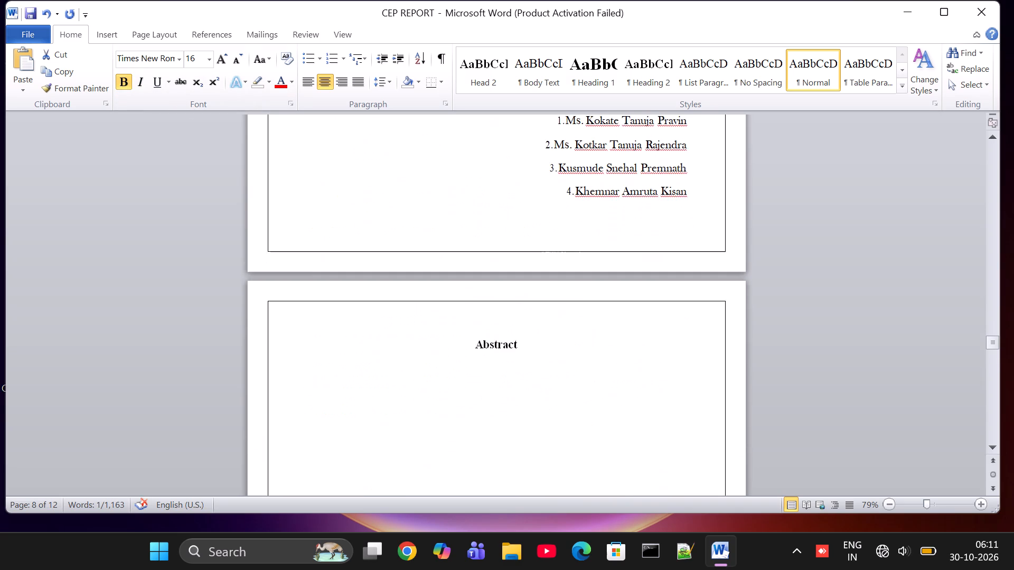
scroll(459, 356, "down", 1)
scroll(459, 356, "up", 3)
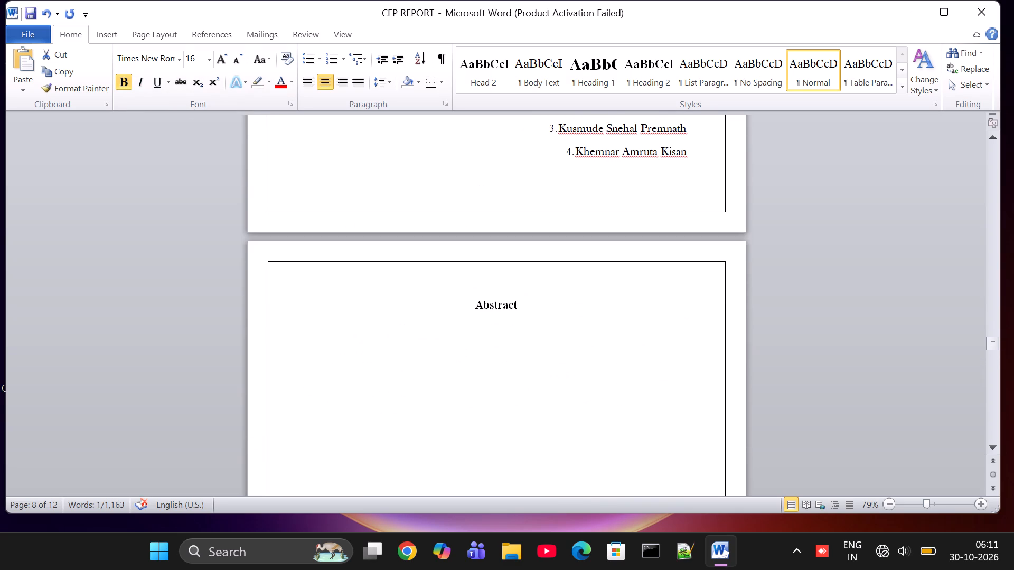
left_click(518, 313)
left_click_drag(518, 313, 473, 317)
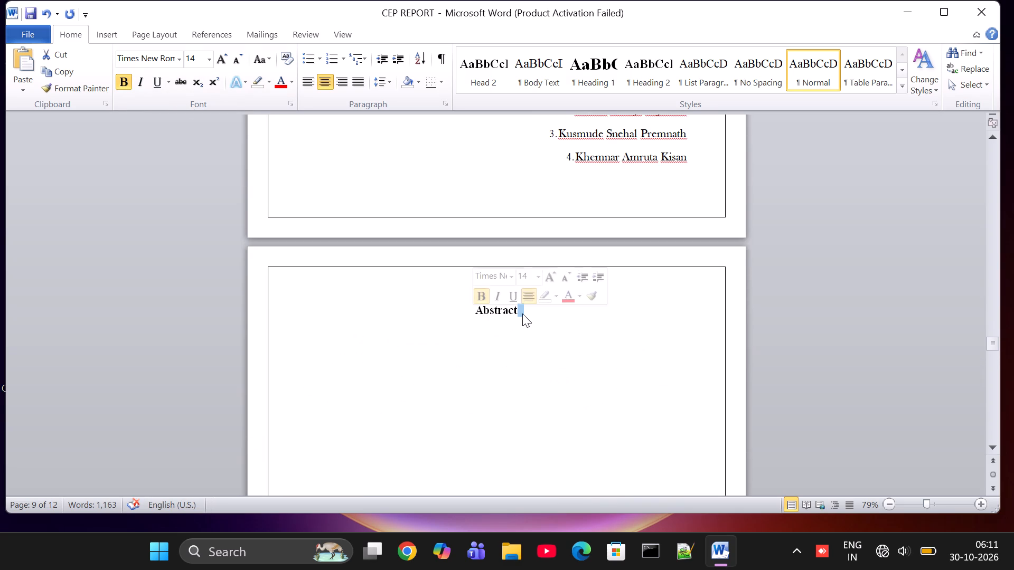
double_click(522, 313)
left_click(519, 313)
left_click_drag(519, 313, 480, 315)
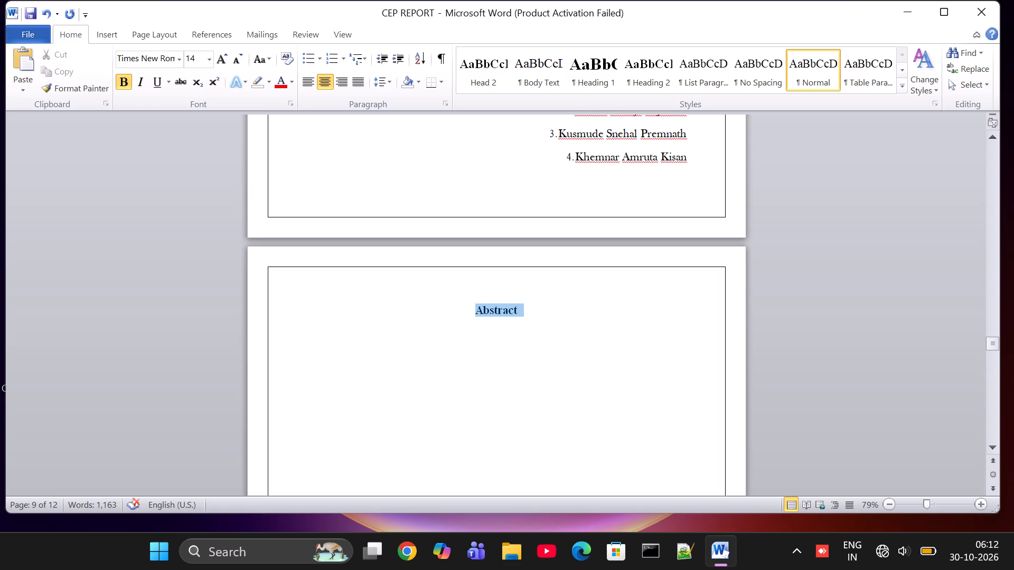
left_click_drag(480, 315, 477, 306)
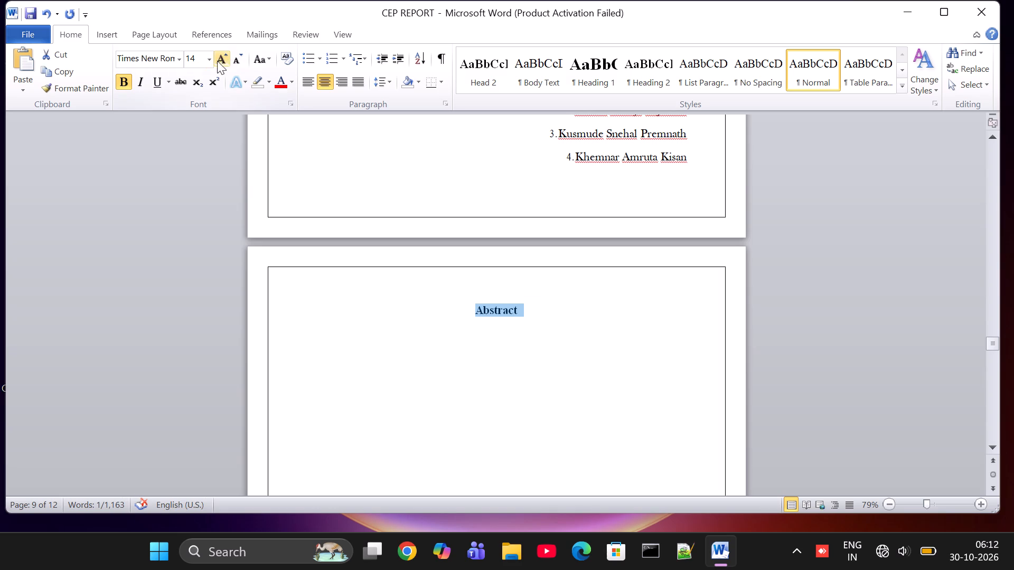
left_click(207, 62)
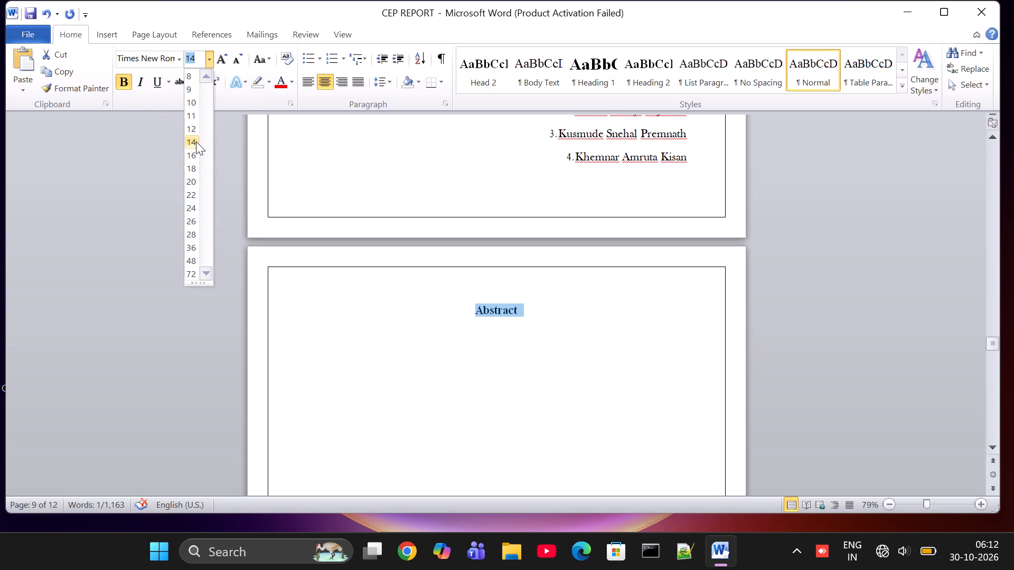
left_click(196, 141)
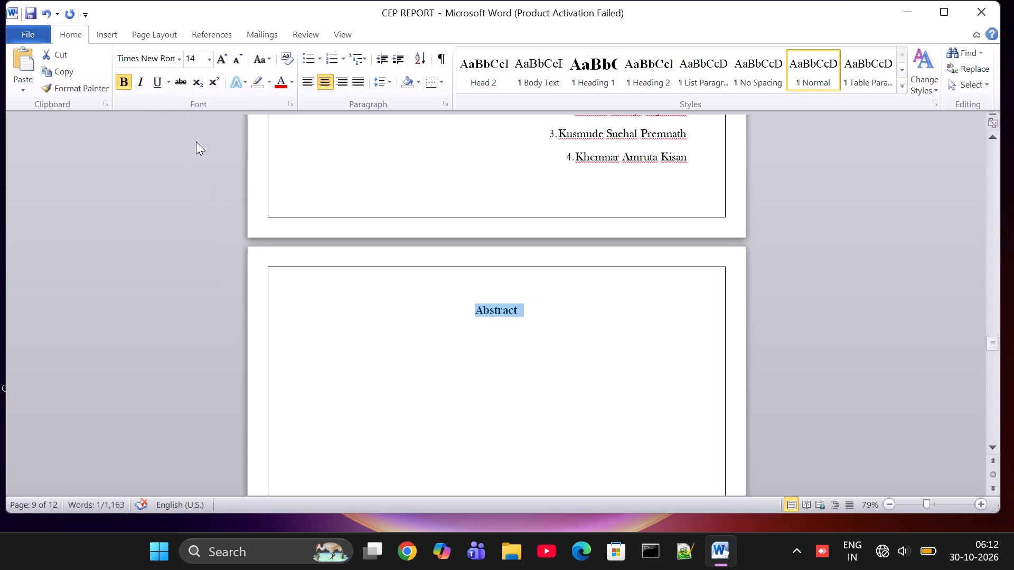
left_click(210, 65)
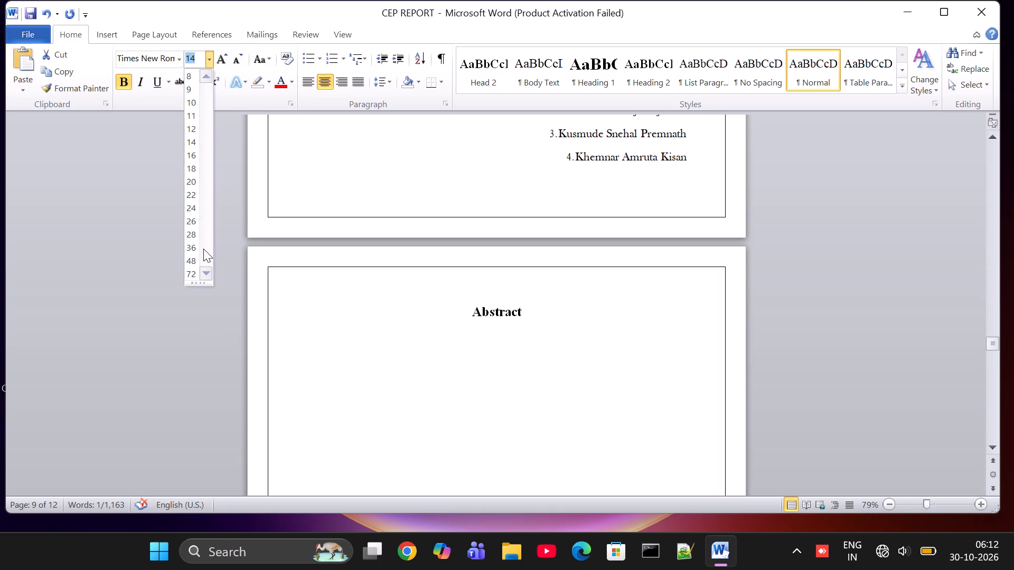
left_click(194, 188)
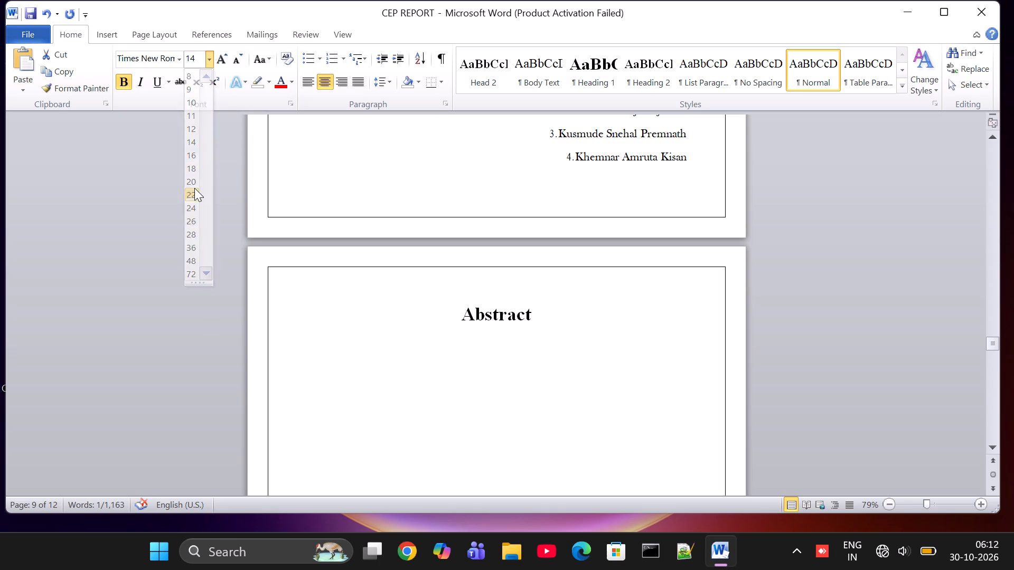
Set the Abstract heading to font size 20.
scroll(391, 206, "up", 6)
scroll(391, 206, "down", 1)
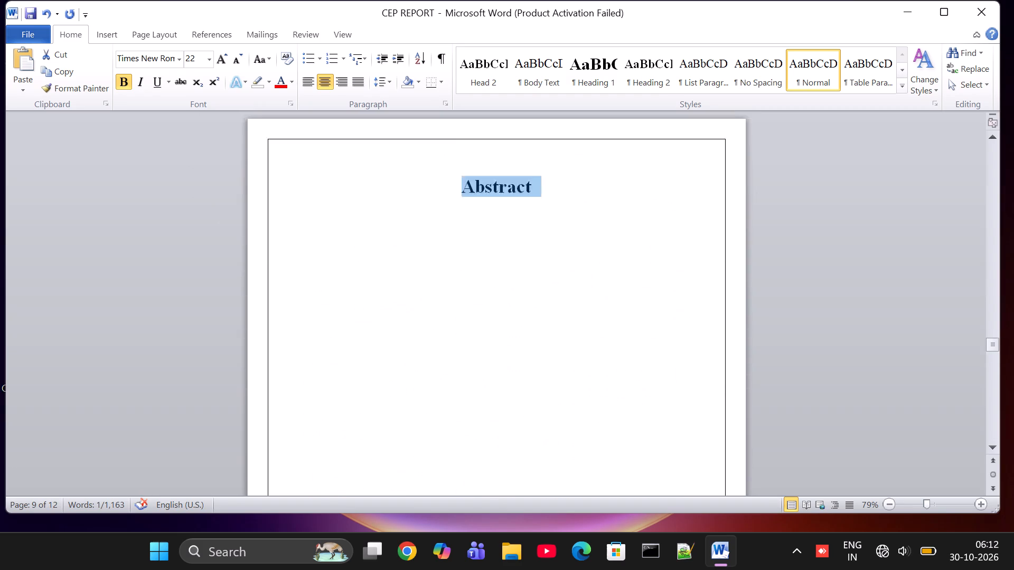
scroll(391, 206, "up", 1)
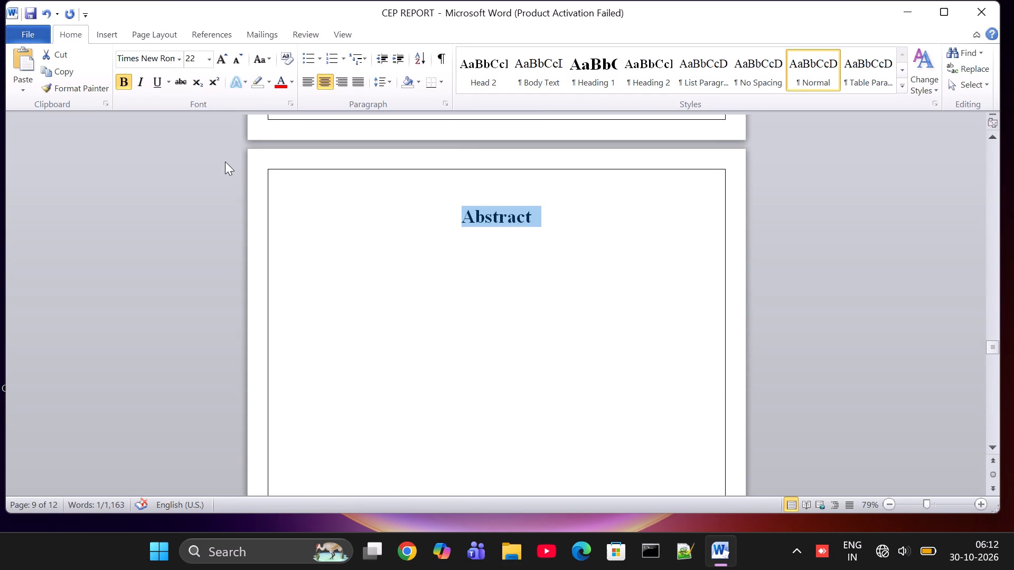
left_click(209, 62)
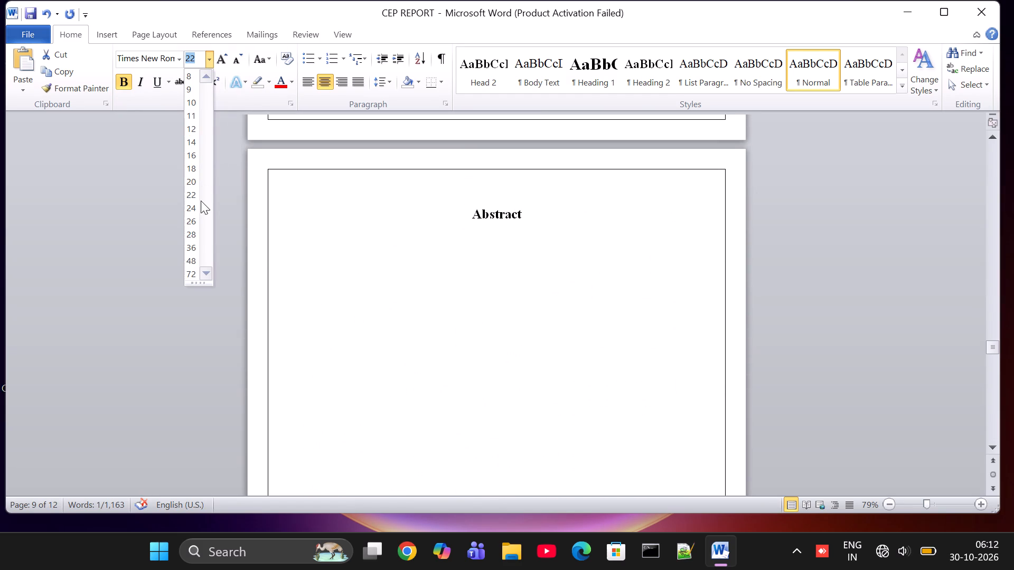
left_click(196, 183)
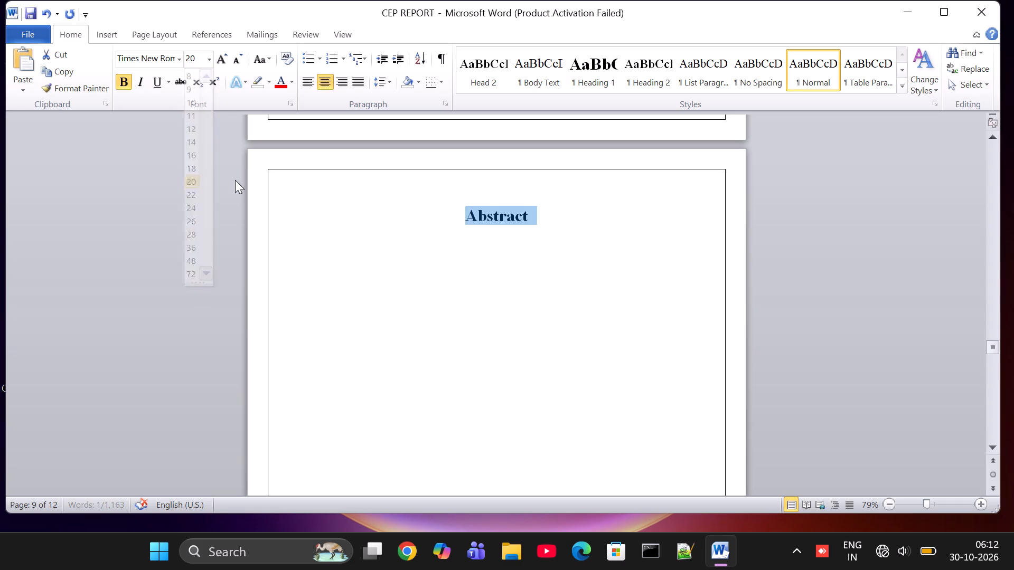
Look through the pages from the Acknowledgement to the Index table to check their layout.
scroll(379, 255, "up", 4)
scroll(379, 255, "down", 2)
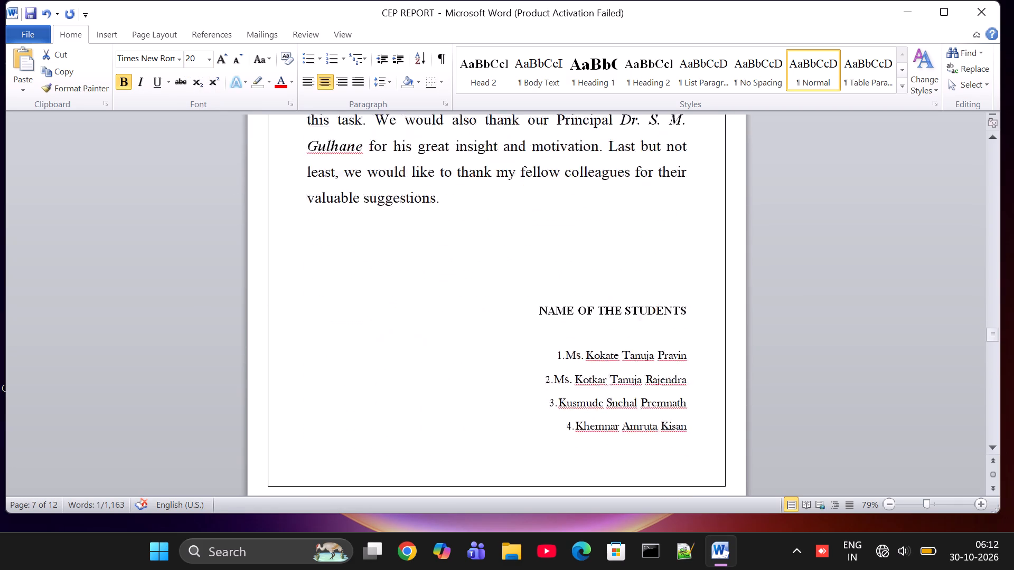
scroll(379, 255, "down", 11)
scroll(379, 255, "up", 1)
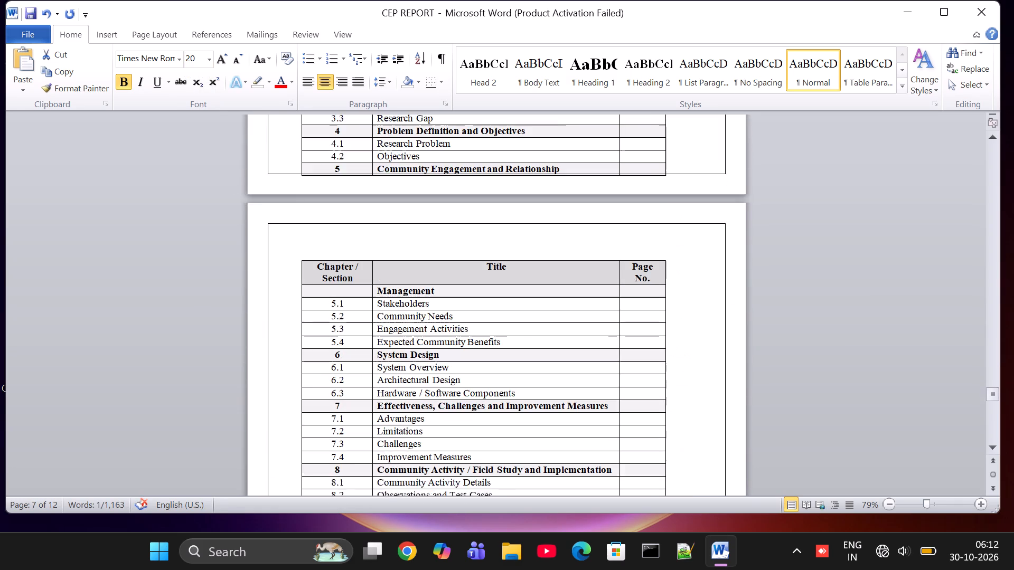
scroll(379, 255, "up", 1)
scroll(379, 255, "down", 2)
scroll(379, 255, "up", 2)
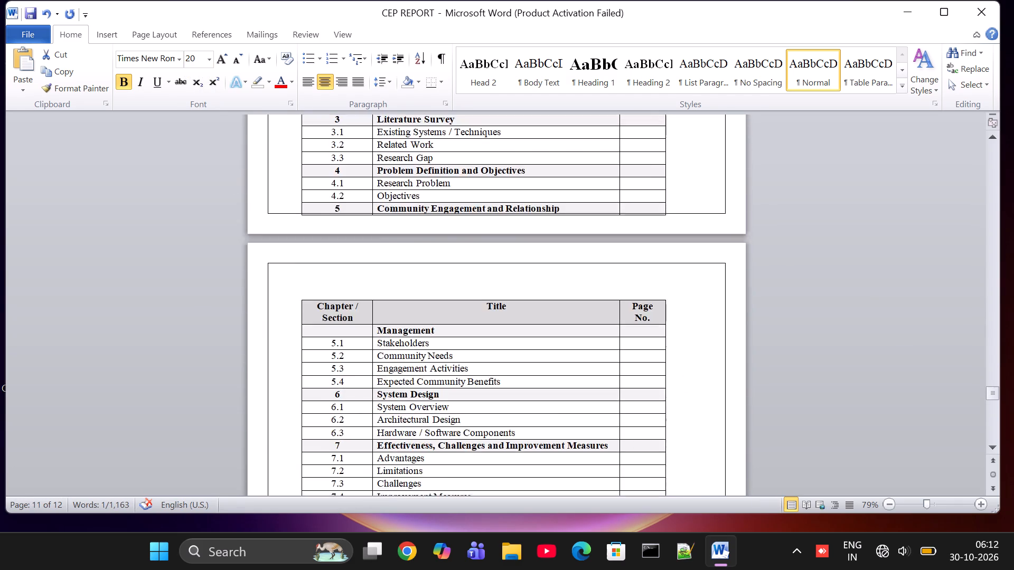
scroll(379, 255, "up", 9)
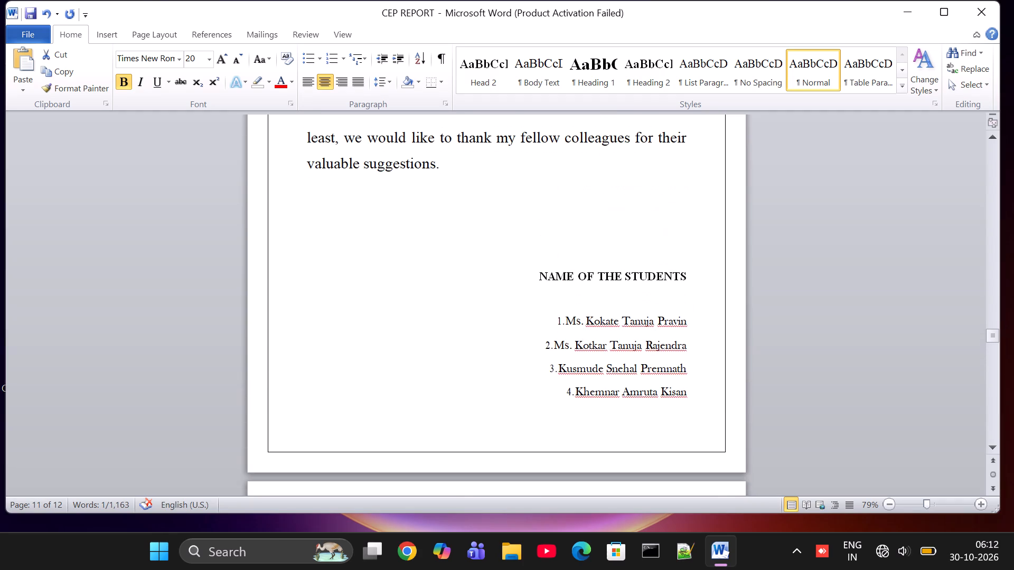
scroll(379, 255, "down", 1, "shift")
scroll(379, 255, "down", 2)
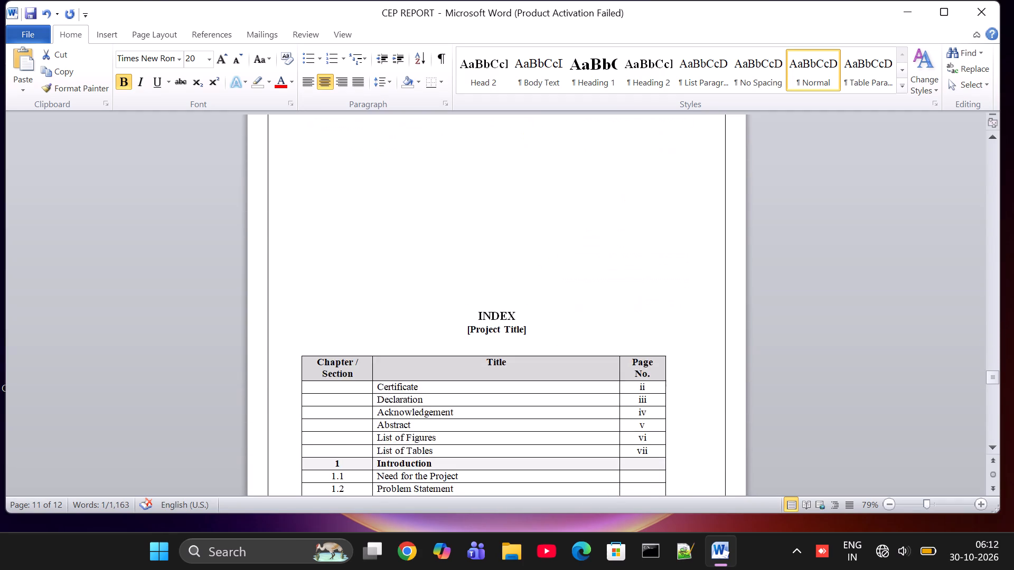
scroll(379, 255, "down", 2)
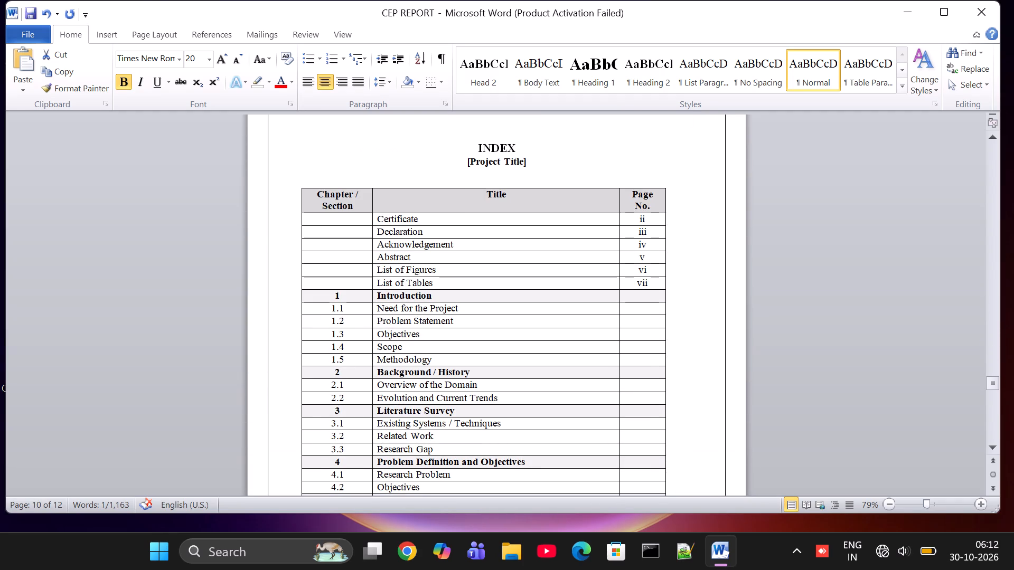
left_click_drag(301, 187, 331, 196)
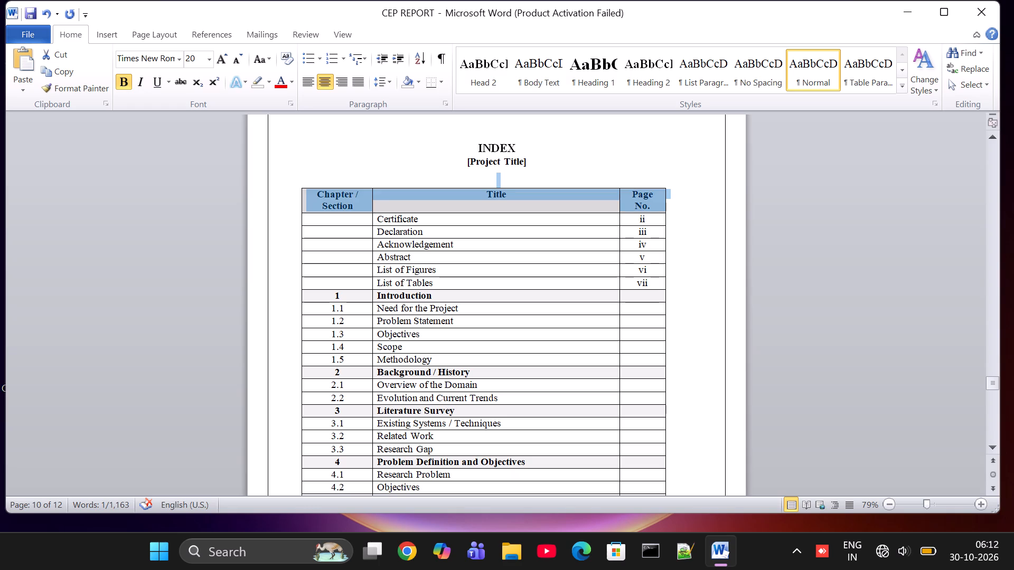
left_click_drag(331, 196, 341, 167)
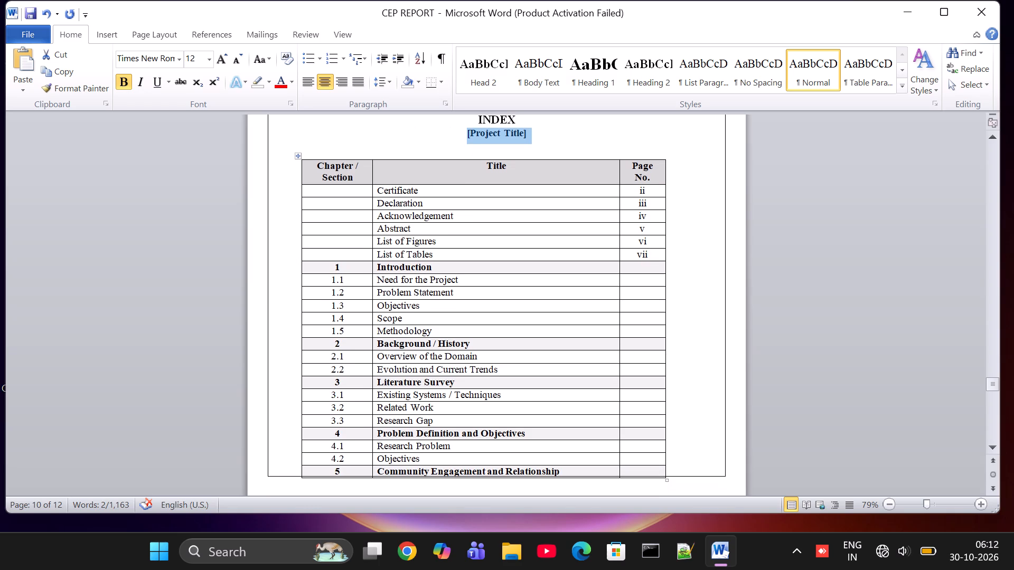
Zoom out to two pages side by side and capture a screenshot of the INDEX heading and the first part of its table.
scroll(438, 230, "down", 2, "ctrl")
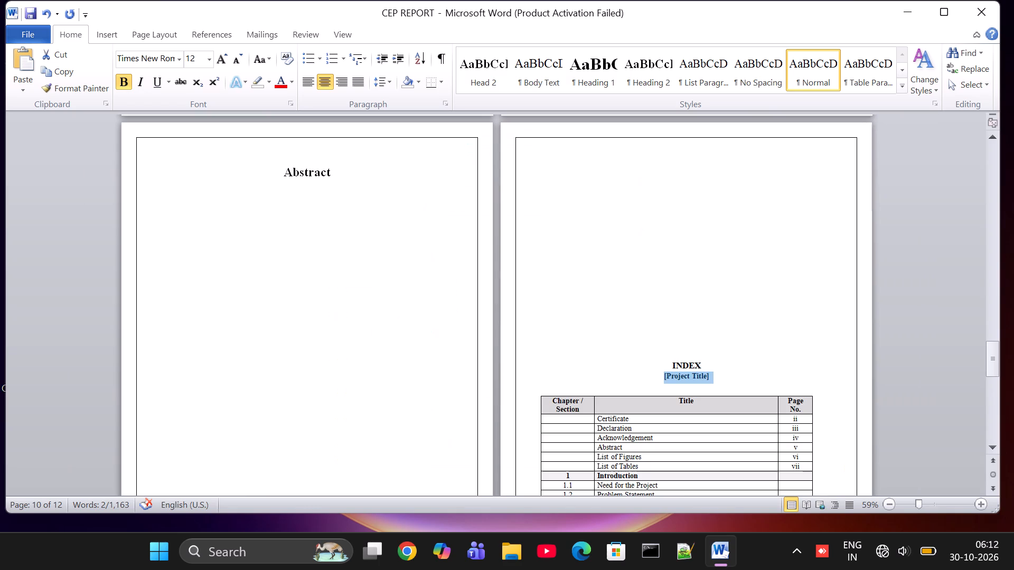
scroll(438, 230, "down", 3)
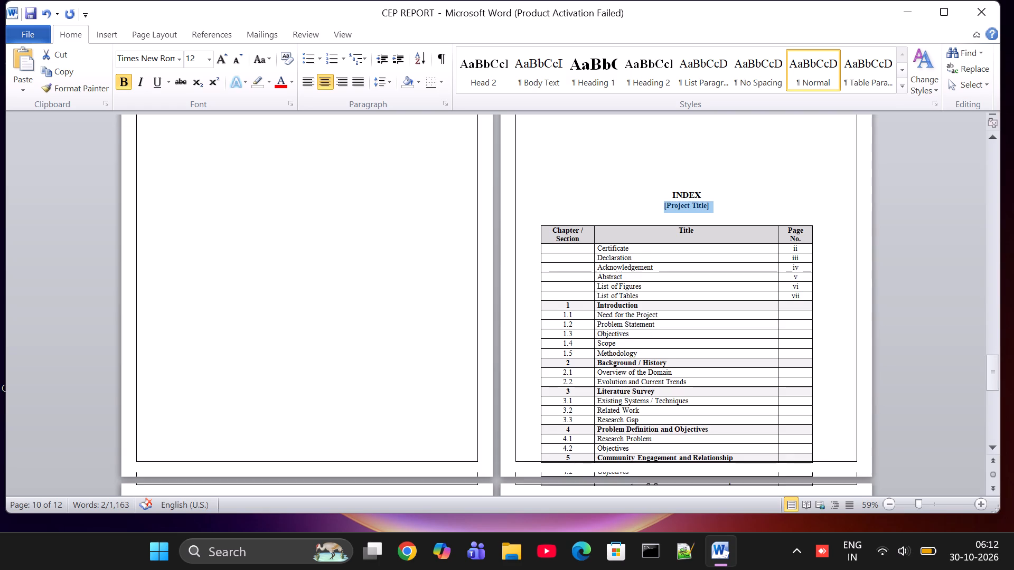
scroll(438, 230, "down", 1)
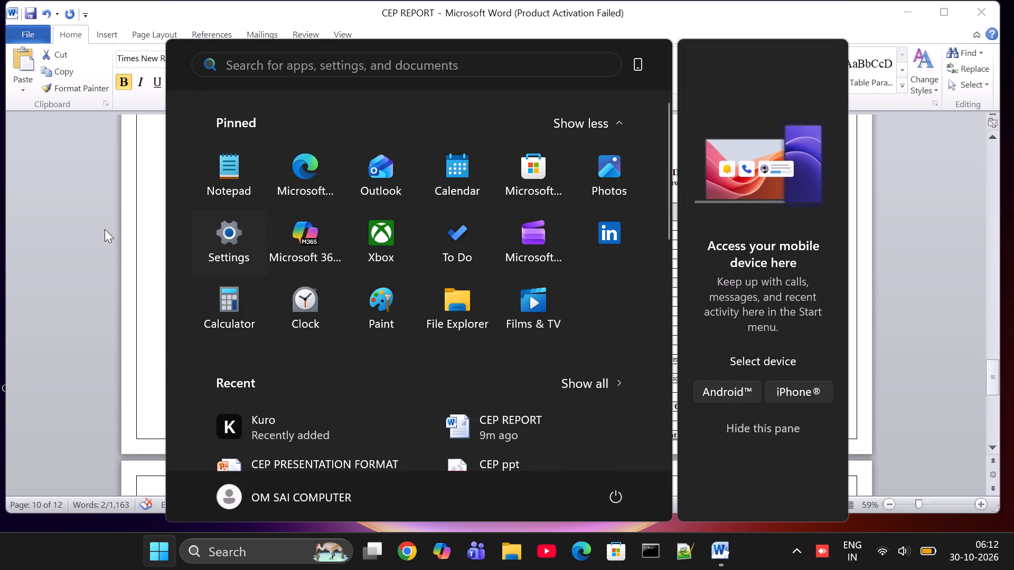
left_click(105, 229)
key("shift+super+s")
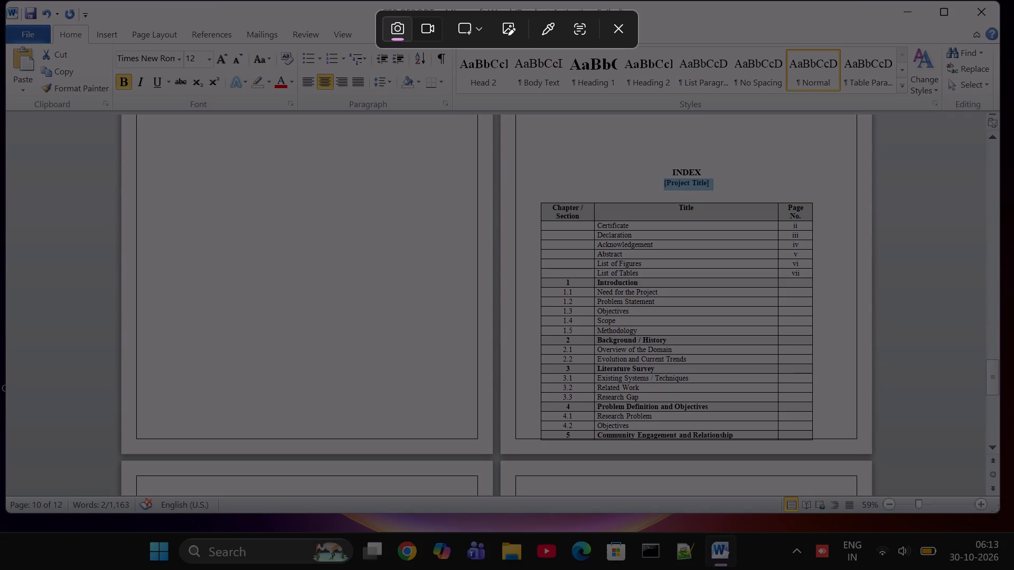
left_click(540, 151)
left_click_drag(540, 151, 773, 446)
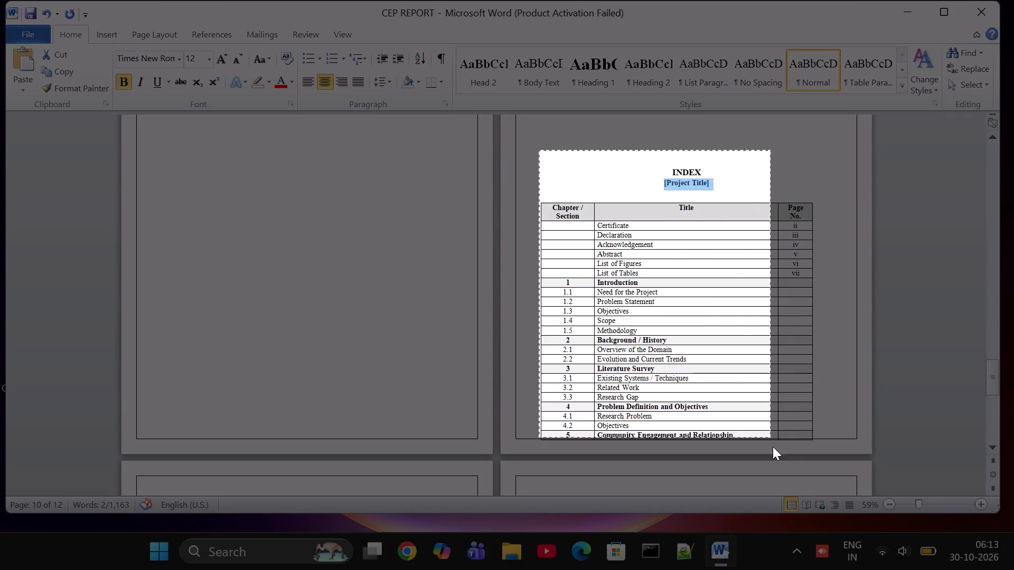
left_click_drag(773, 446, 868, 469)
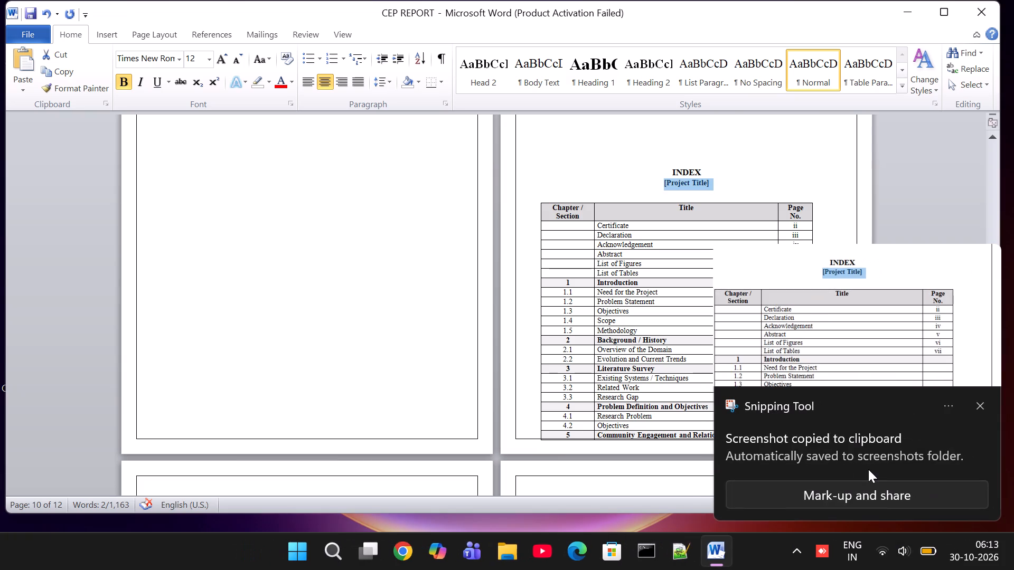
Capture a screenshot covering the continued Index table page and the facing page with LIST OF FIGURES and LIST OF TABLES.
scroll(289, 191, "down", 2)
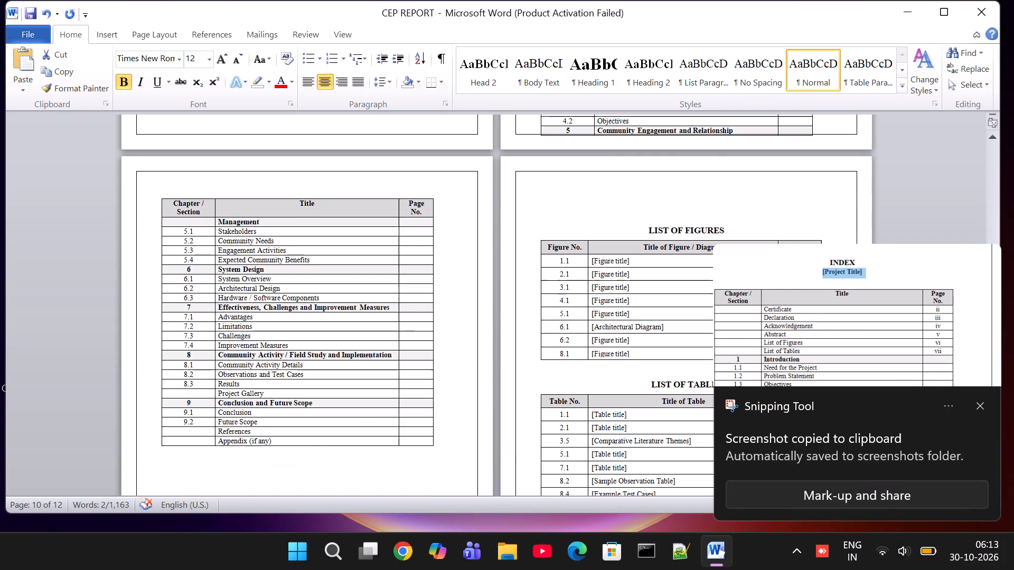
scroll(289, 191, "down", 1)
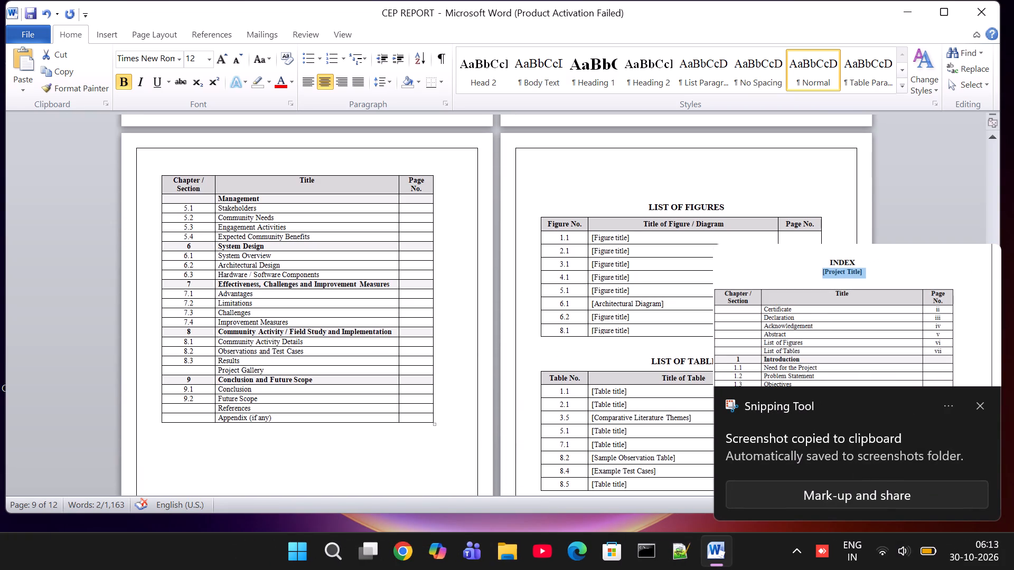
left_click(425, 454)
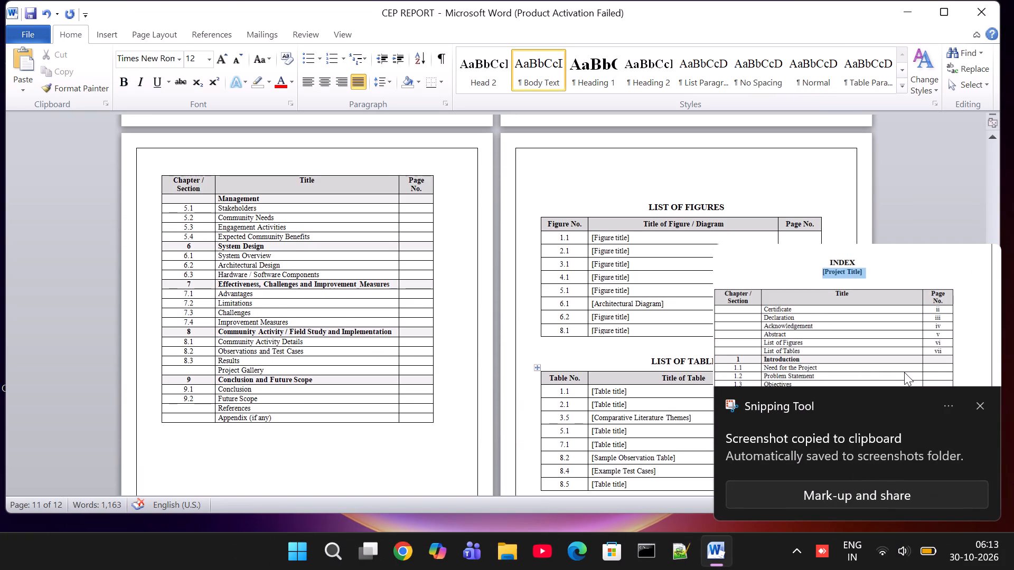
left_click(991, 255)
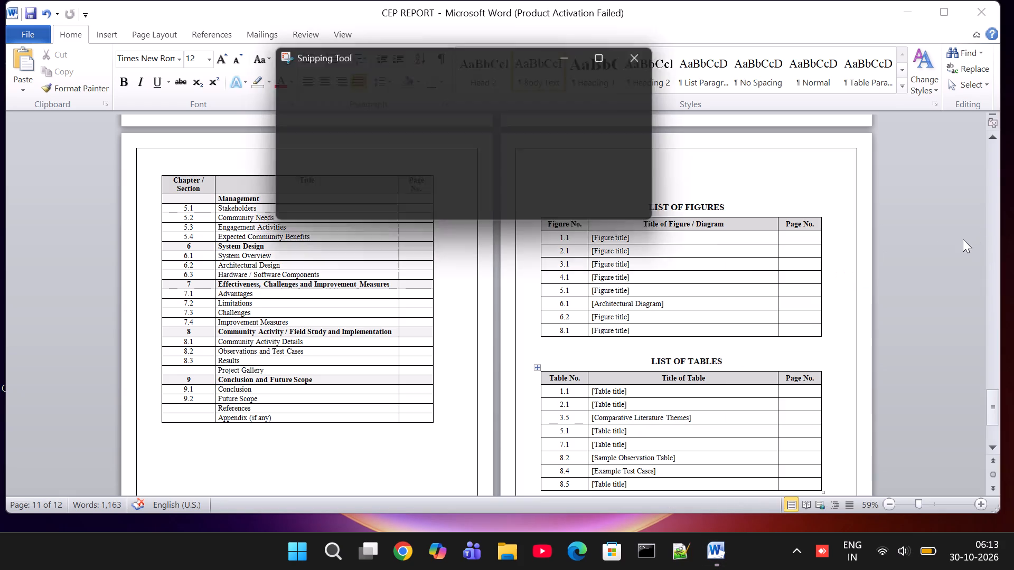
left_click(875, 52)
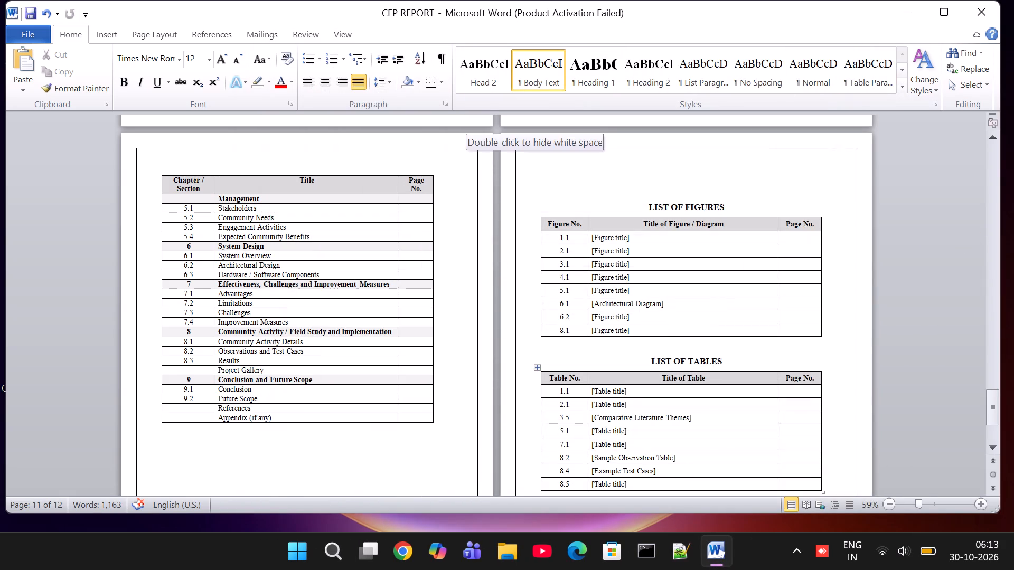
key("shift+super+s")
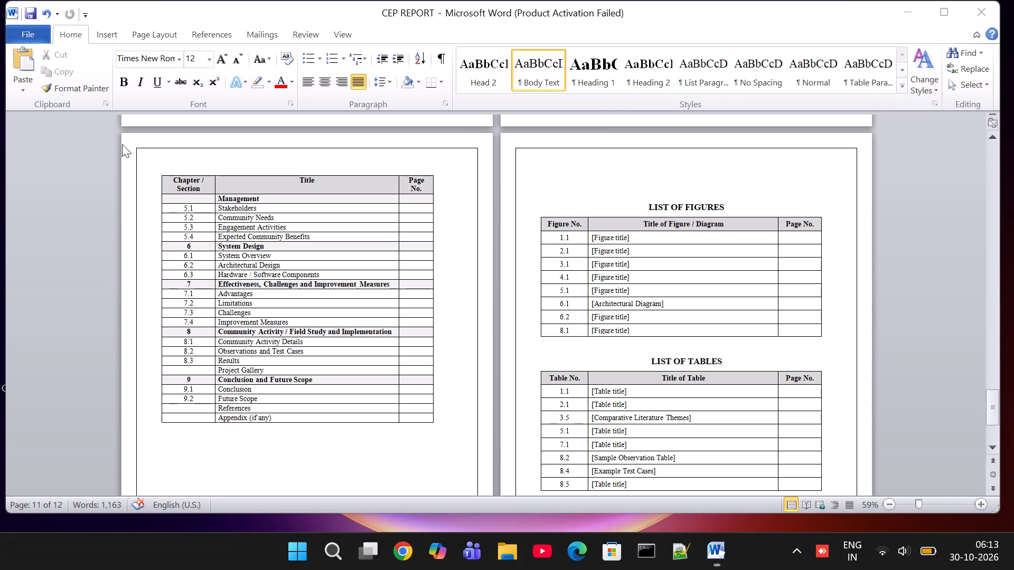
left_click_drag(136, 153, 376, 358)
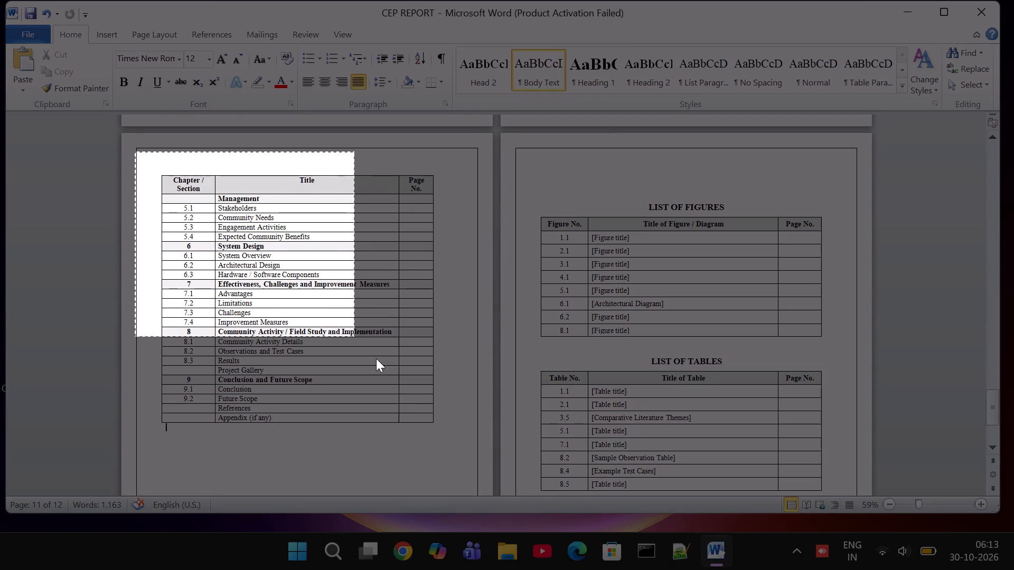
left_click_drag(376, 358, 623, 483)
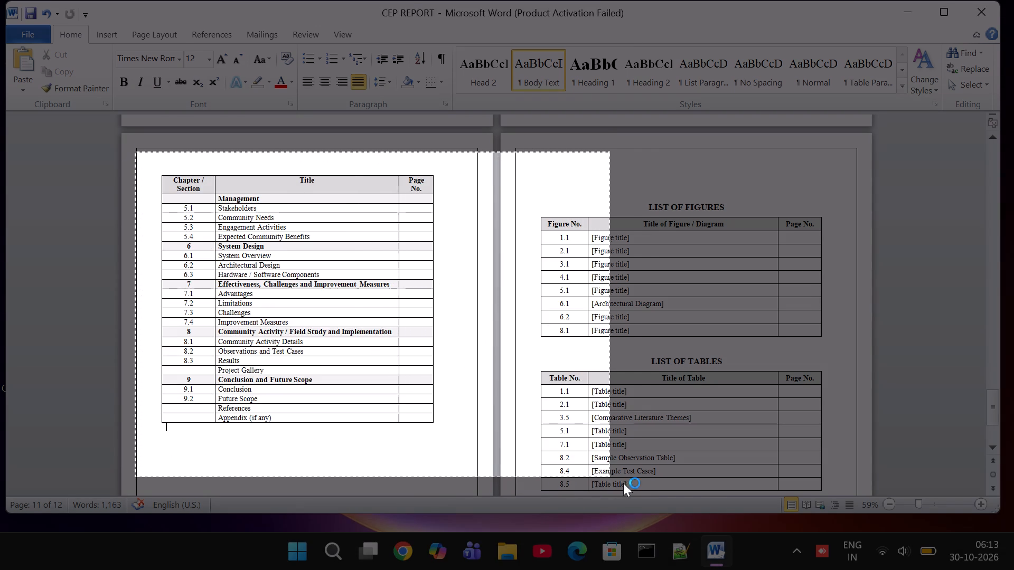
left_click_drag(623, 483, 783, 543)
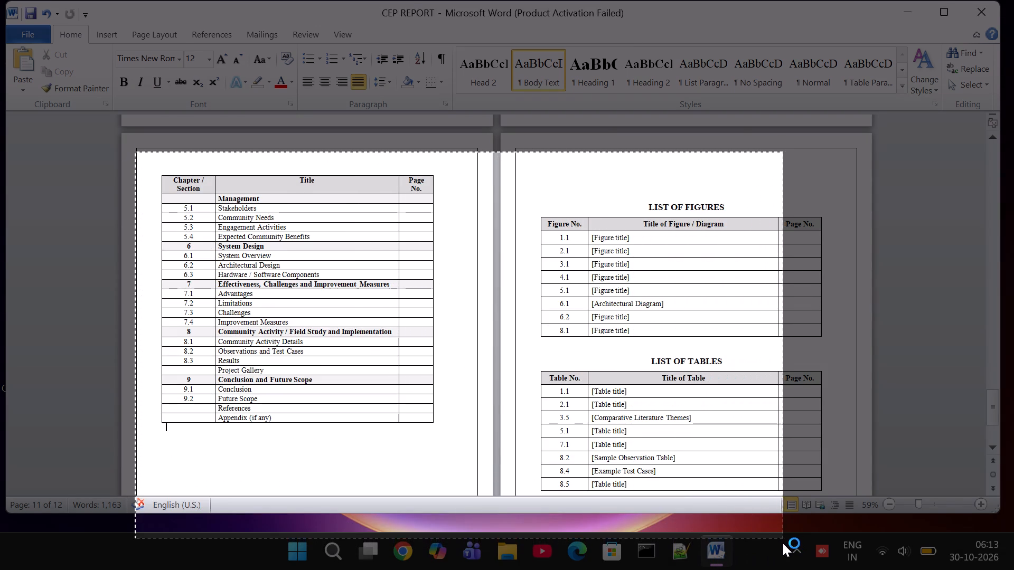
left_click_drag(783, 543, 811, 539)
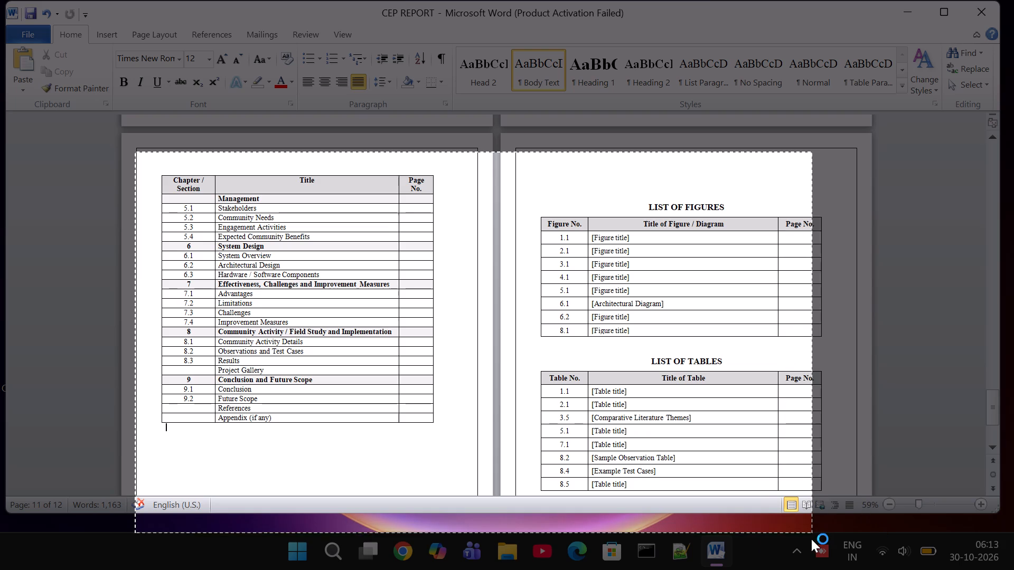
left_click_drag(811, 539, 862, 531)
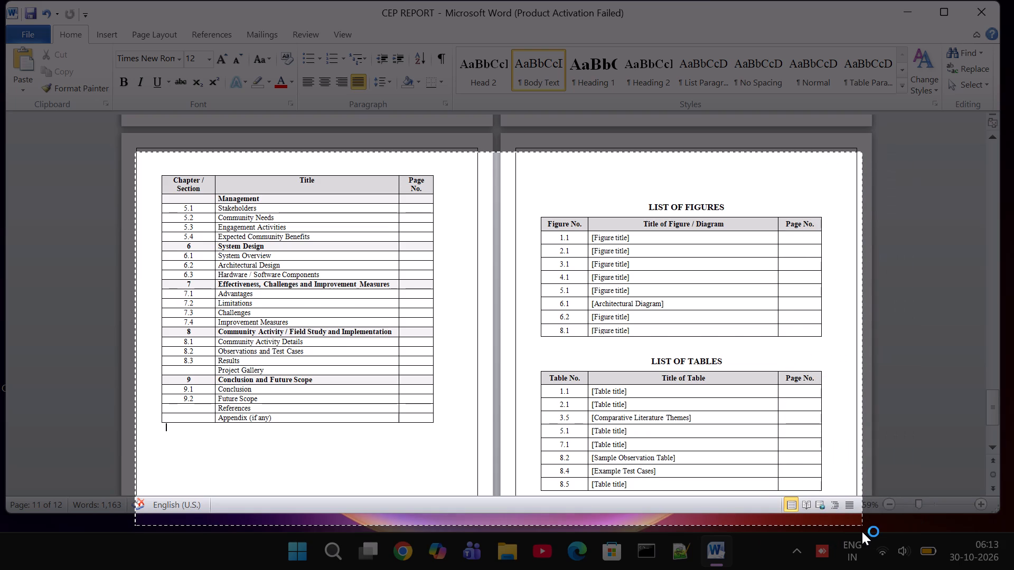
left_click_drag(862, 531, 862, 525)
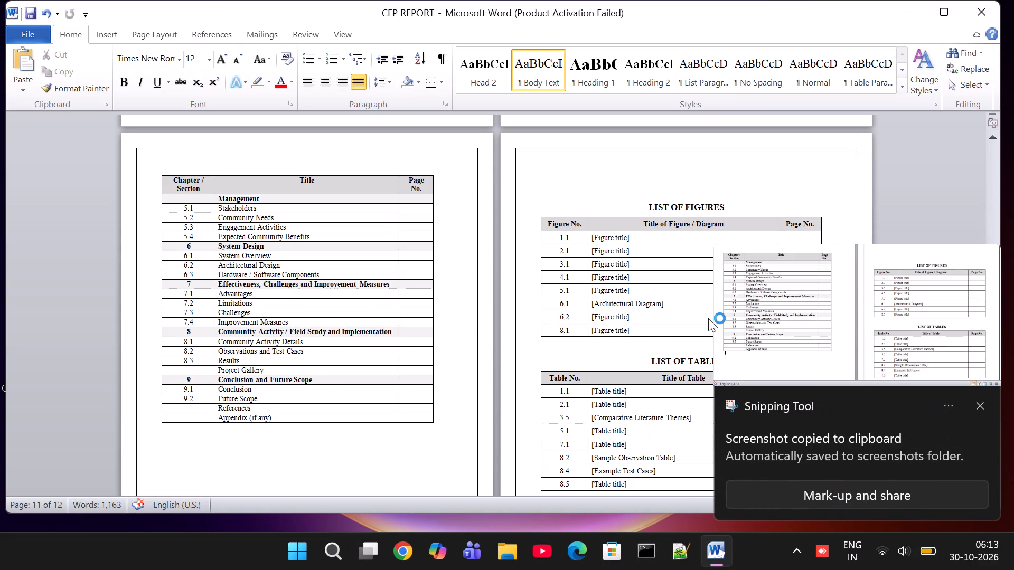
Look through the pages from the lists of figures and tables back to the Declaration and Acknowledgement to check their layout.
scroll(521, 335, "down", 4)
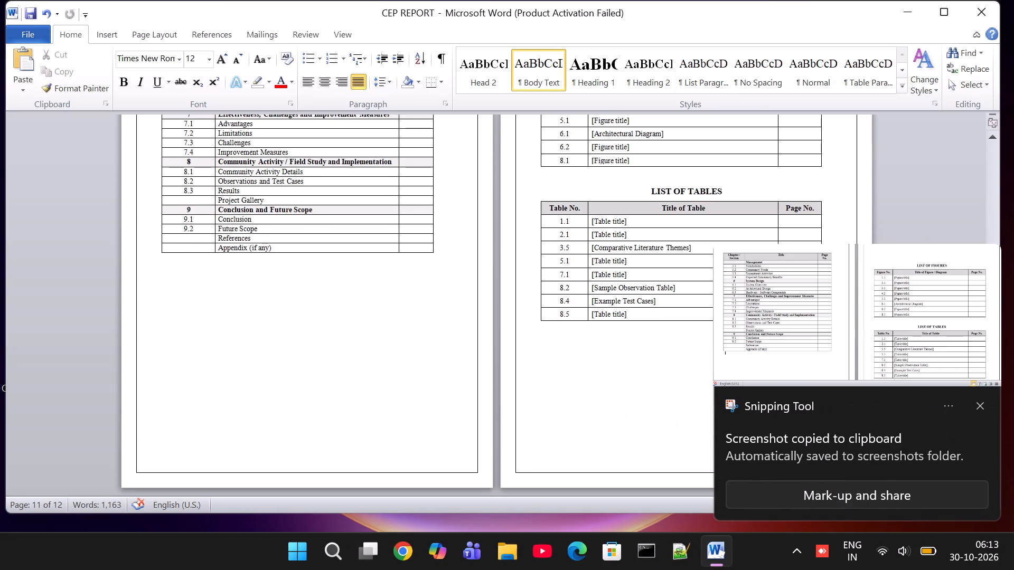
scroll(521, 335, "up", 2)
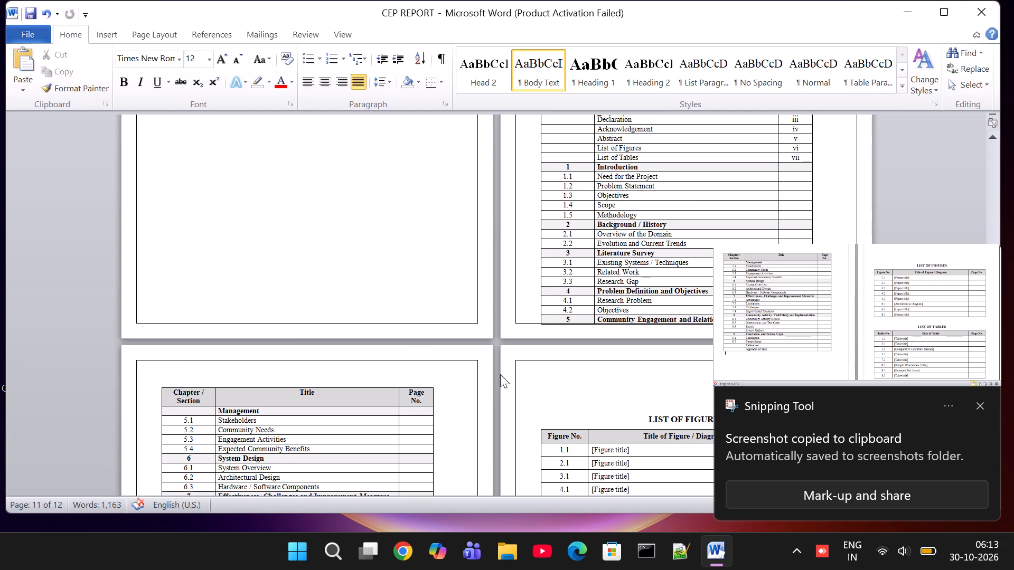
scroll(451, 450, "up", 2)
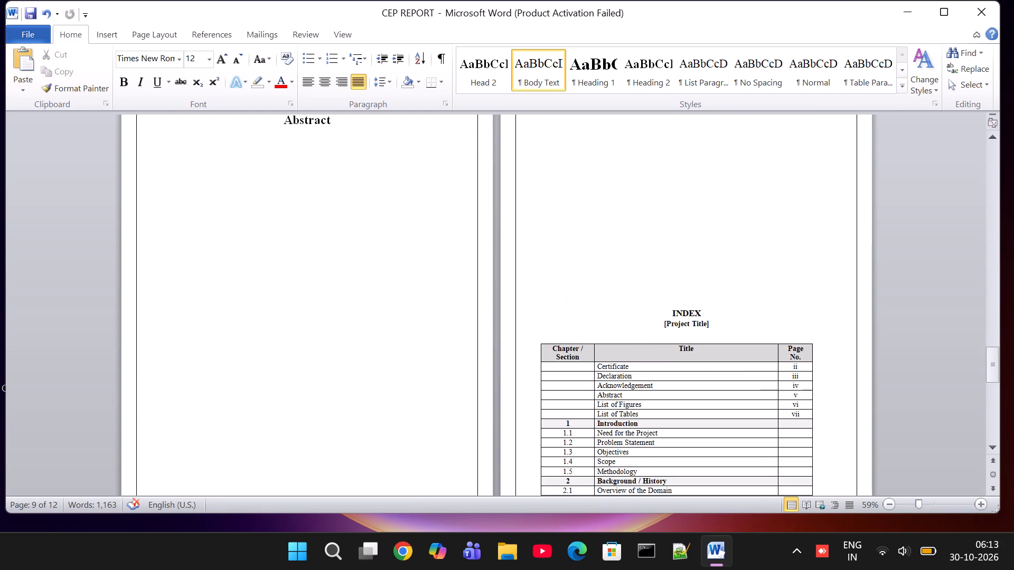
scroll(451, 450, "up", 1)
scroll(388, 278, "up", 2)
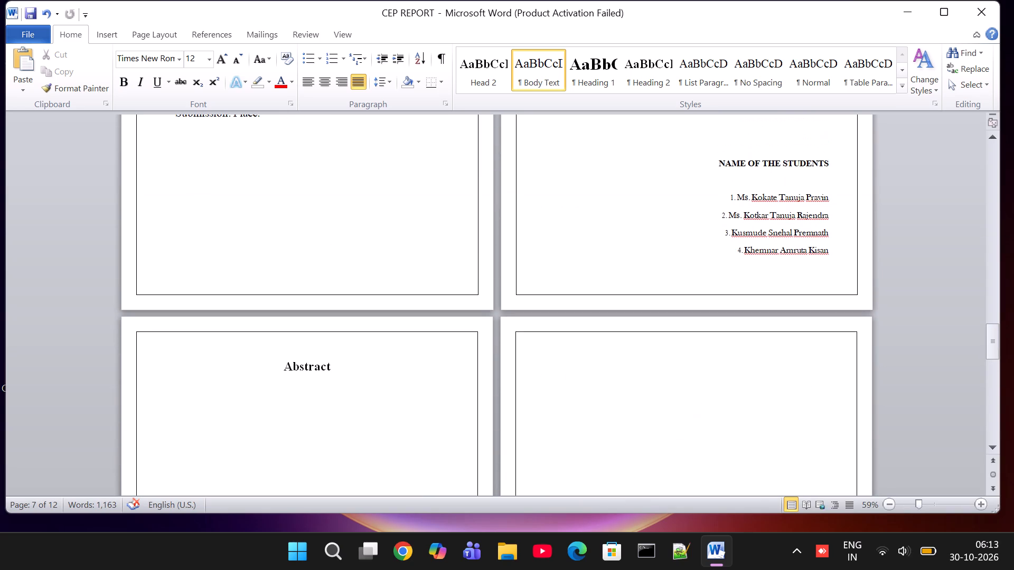
scroll(343, 240, "up", 4)
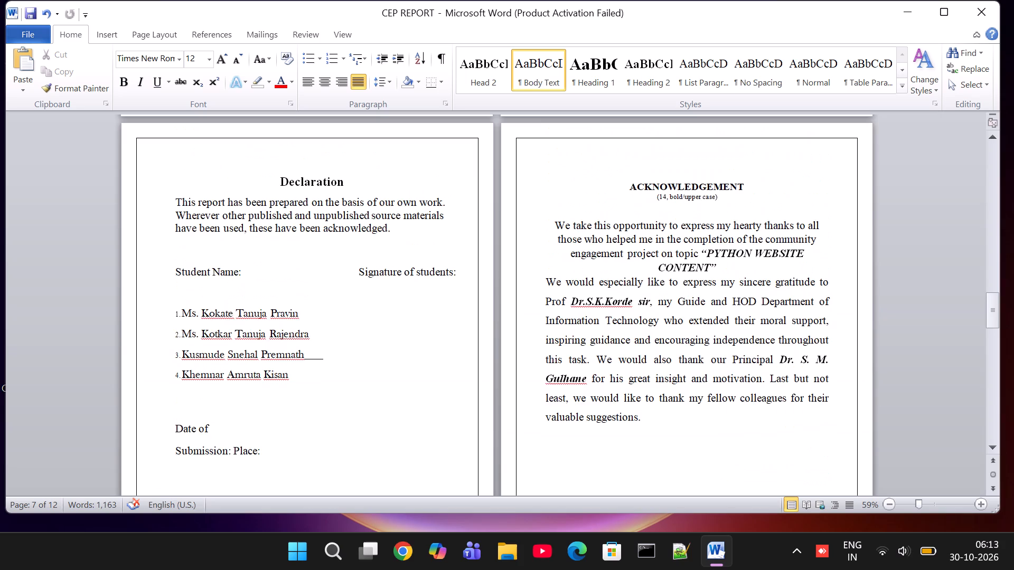
scroll(343, 240, "up", 1)
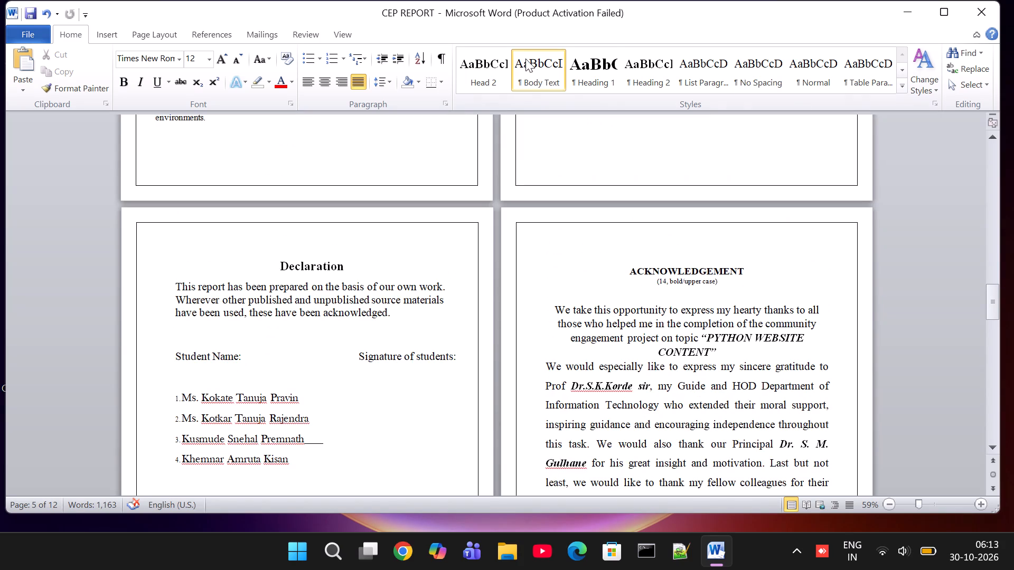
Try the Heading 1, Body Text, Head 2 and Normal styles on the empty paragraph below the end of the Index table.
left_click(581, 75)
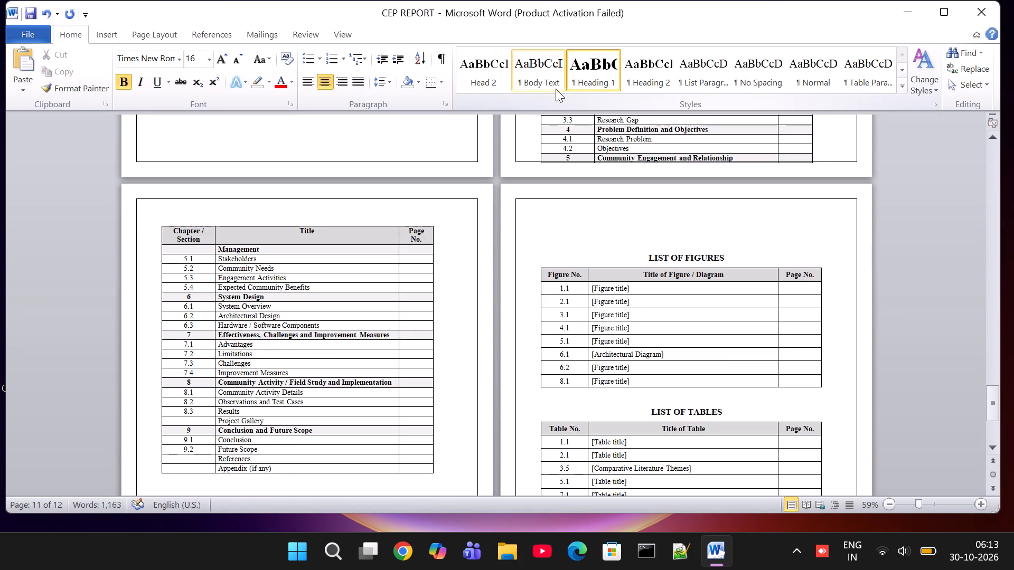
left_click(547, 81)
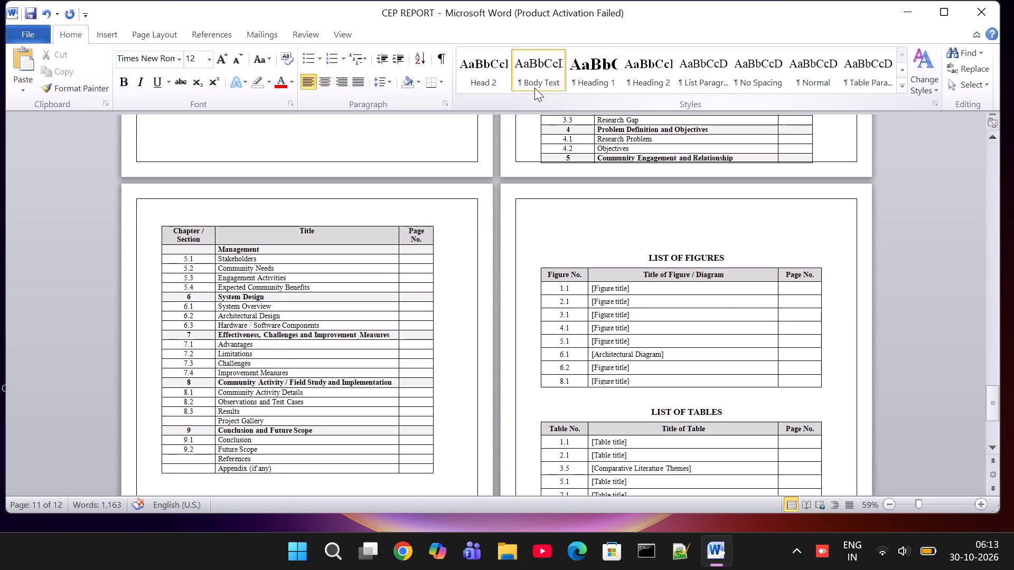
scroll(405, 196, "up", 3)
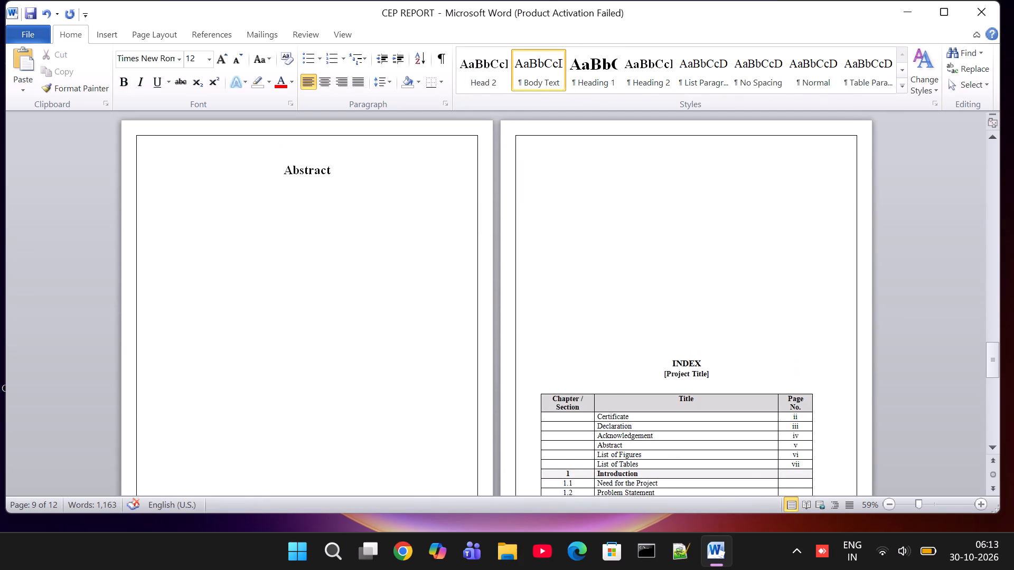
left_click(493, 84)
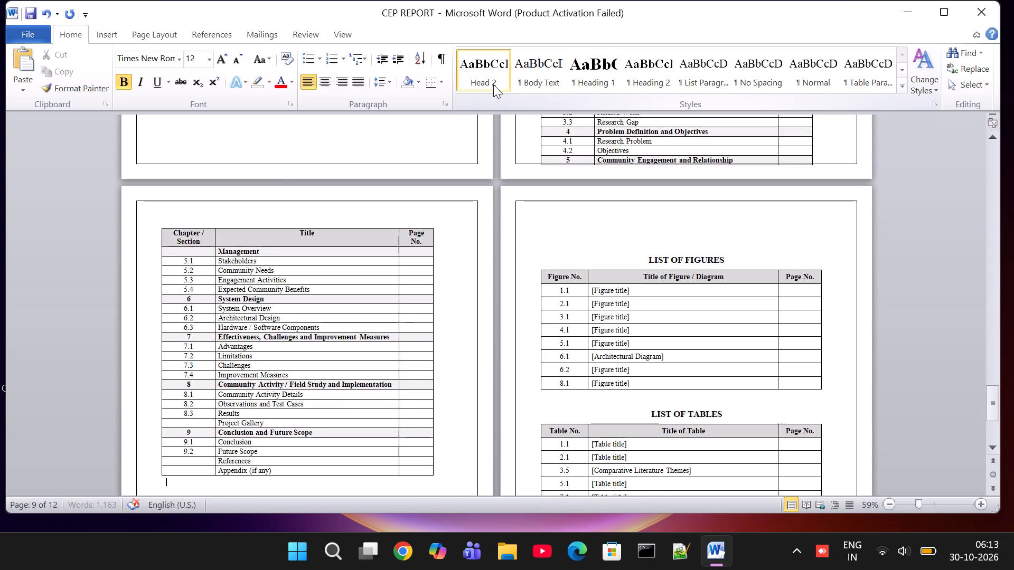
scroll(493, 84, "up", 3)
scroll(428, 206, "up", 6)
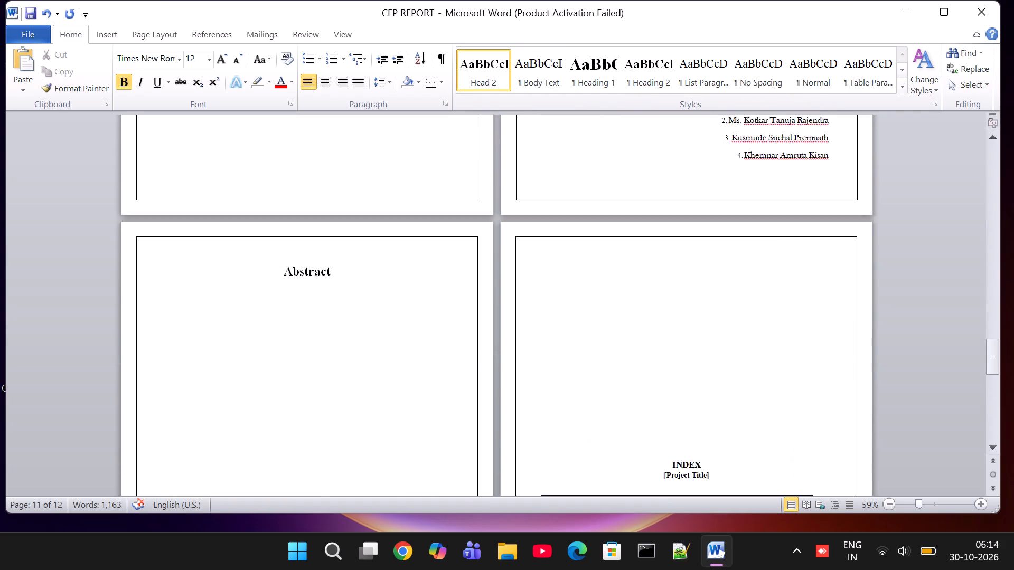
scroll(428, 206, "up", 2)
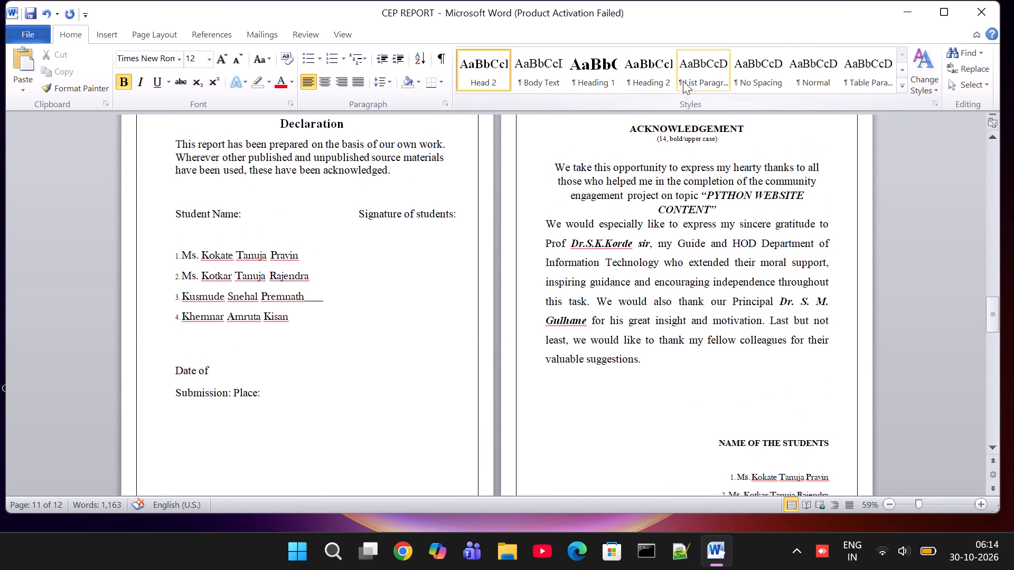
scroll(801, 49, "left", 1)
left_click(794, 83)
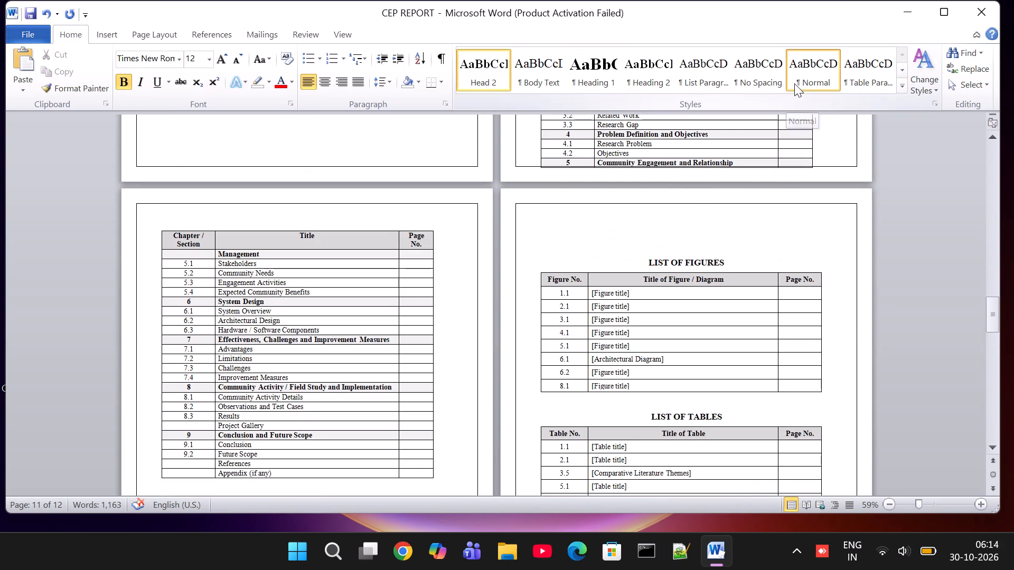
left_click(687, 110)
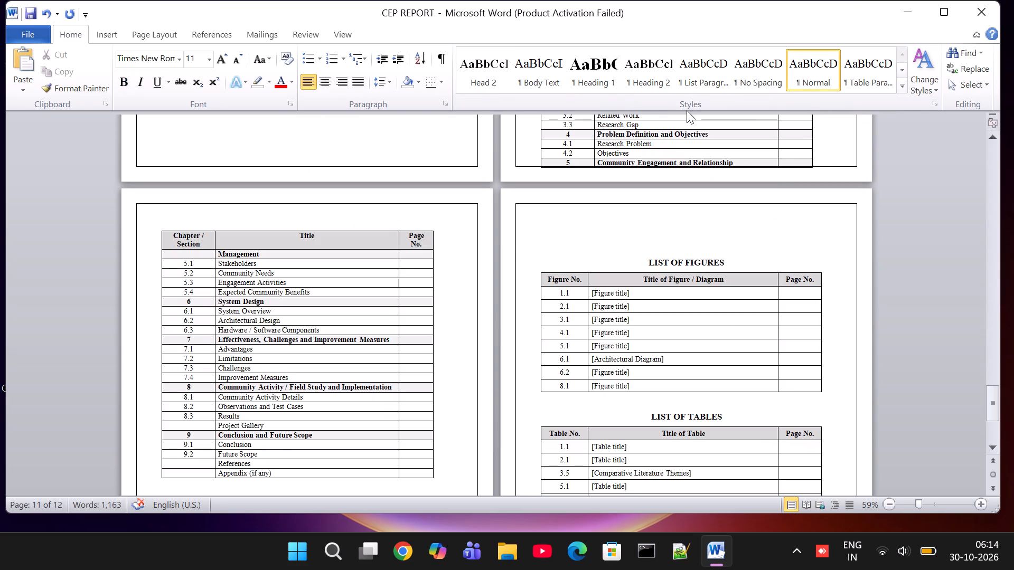
Apply the Heading 1 style to the empty paragraph below the end of the Index table.
left_click(582, 69)
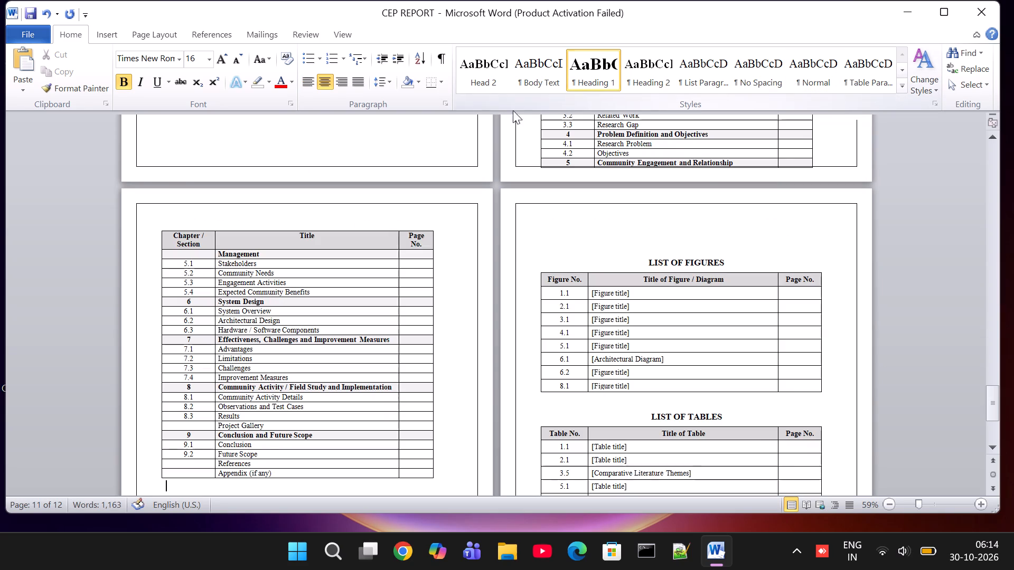
scroll(381, 182, "up", 3)
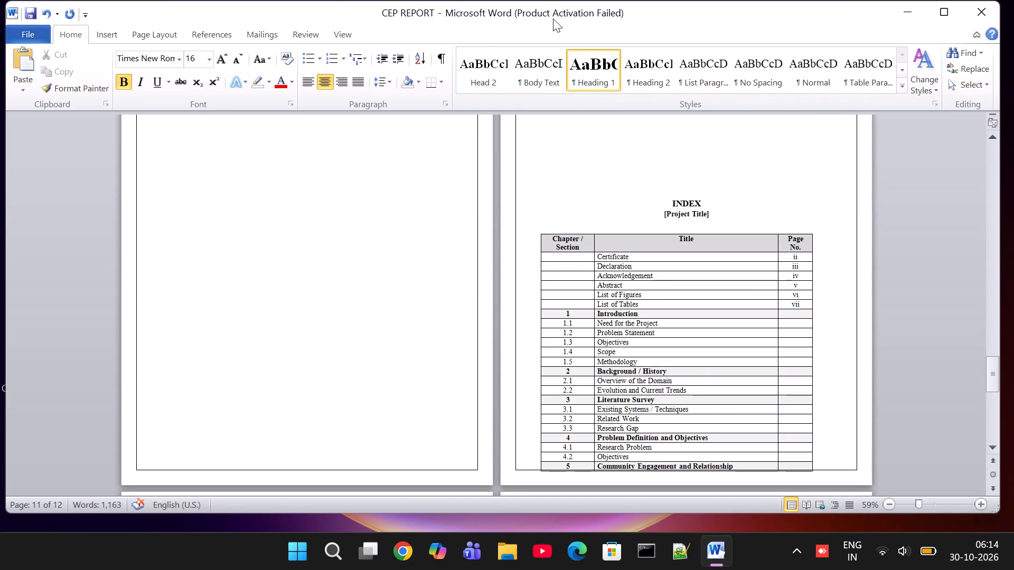
left_click(583, 62)
scroll(406, 241, "up", 3)
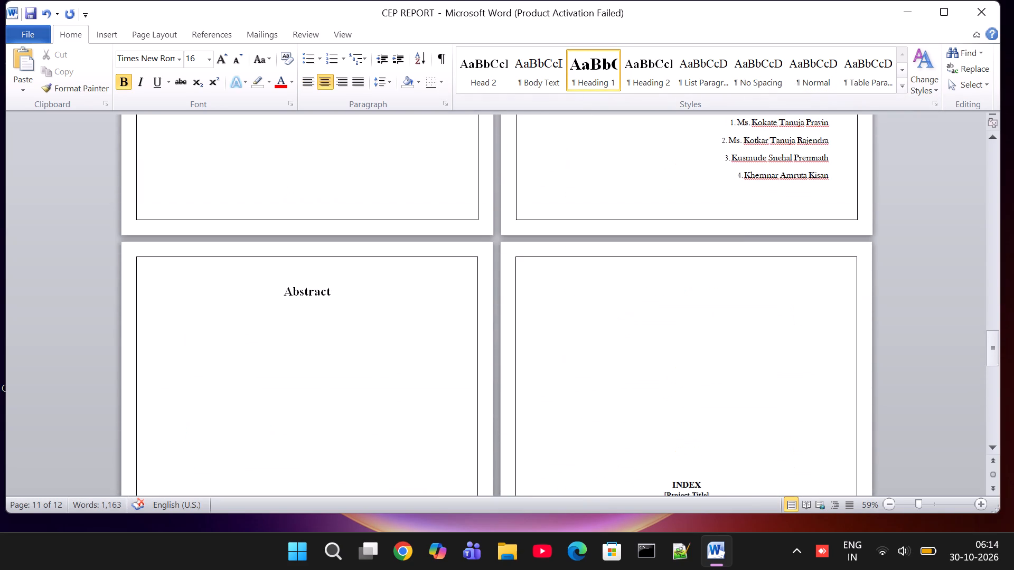
scroll(406, 241, "up", 3)
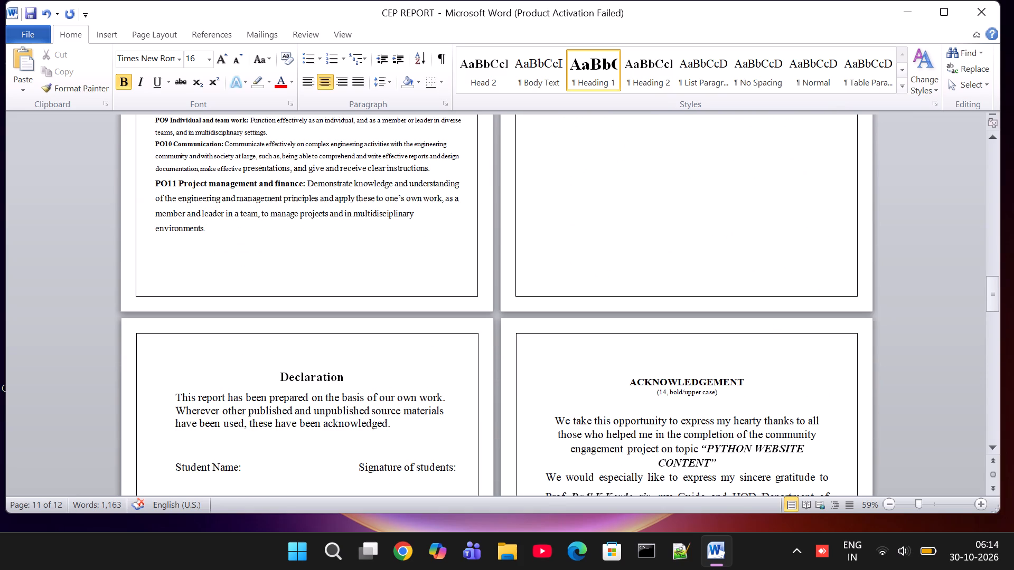
left_click(527, 83)
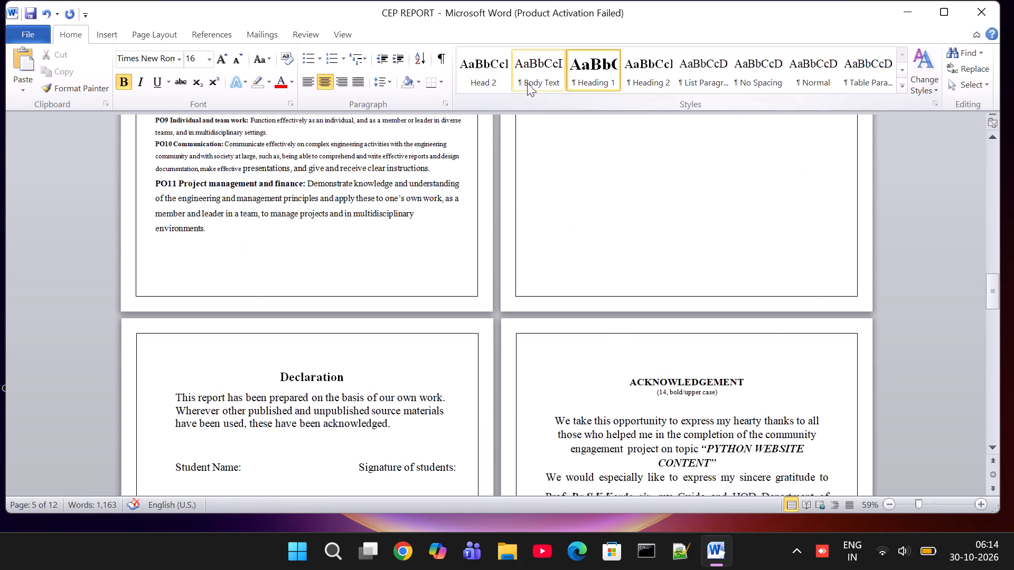
left_click(588, 74)
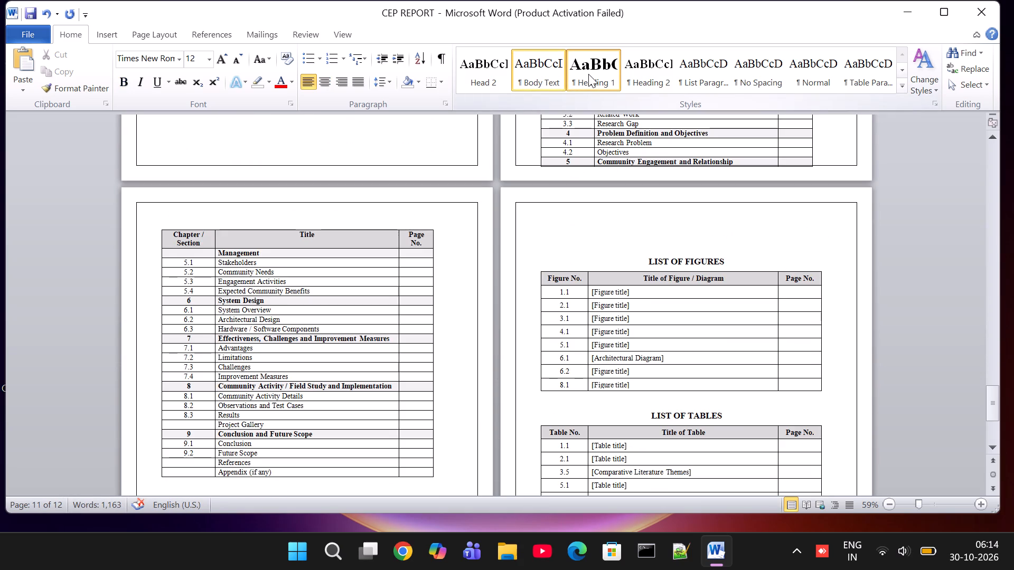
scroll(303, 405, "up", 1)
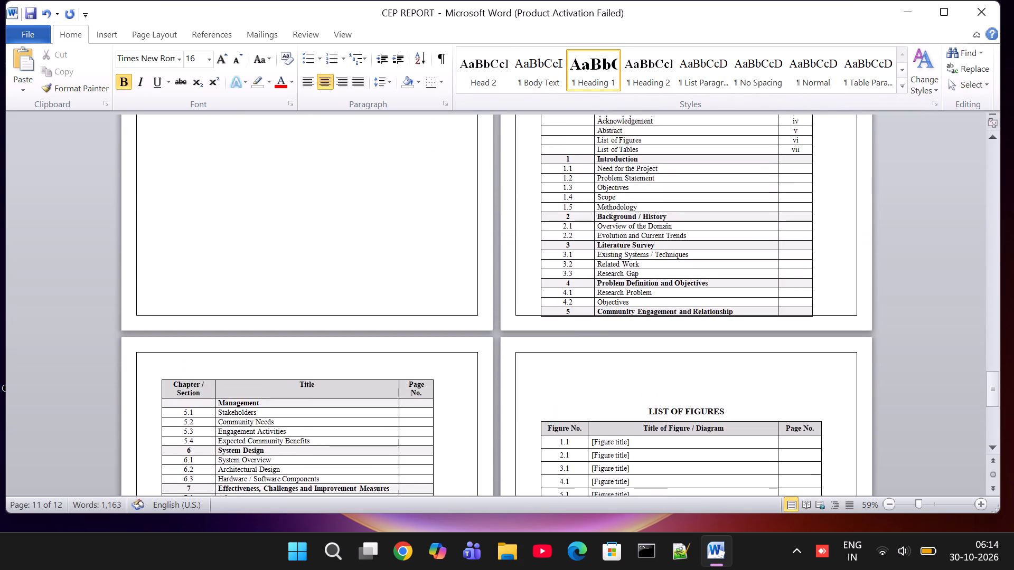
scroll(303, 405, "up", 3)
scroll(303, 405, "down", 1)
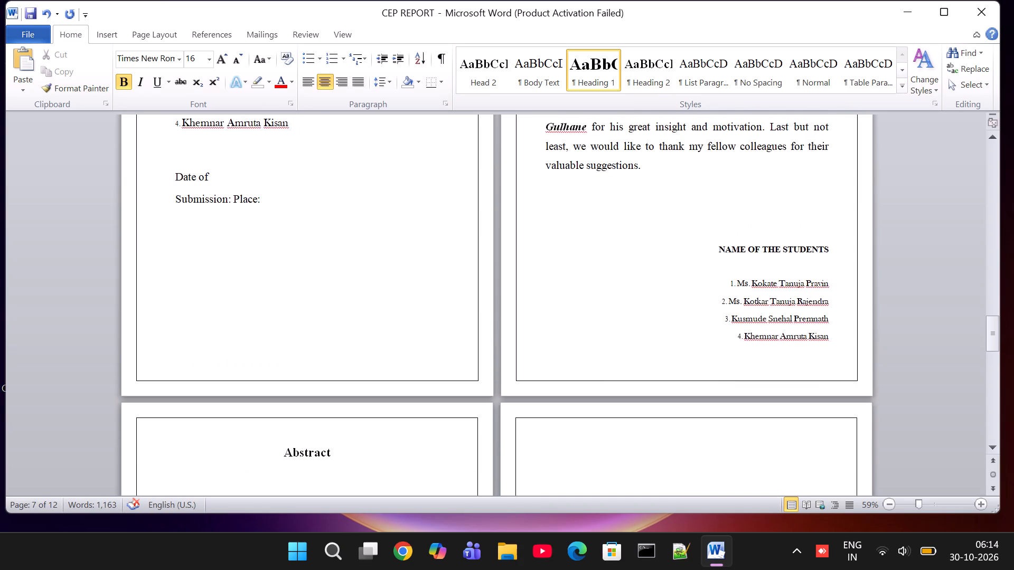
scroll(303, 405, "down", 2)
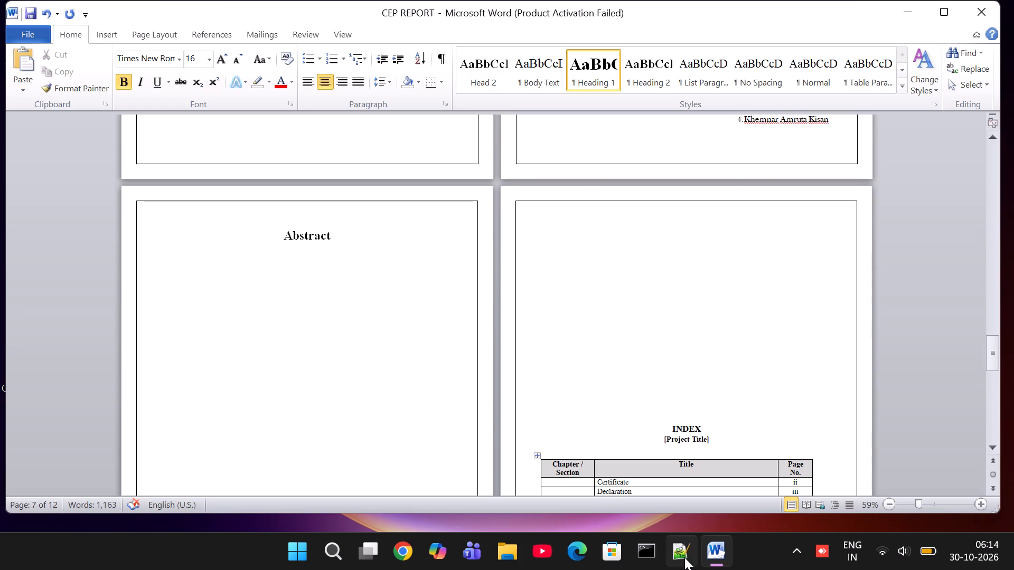
Switch the Wi-Fi connection from vivo T4x 5G to the other open network and return to the CEP REPORT document in Word.
left_click(669, 562)
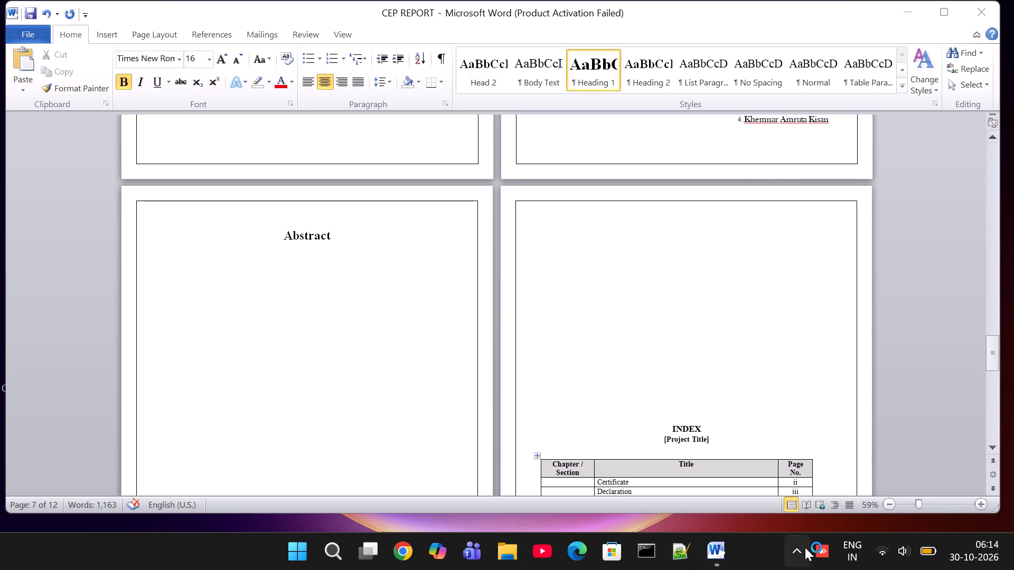
left_click(874, 566)
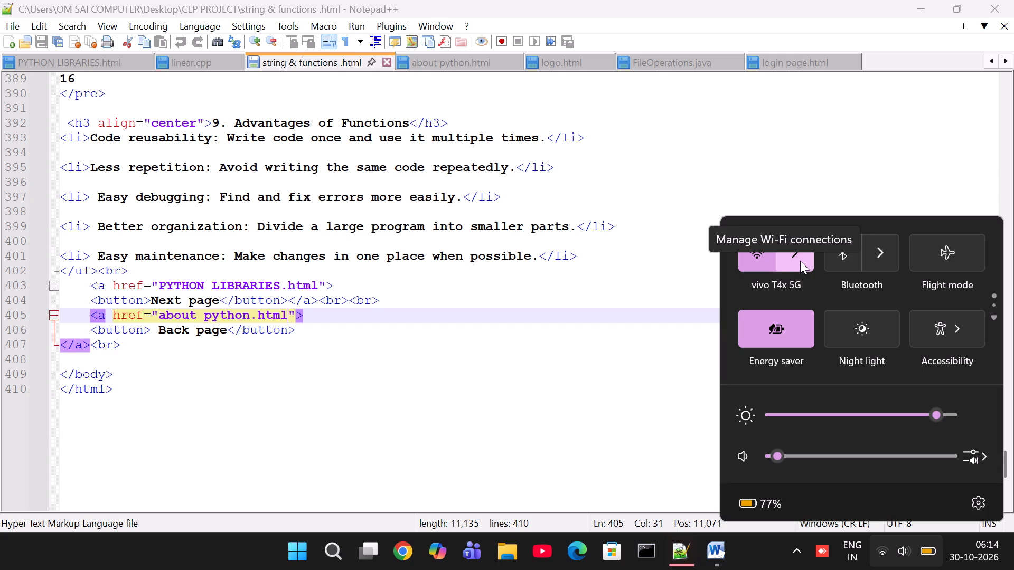
left_click(800, 261)
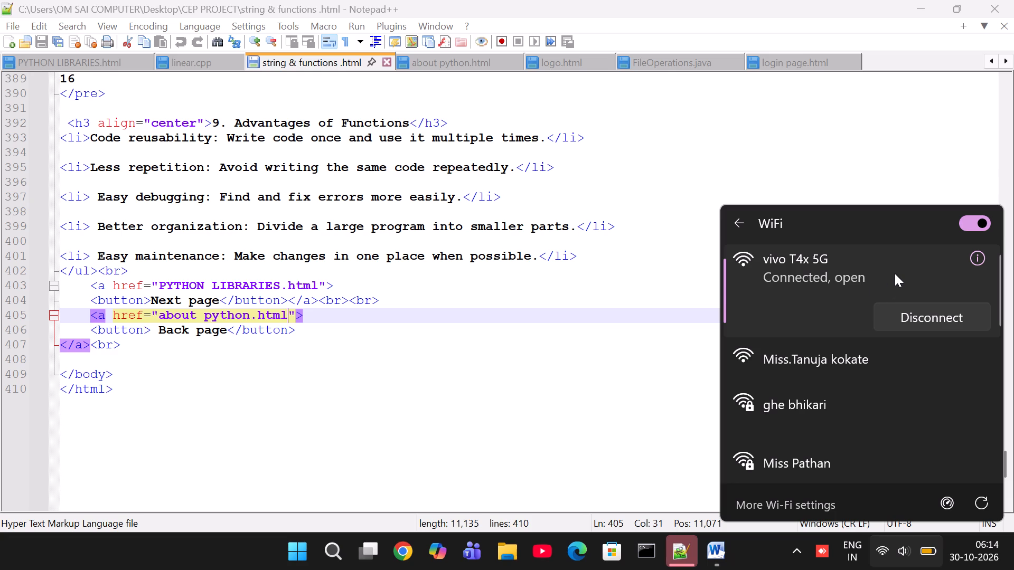
left_click(857, 370)
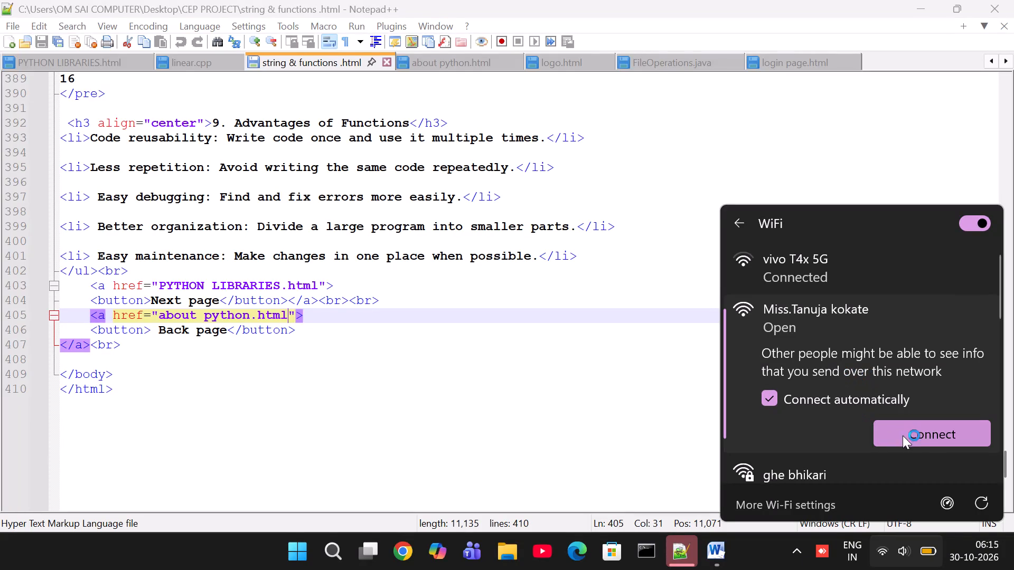
left_click(921, 440)
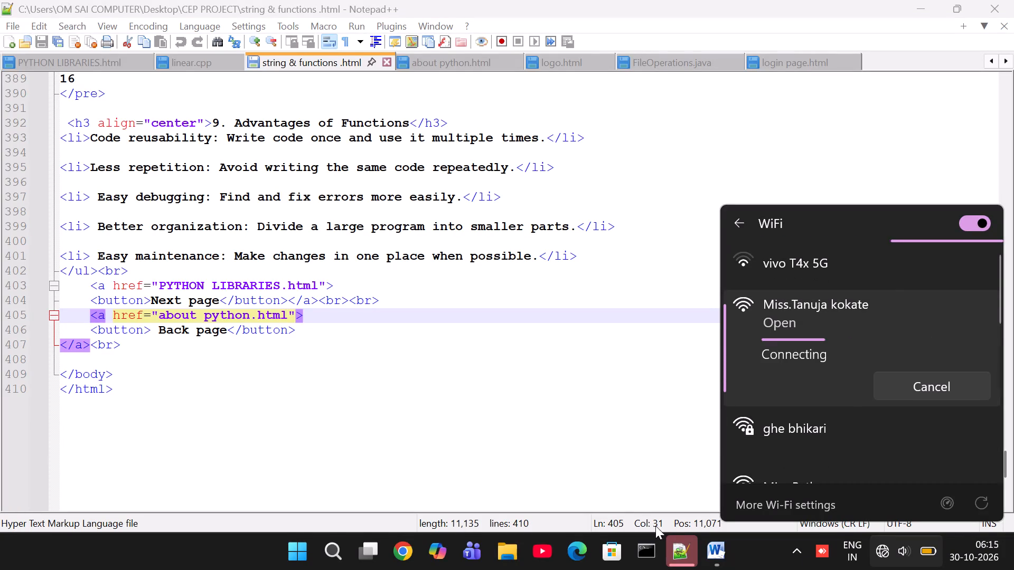
left_click(702, 553)
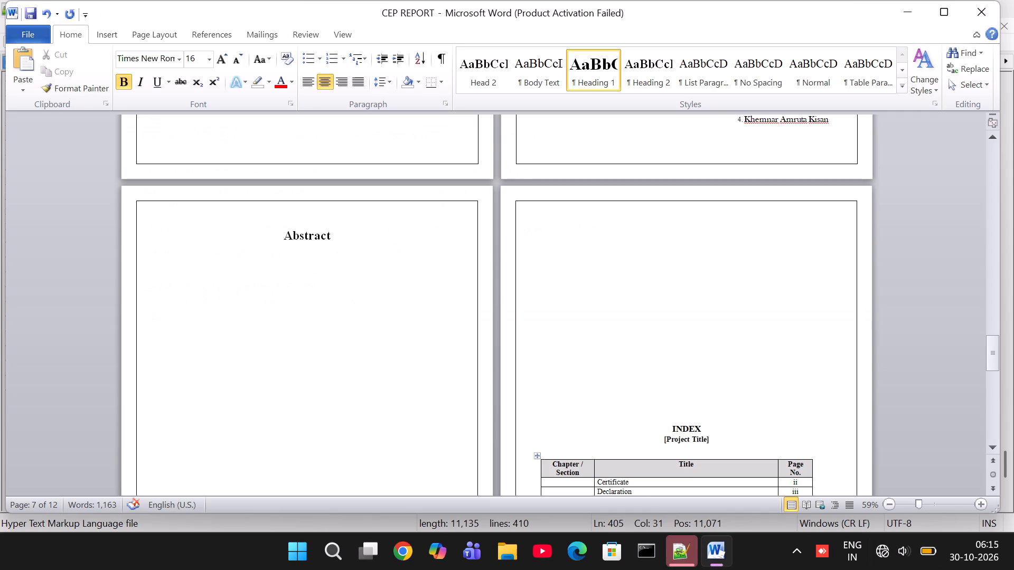
Launch WhatsApp from the recently used apps in Windows search.
left_click(339, 554)
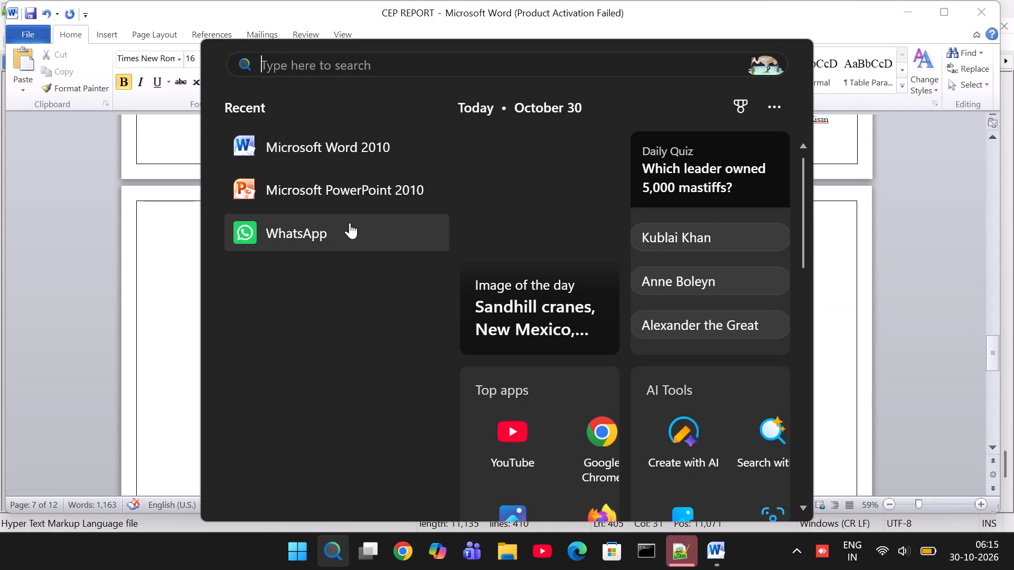
left_click(350, 223)
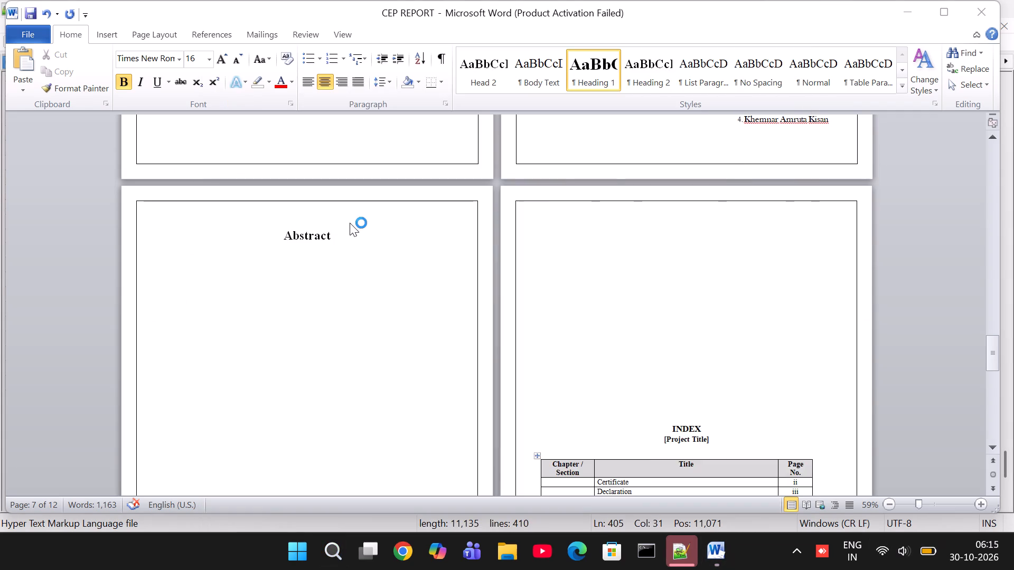
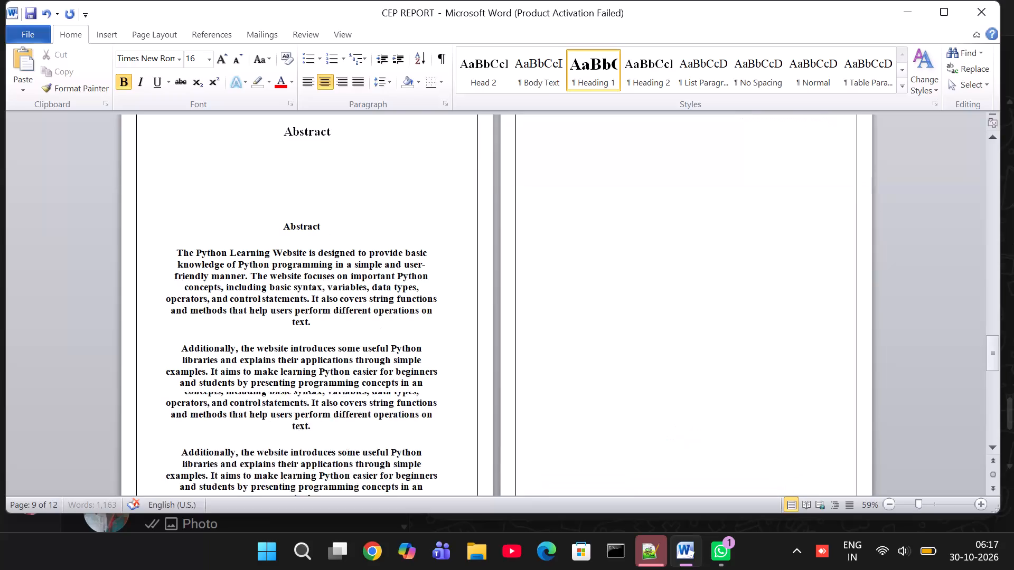
Apply the Body Text style to the blank line under the second Abstract heading and to the three abstract paragraphs.
left_click(354, 237)
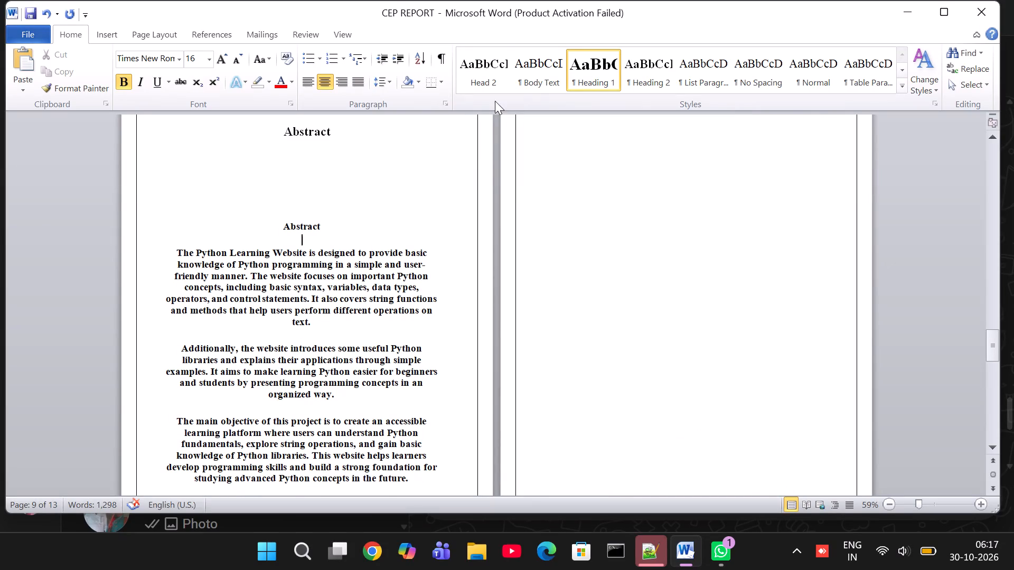
left_click(542, 65)
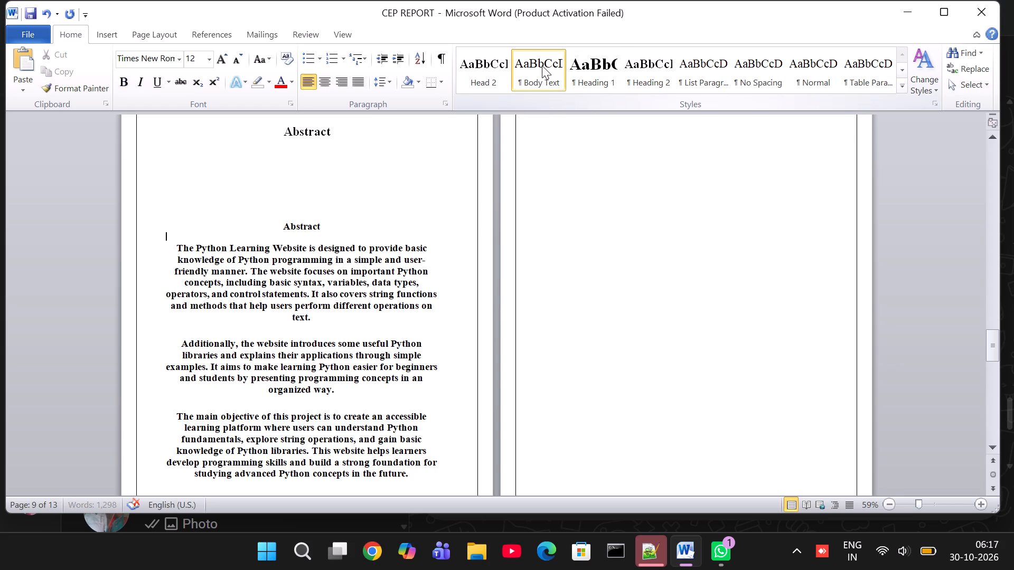
left_click(167, 245)
left_click_drag(167, 245, 444, 479)
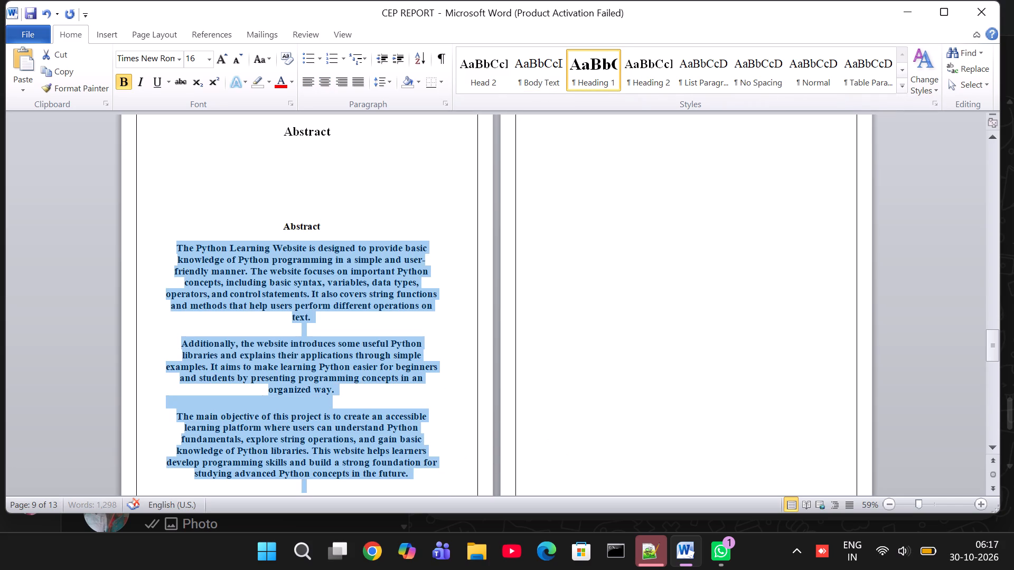
left_click(525, 77)
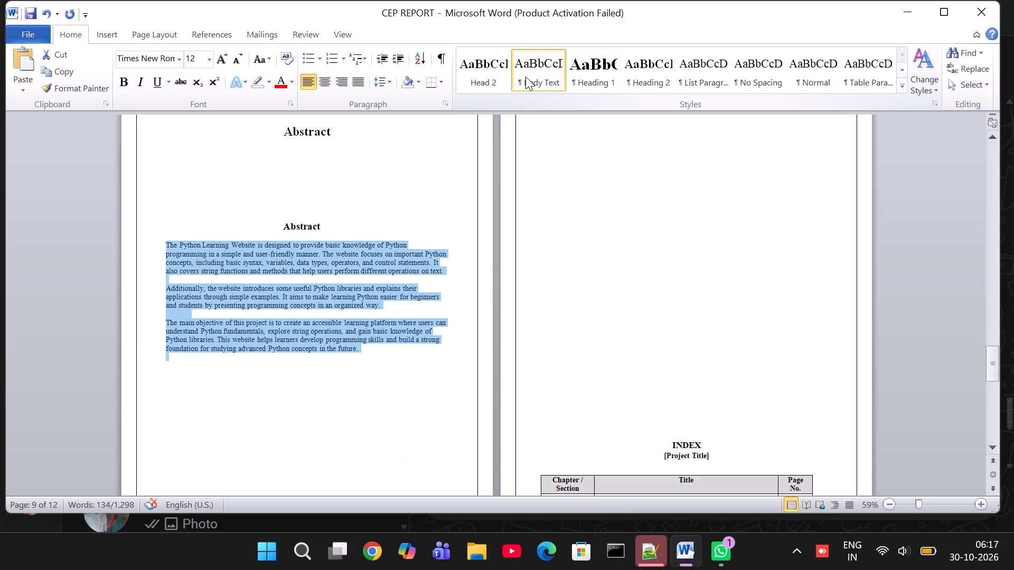
Set the font size of the three abstract paragraphs to 16.
left_click(206, 60)
left_click(200, 141)
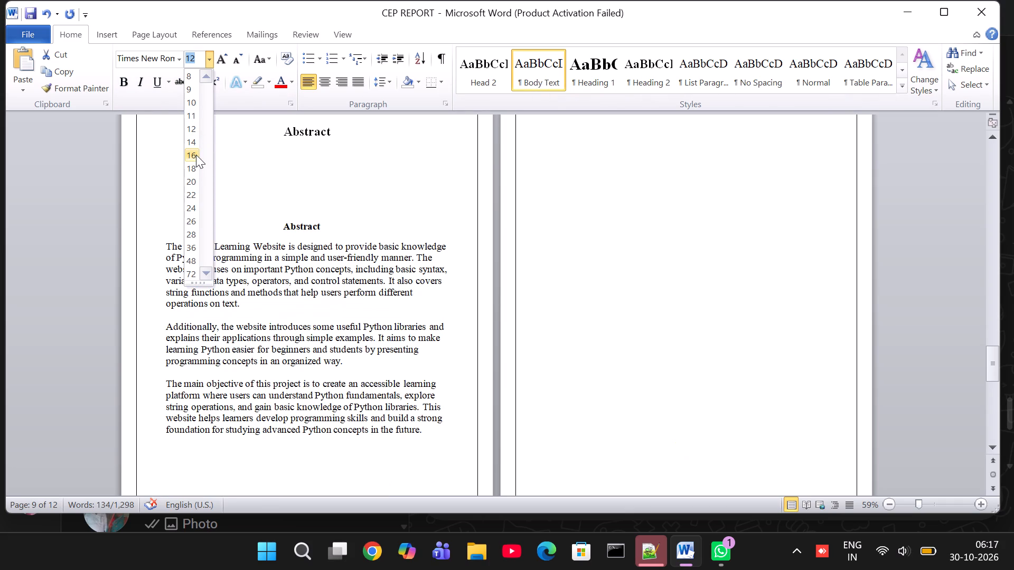
left_click(196, 155)
Delete the duplicate Abstract heading above the abstract text, along with the surplus blank lines beneath the main Abstract heading.
left_click(339, 219)
key("BackSpace")
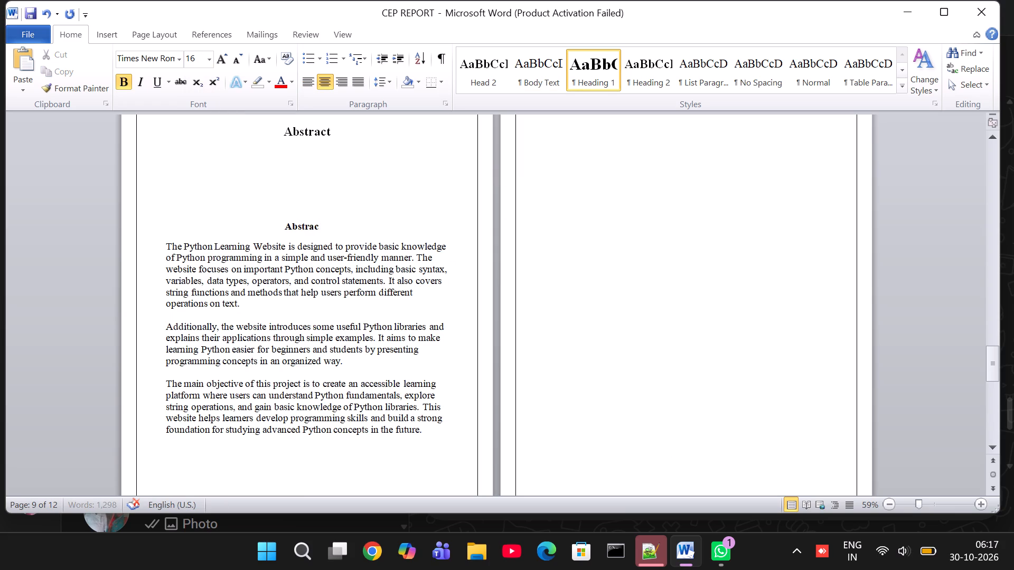
key("BackSpace")
key("BackSpace")
key("BackSpace")
key("BackSpace")
key("BackSpace")
key("BackSpace")
key("BackSpace")
key("BackSpace")
key("BackSpace")
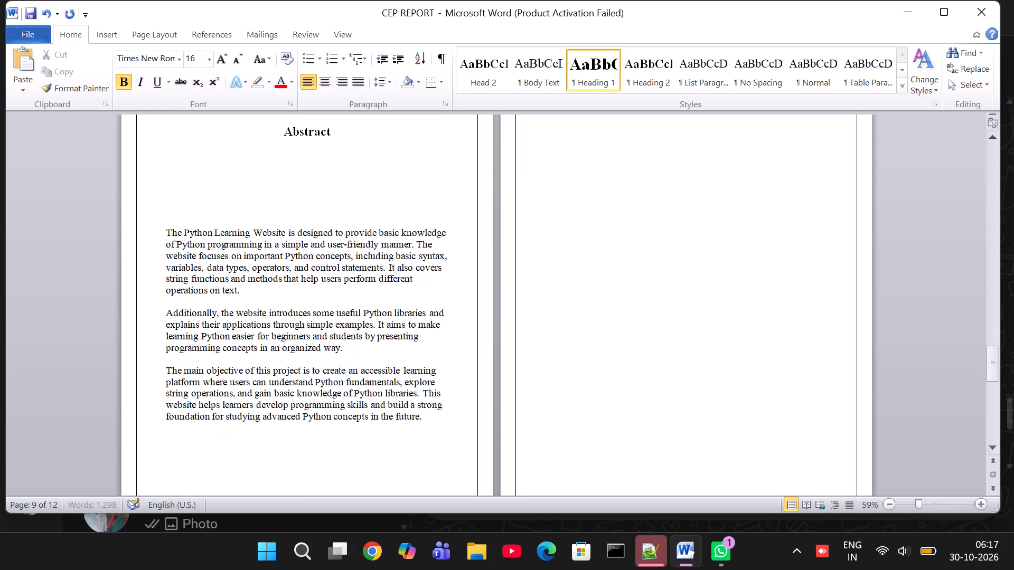
key("BackSpace")
key("BackSpace")
key("BackSpace")
key("BackSpace")
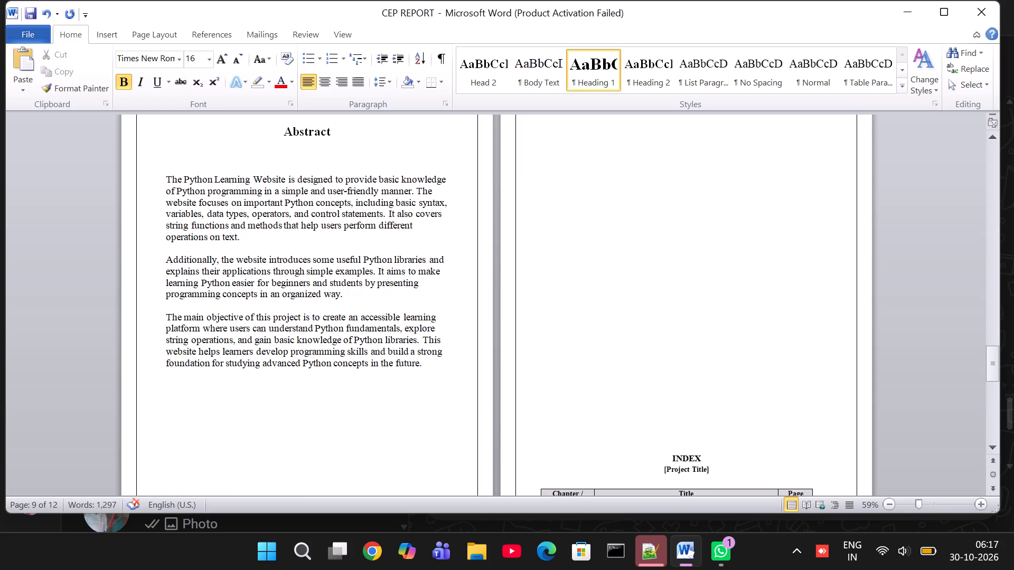
scroll(359, 341, "up", 1)
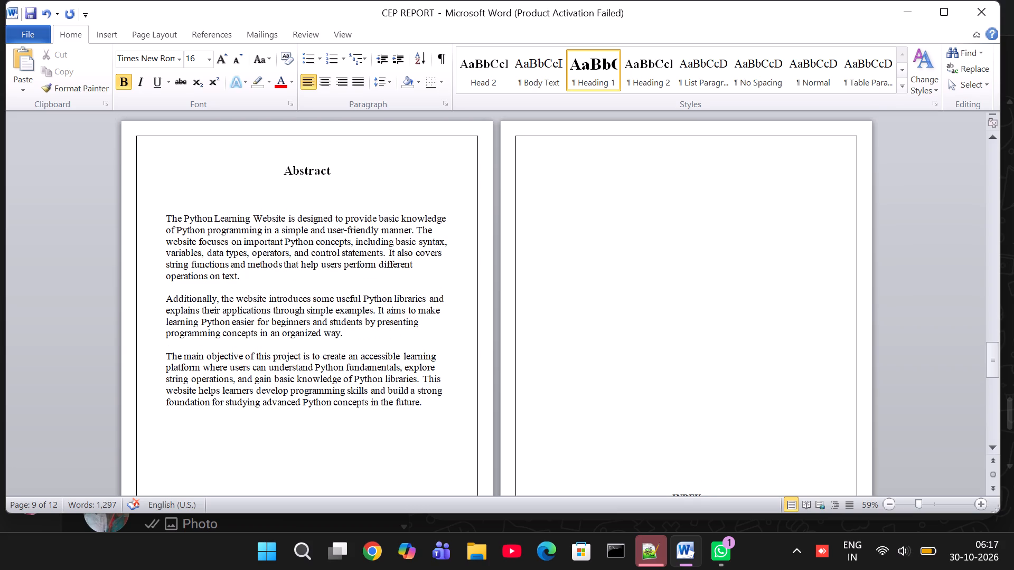
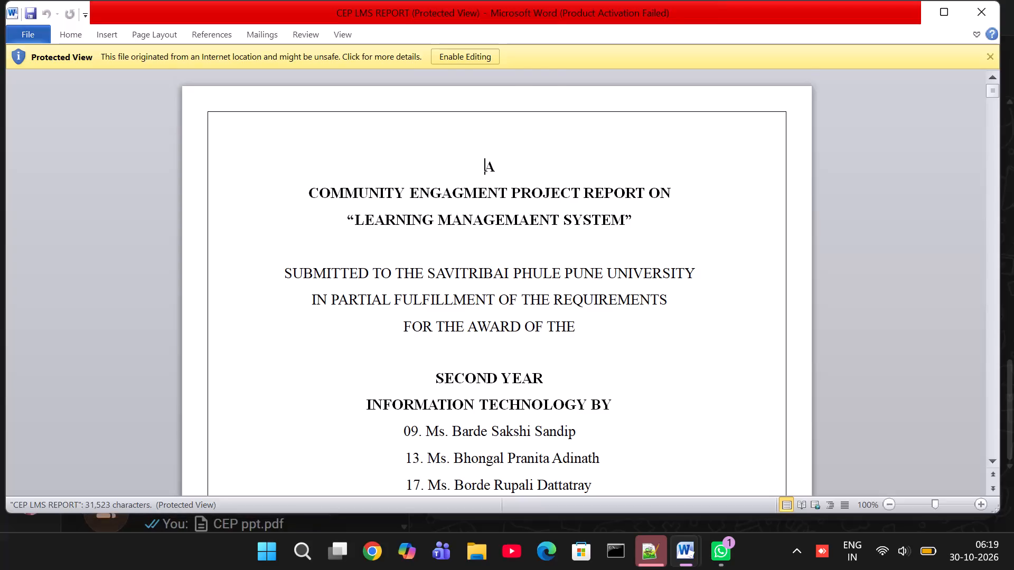
Look through the front matter of the CEP LMS REPORT document, from the cover and certificate pages to the abstract and Index.
scroll(620, 353, "down", 5)
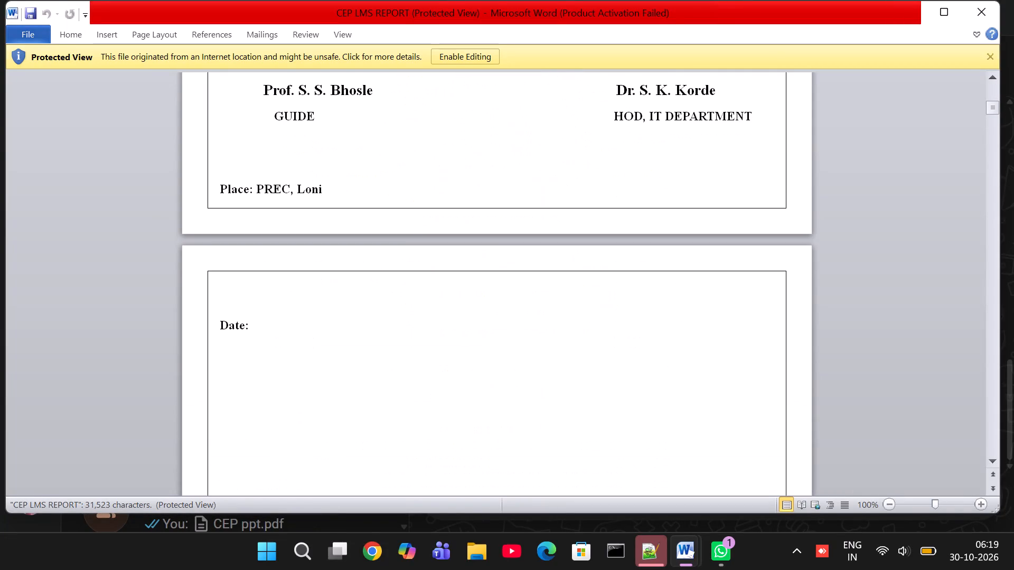
scroll(620, 353, "down", 1)
scroll(620, 353, "up", 2)
scroll(620, 353, "down", 2)
scroll(620, 353, "up", 1)
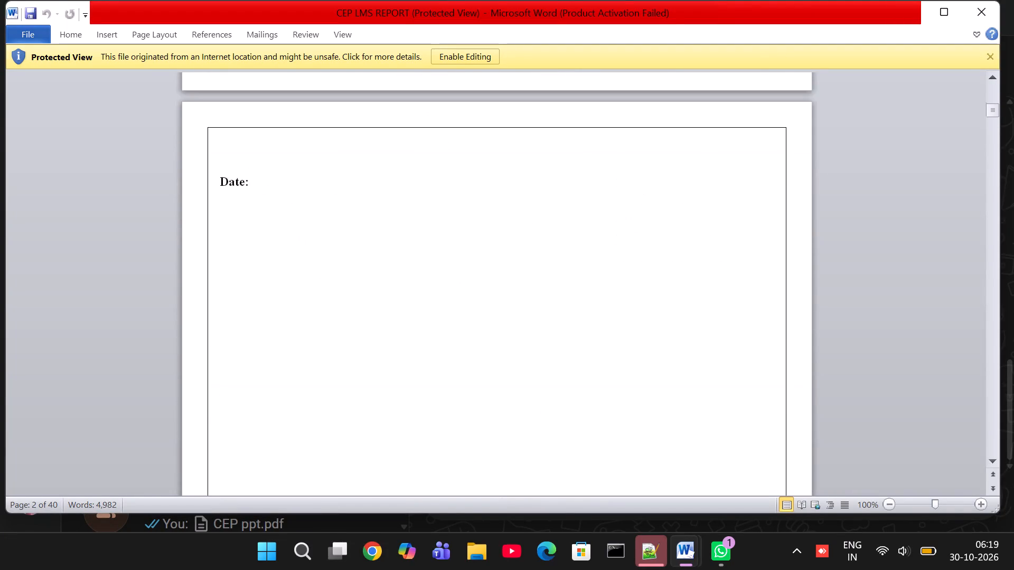
scroll(620, 353, "up", 1)
scroll(620, 353, "down", 14)
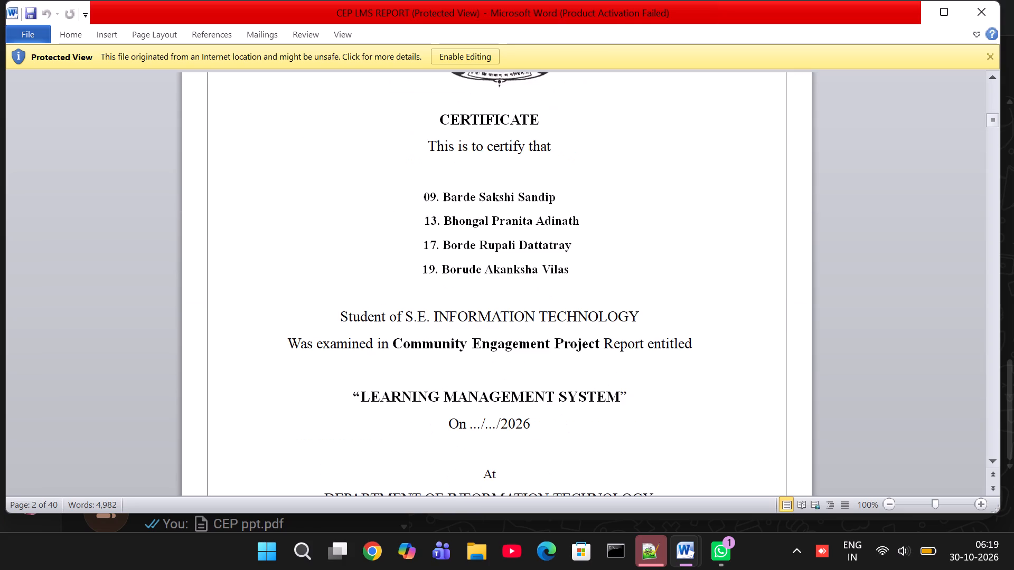
scroll(620, 353, "down", 3)
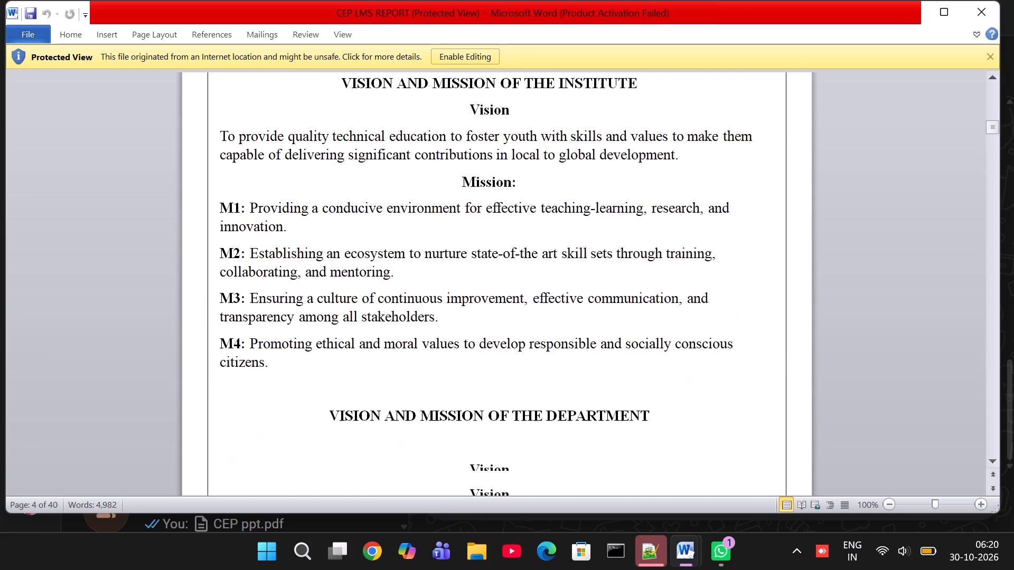
scroll(620, 353, "down", 7)
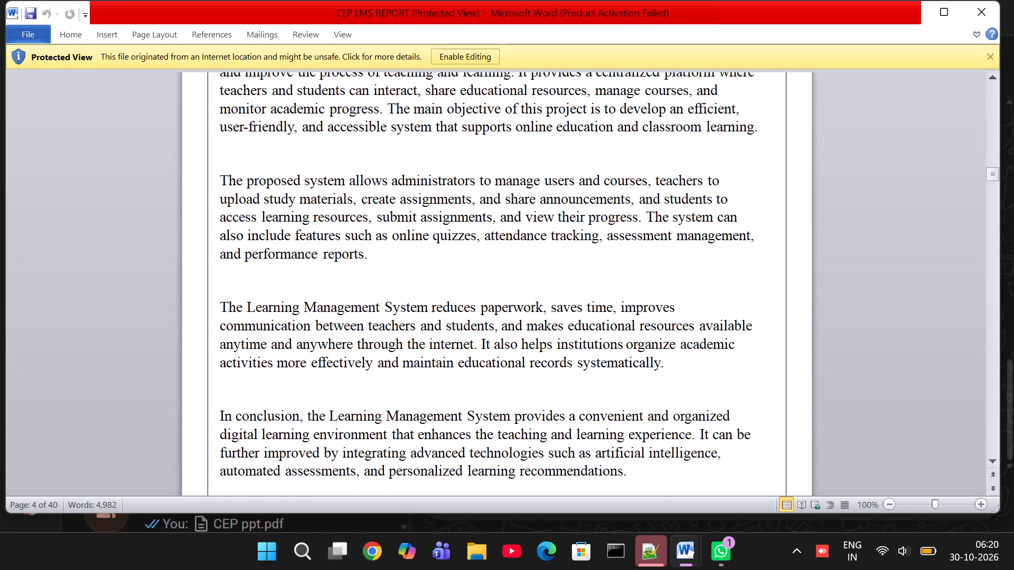
scroll(620, 353, "down", 3)
scroll(620, 353, "up", 1)
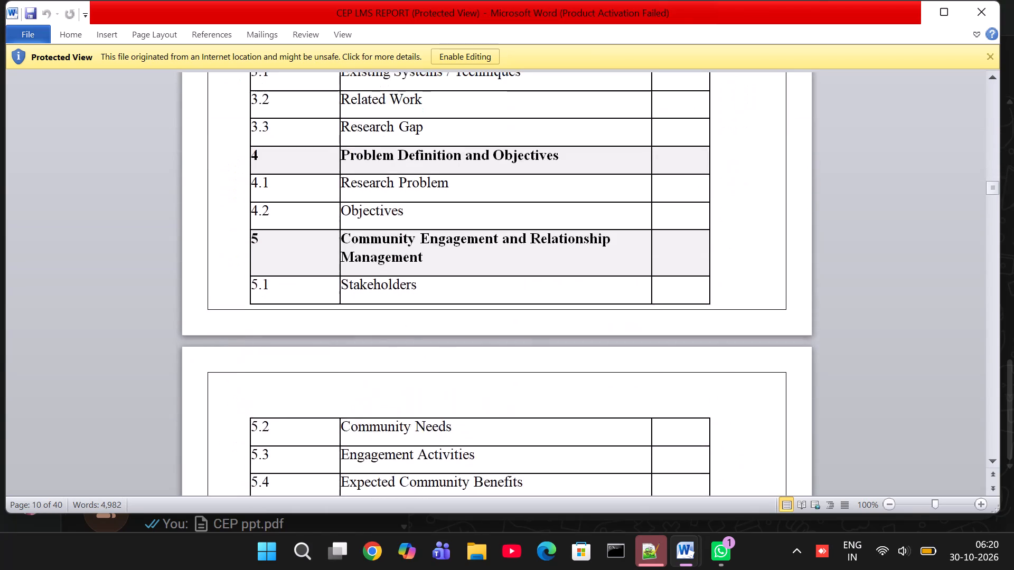
scroll(620, 353, "up", 2)
scroll(620, 353, "down", 2)
scroll(620, 353, "up", 1)
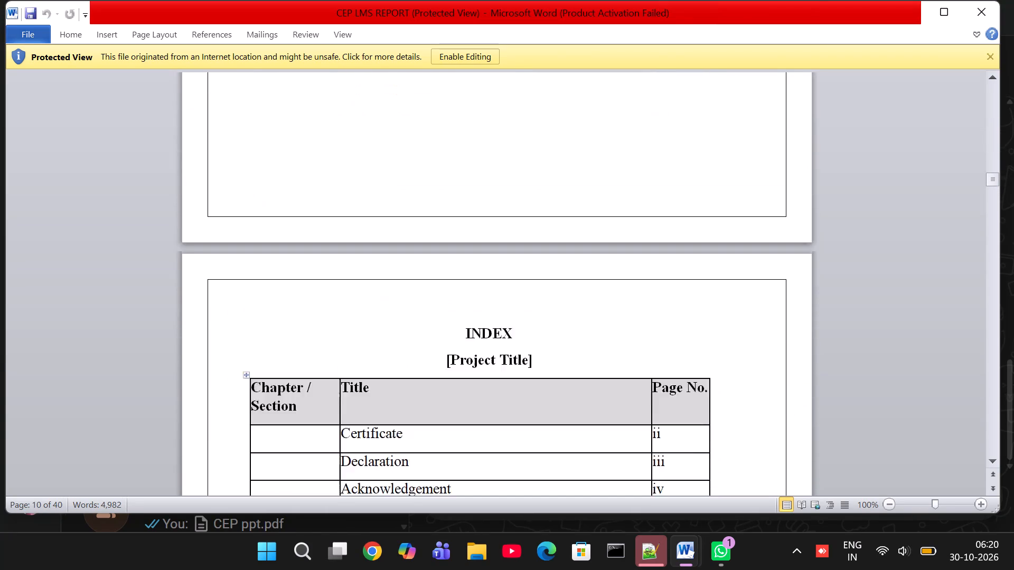
scroll(620, 353, "up", 3)
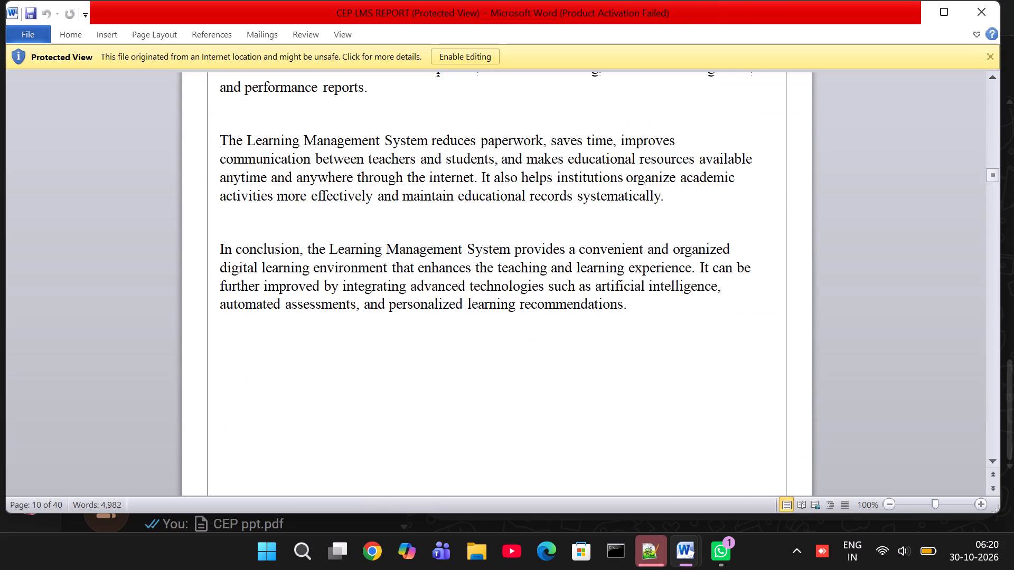
Examine the List of Figures page and the opening of the Introduction chapter in the CEP LMS REPORT document.
scroll(620, 353, "right", 1)
scroll(620, 353, "down", 1)
scroll(620, 353, "up", 1)
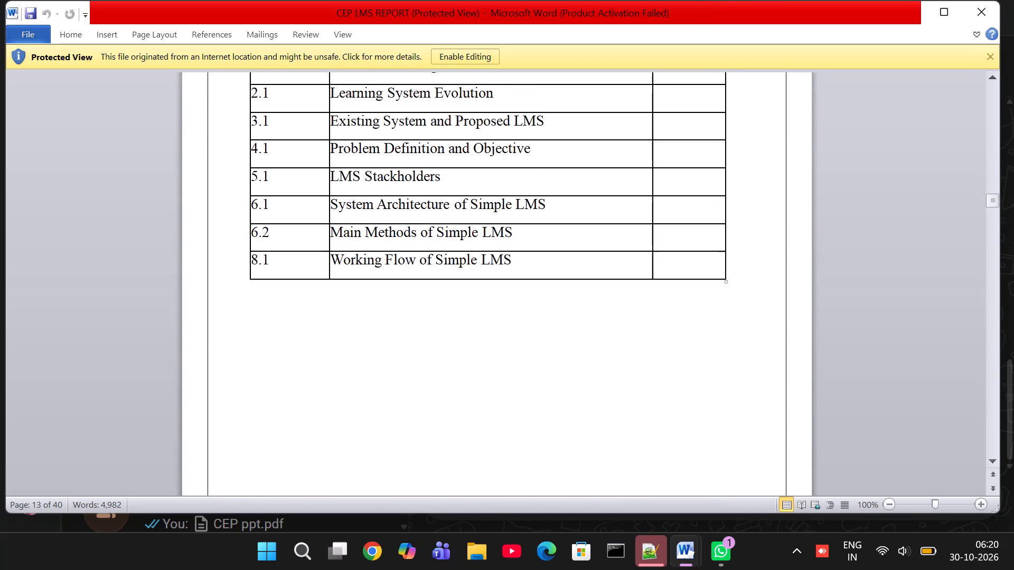
scroll(620, 353, "up", 1)
scroll(620, 353, "down", 1)
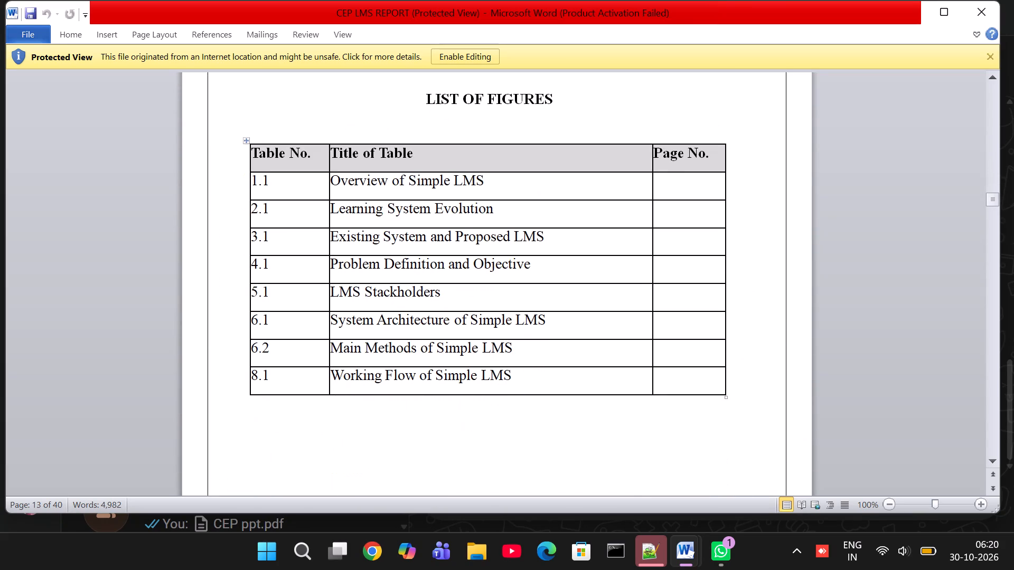
scroll(620, 353, "down", 1)
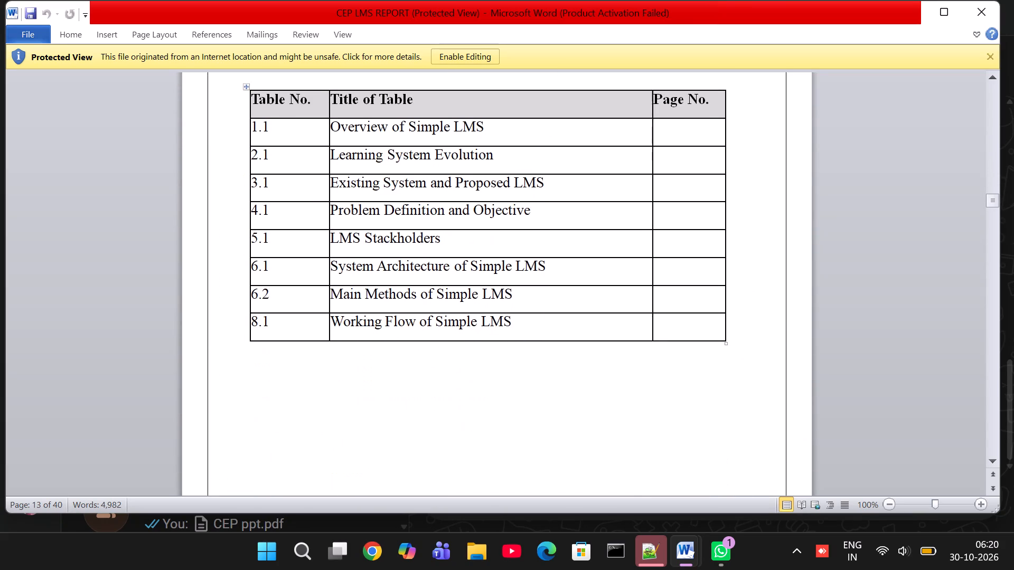
scroll(620, 353, "down", 1)
scroll(620, 353, "up", 1)
scroll(651, 309, "down", 1)
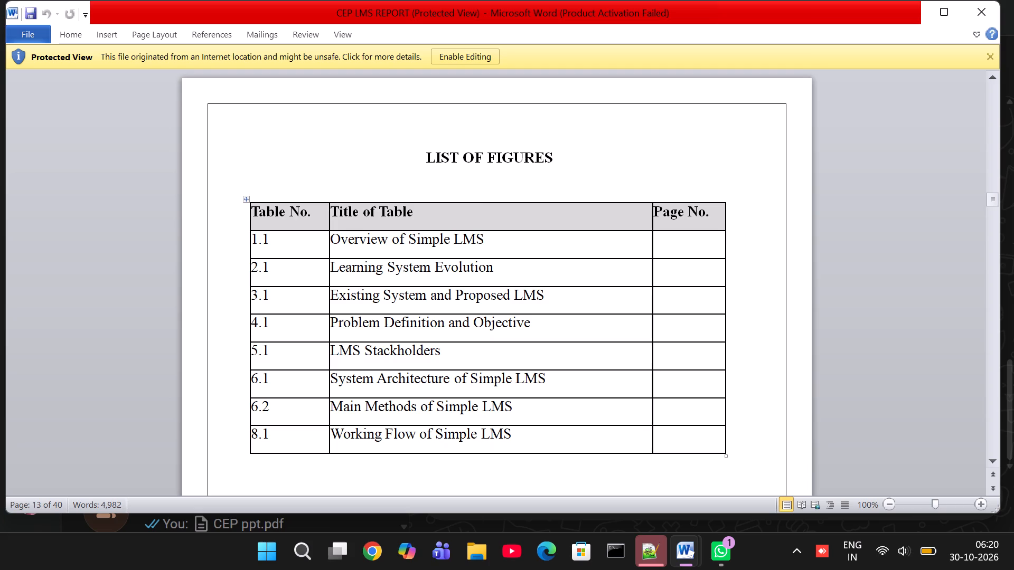
scroll(651, 309, "down", 6)
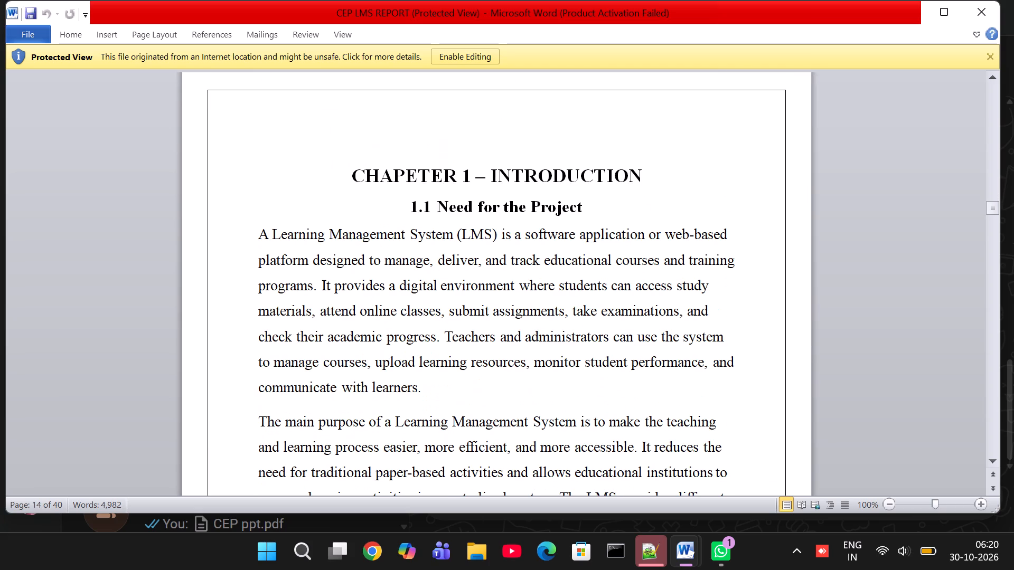
scroll(651, 309, "up", 1)
scroll(651, 309, "down", 2)
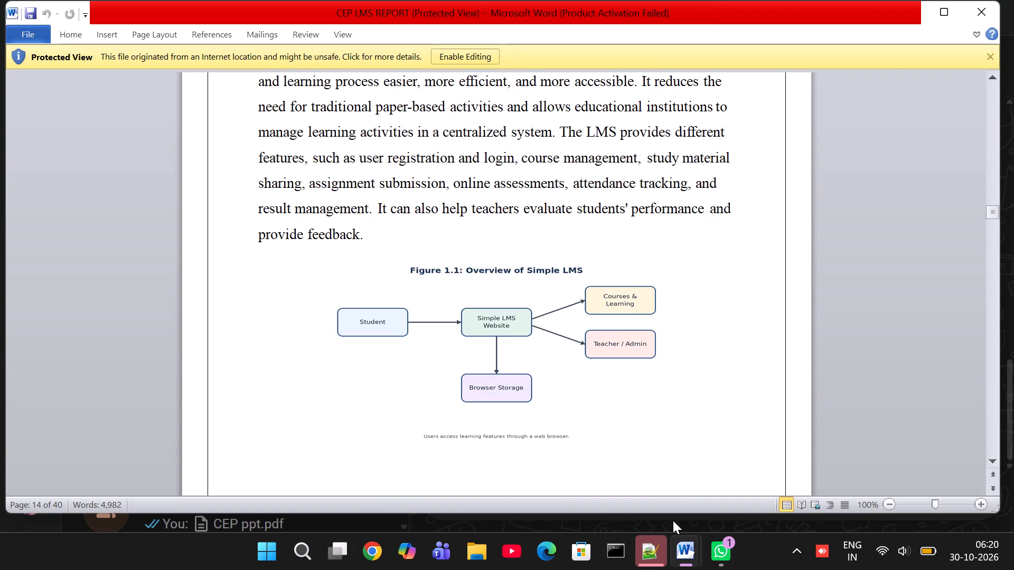
Switch to the CEP REPORT document and insert blank lines below the List of Tables until a new page starts.
left_click(682, 550)
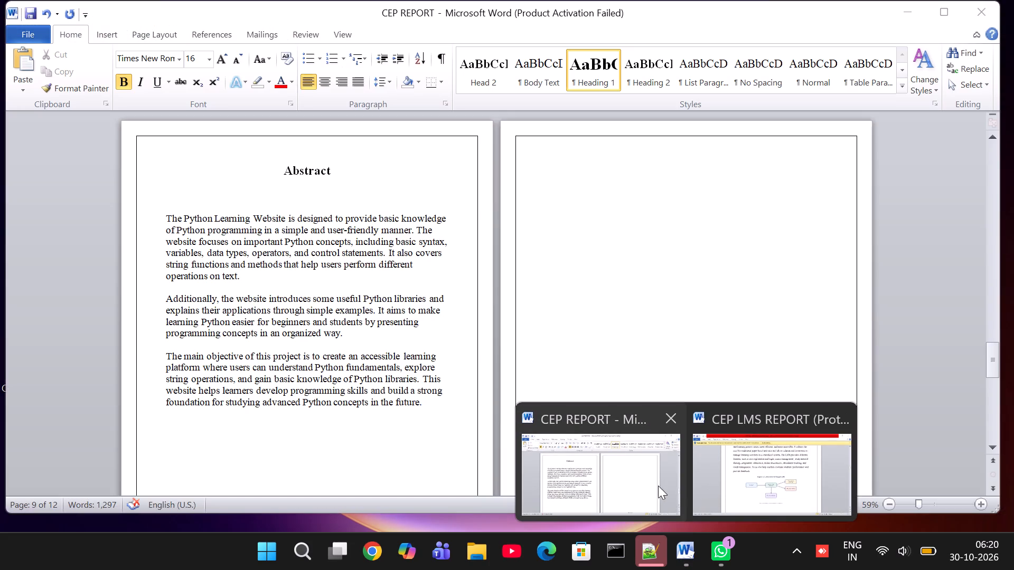
left_click(769, 477)
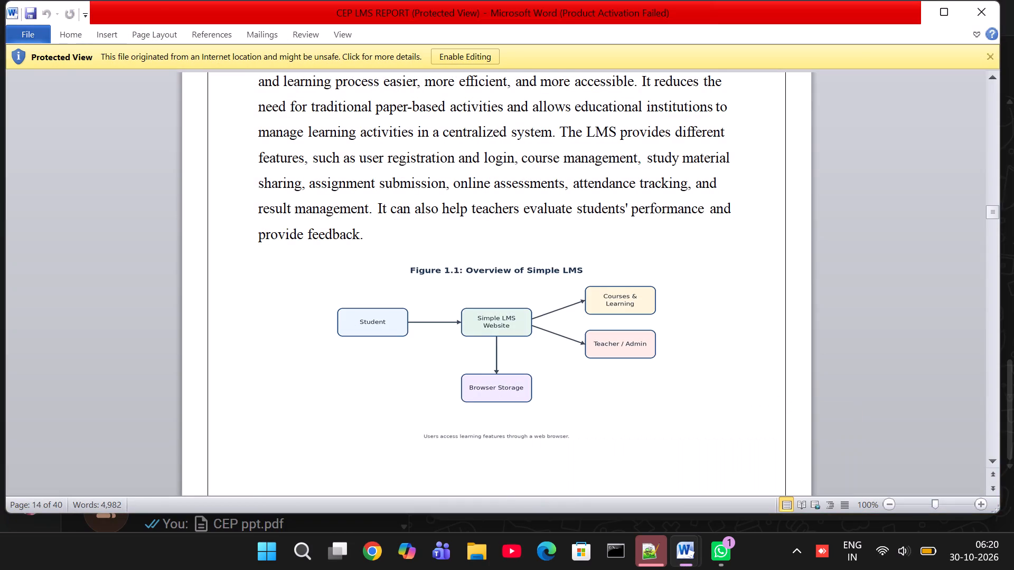
left_click(688, 553)
left_click(621, 491)
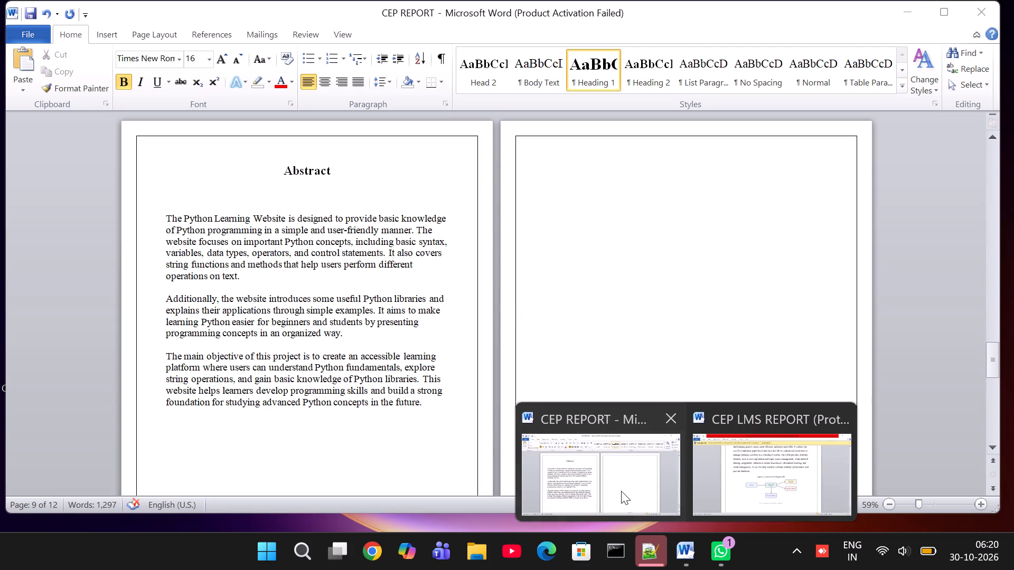
scroll(624, 318, "down", 3)
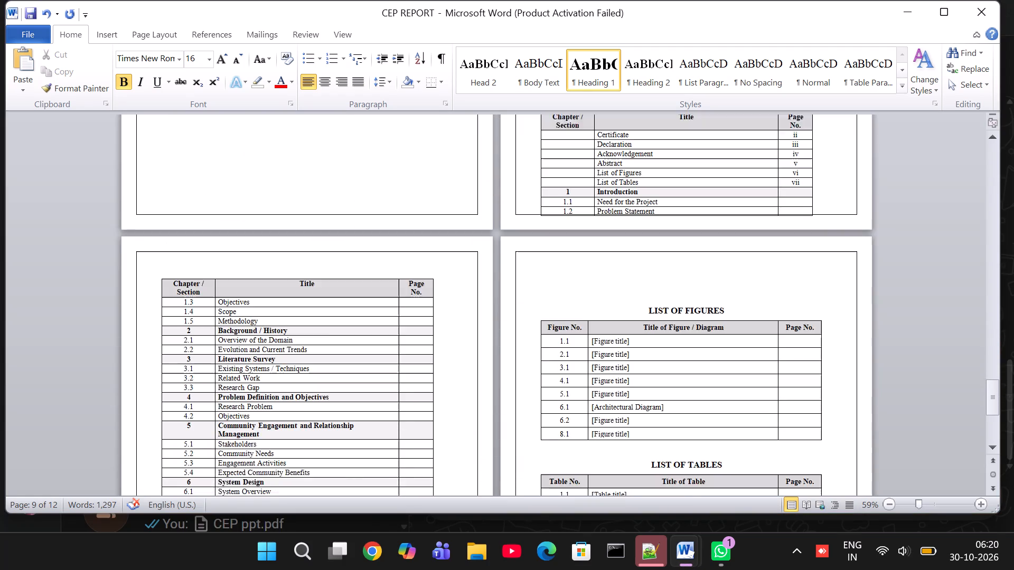
scroll(624, 318, "down", 2)
left_click(610, 362)
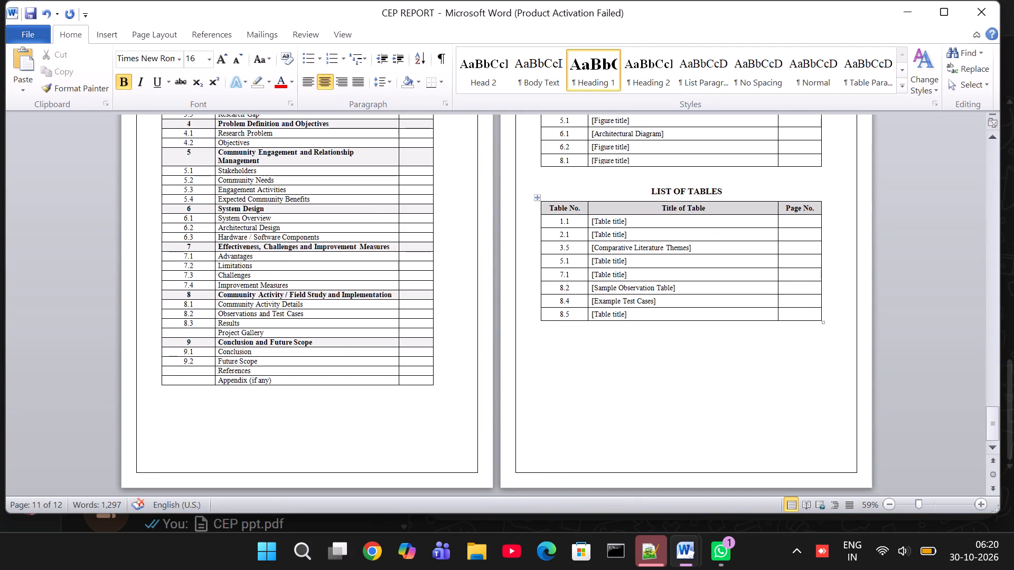
key("Return")
key("Return")
key("Return")
key("Return")
key("Return")
key("Return")
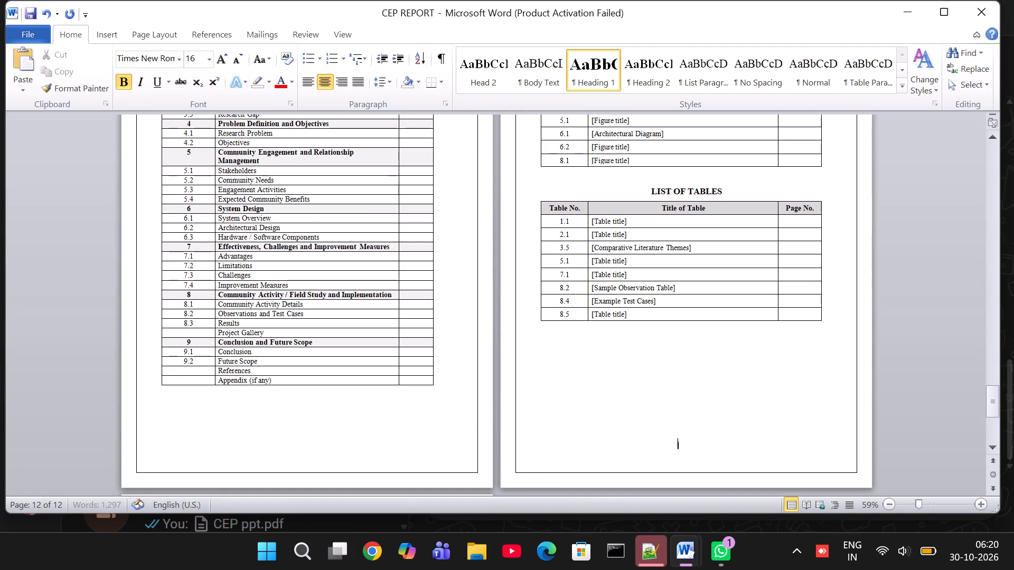
key("Return")
key("Return")
key("Return")
key("Return")
key("Return")
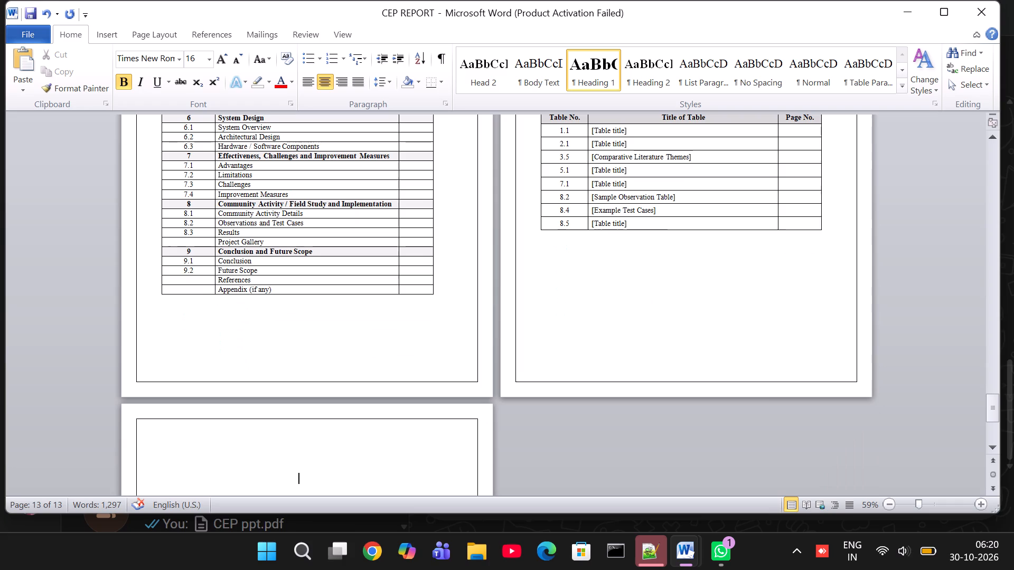
Enter the heading "Introduction" at the top of the new last page.
scroll(730, 228, "down", 3)
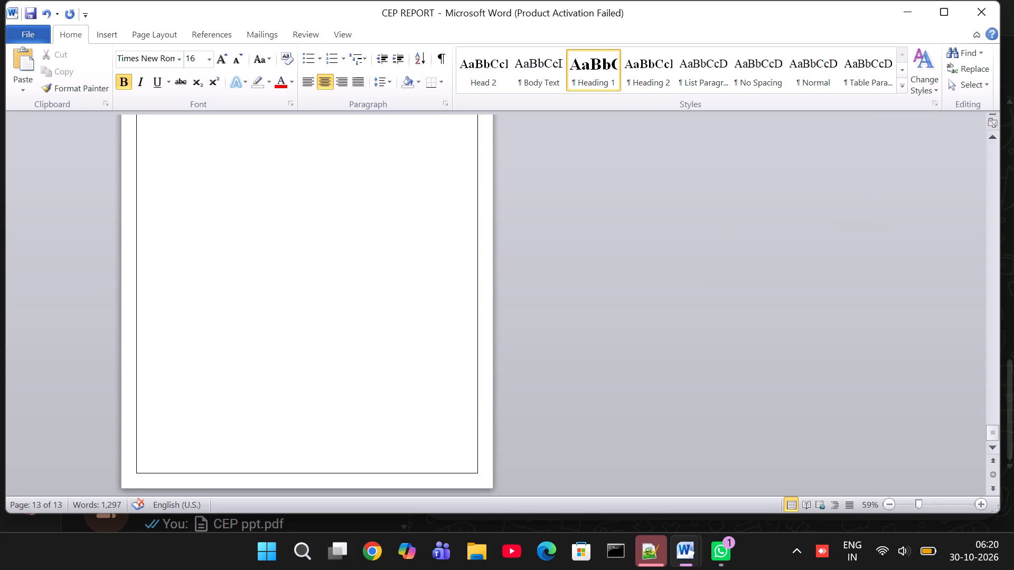
scroll(363, 299, "up", 1)
scroll(288, 156, "up", 1)
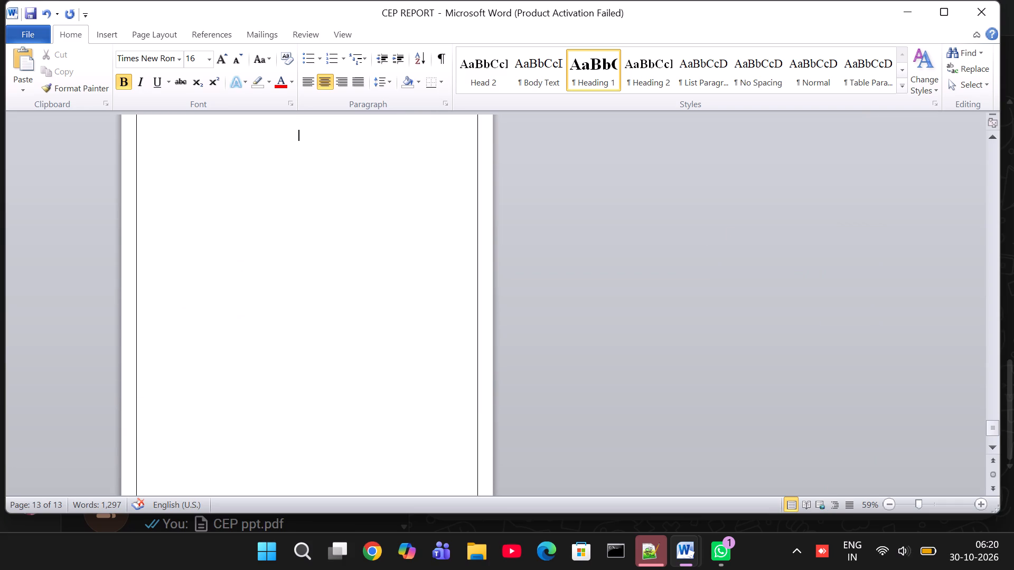
scroll(288, 159, "up", 1)
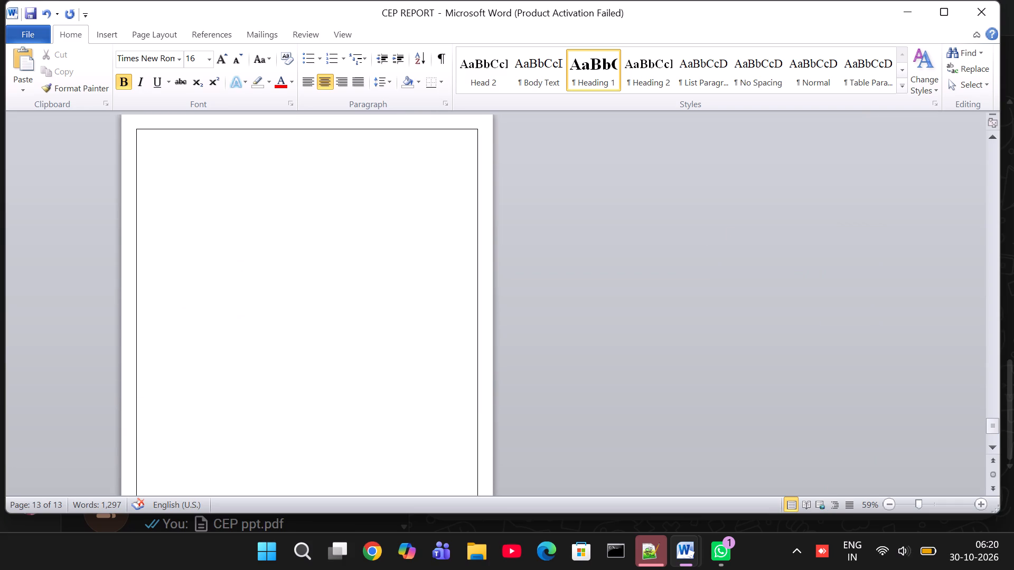
left_click(293, 147)
left_click(293, 147)
key("shift+i")
key("n")
type("trodu")
type("ction")
Format the Introduction heading in the Algerian font at size 26.
left_click(324, 165)
left_click_drag(324, 165, 258, 156)
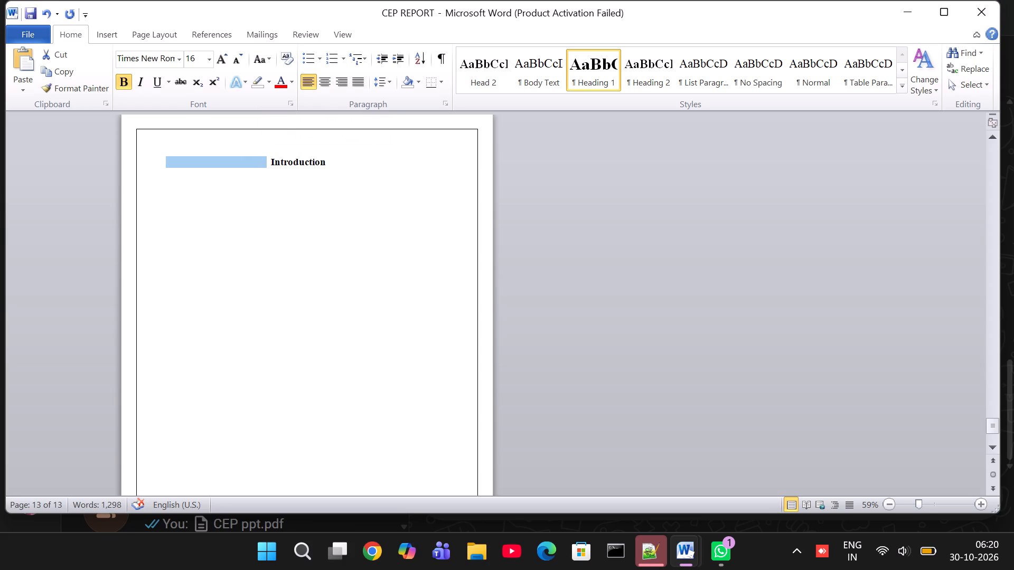
double_click(342, 170)
triple_click(339, 160)
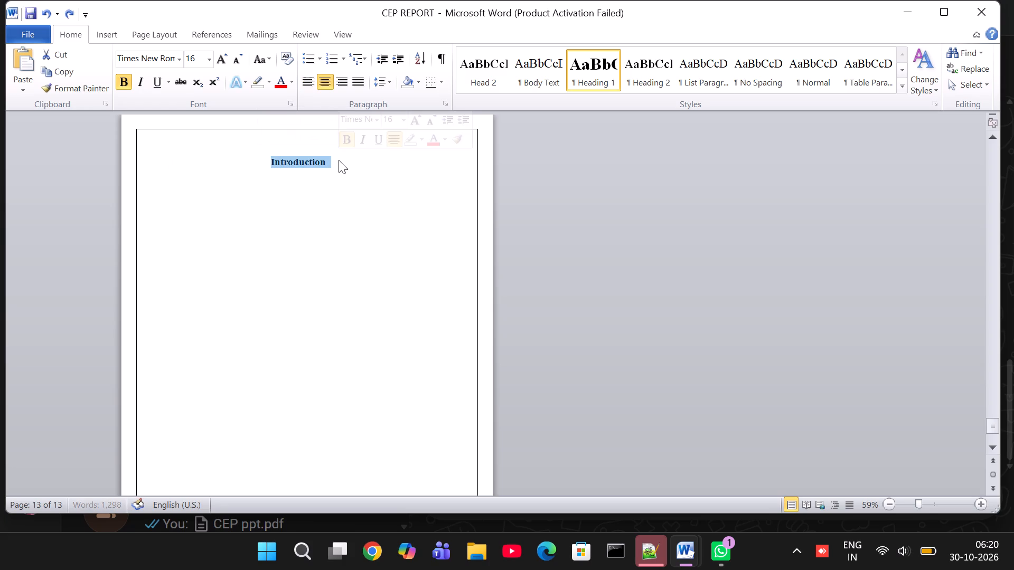
left_click(213, 64)
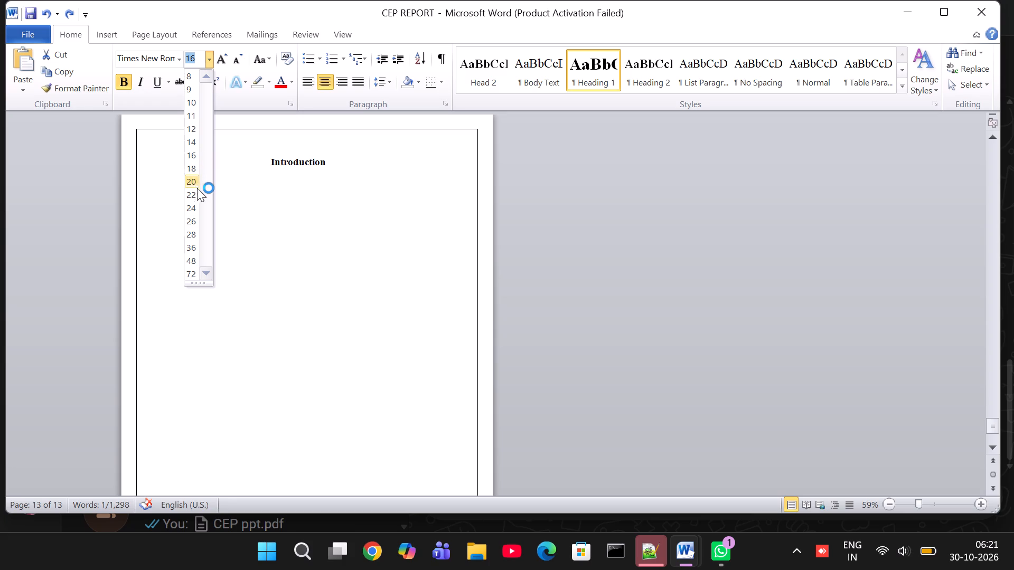
left_click(193, 223)
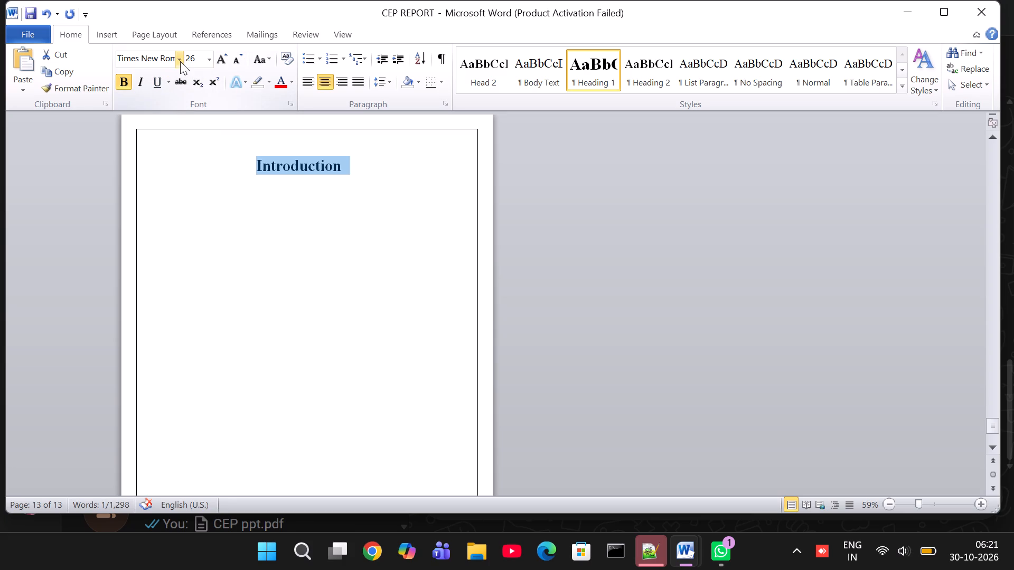
left_click(180, 61)
left_click(177, 213)
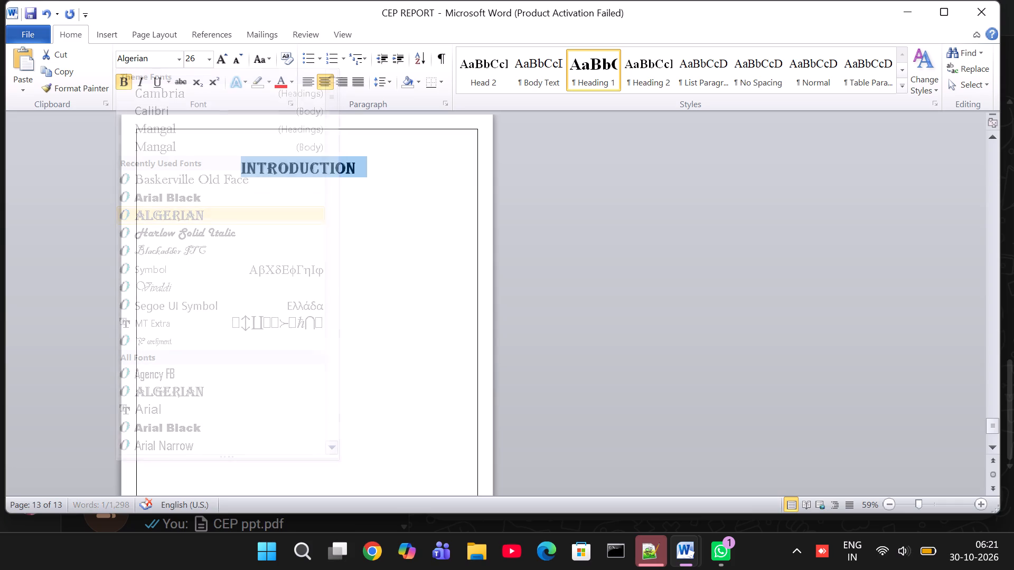
left_click(355, 244)
left_click(262, 195)
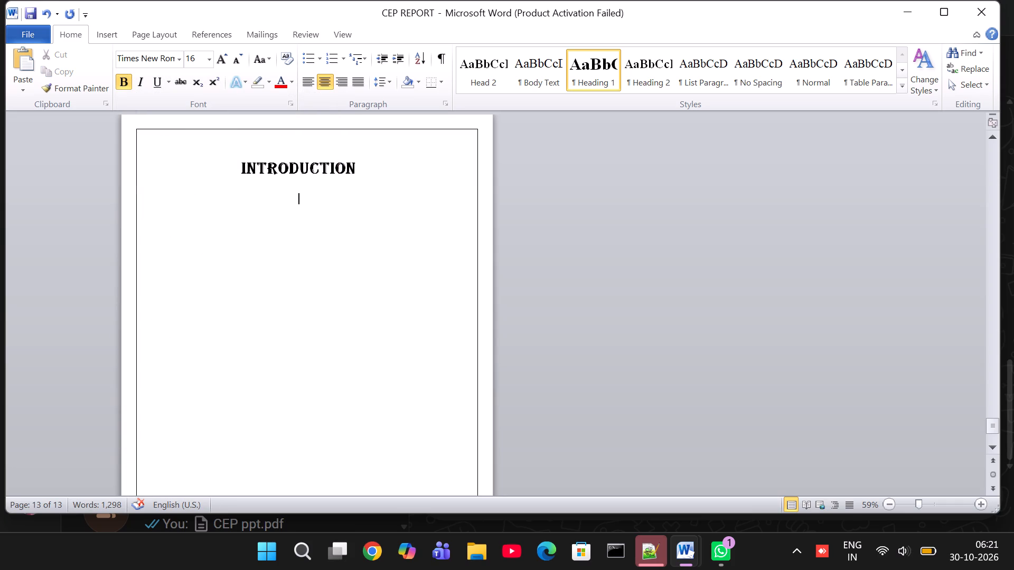
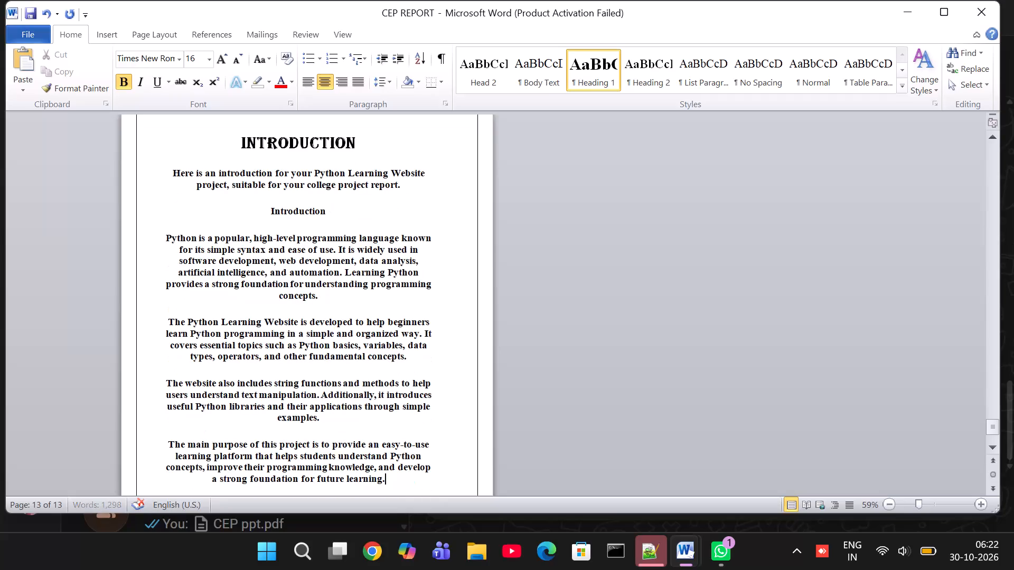
Format all the text below the Introduction heading in the Body Text style at font size 20.
left_click(548, 92)
left_click(544, 70)
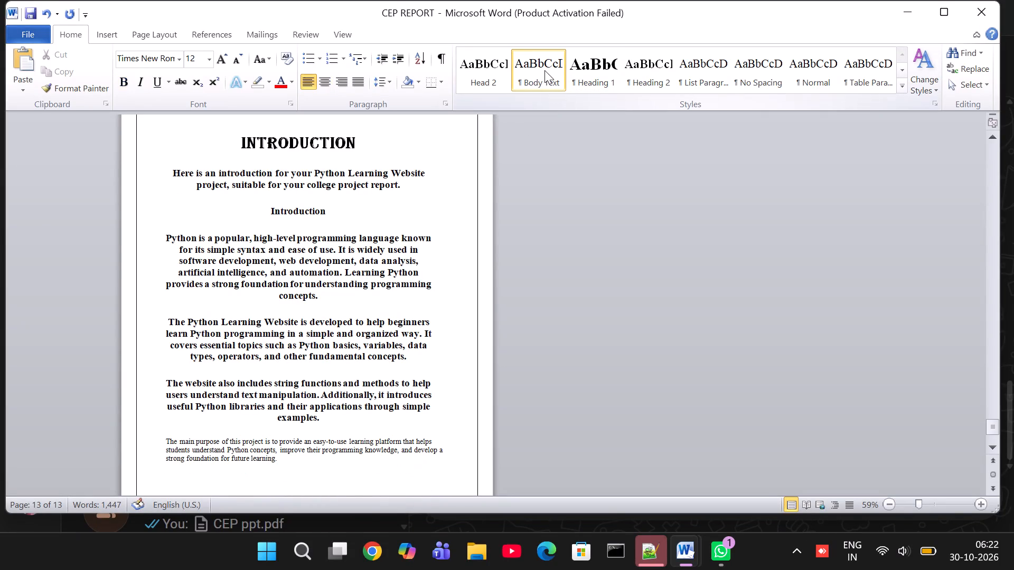
left_click(544, 70)
left_click(168, 173)
left_click_drag(168, 173, 294, 319)
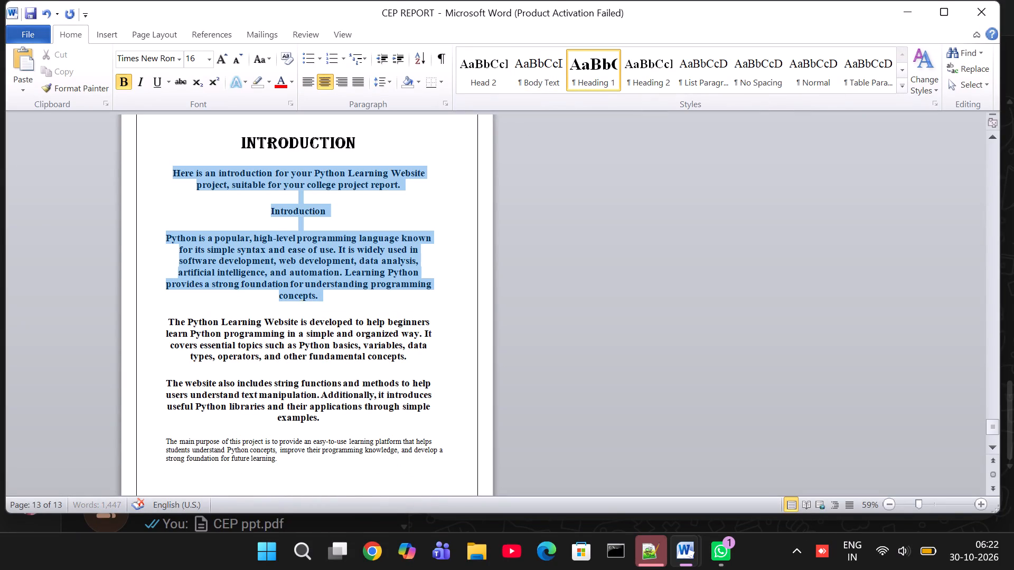
left_click_drag(294, 319, 438, 474)
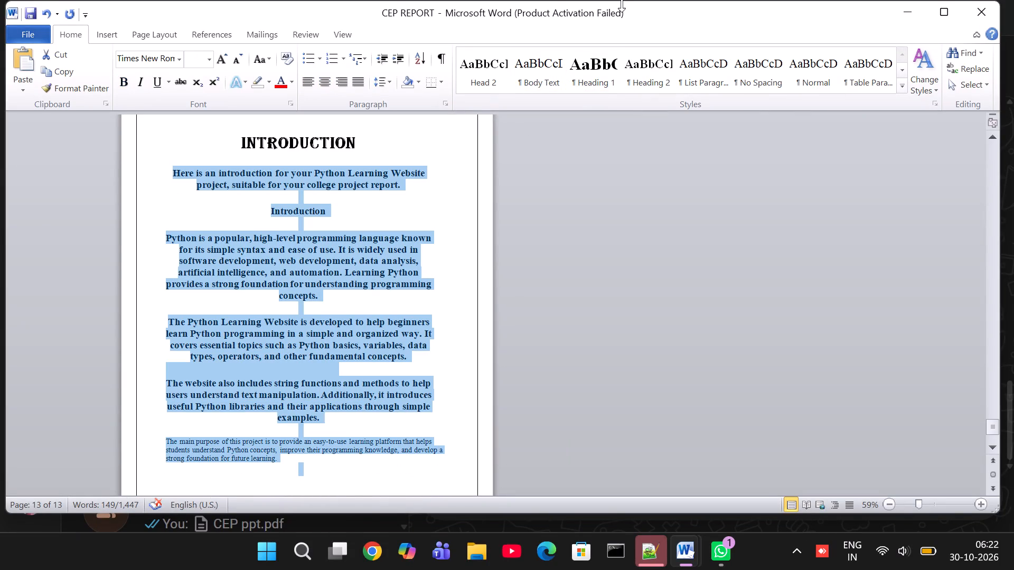
left_click(542, 64)
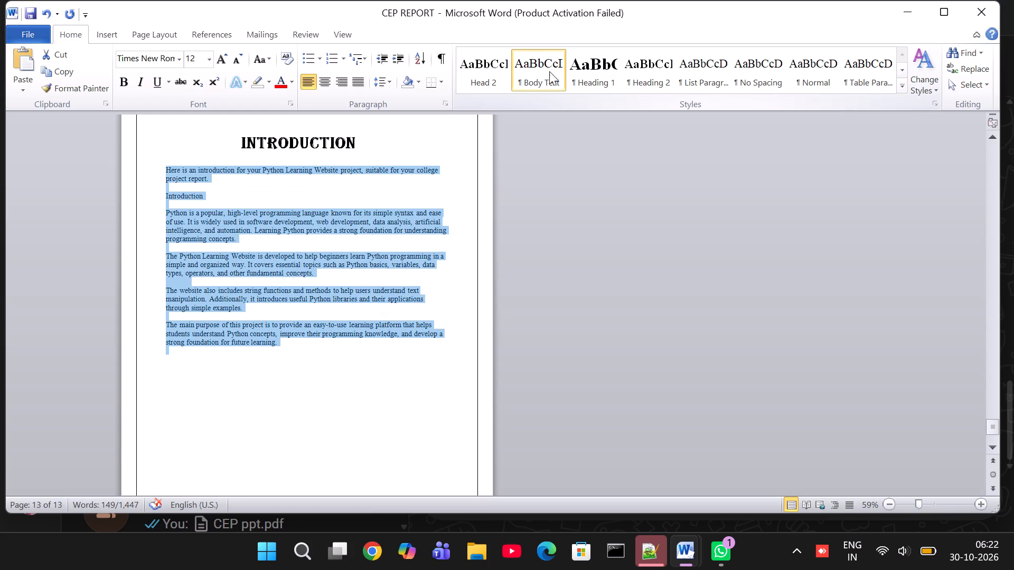
left_click(206, 65)
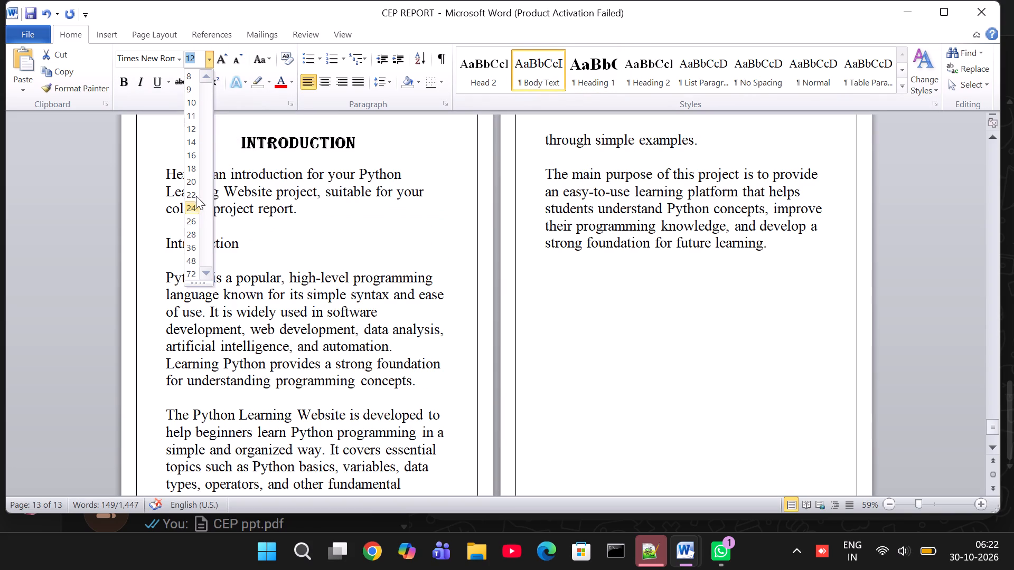
left_click(196, 186)
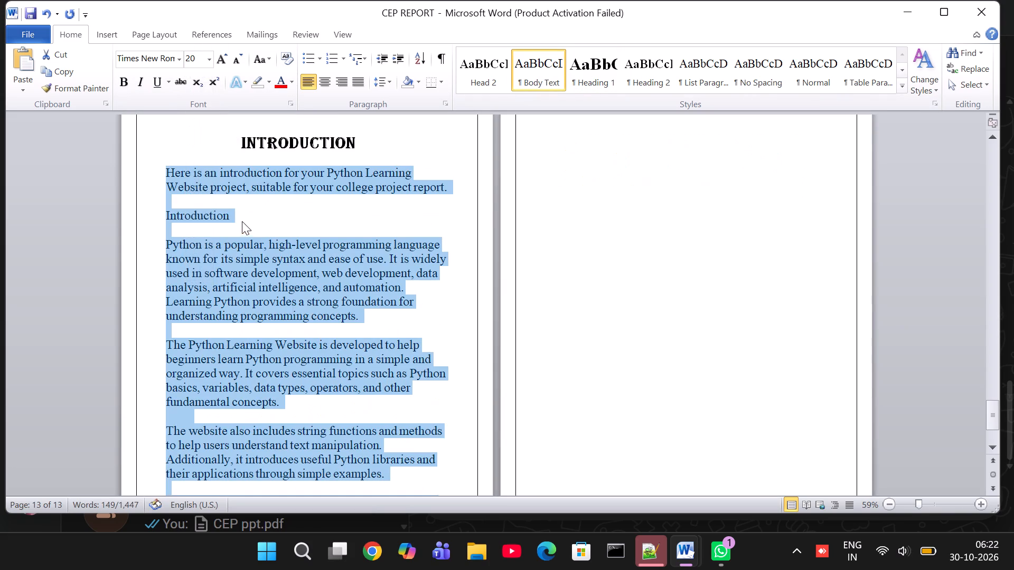
Delete the "Here is an introduction for your Python Learning Website project" sentence and the duplicate "Introduction" line below the heading.
double_click(247, 207)
left_click_drag(247, 207, 234, 215)
left_click(234, 215)
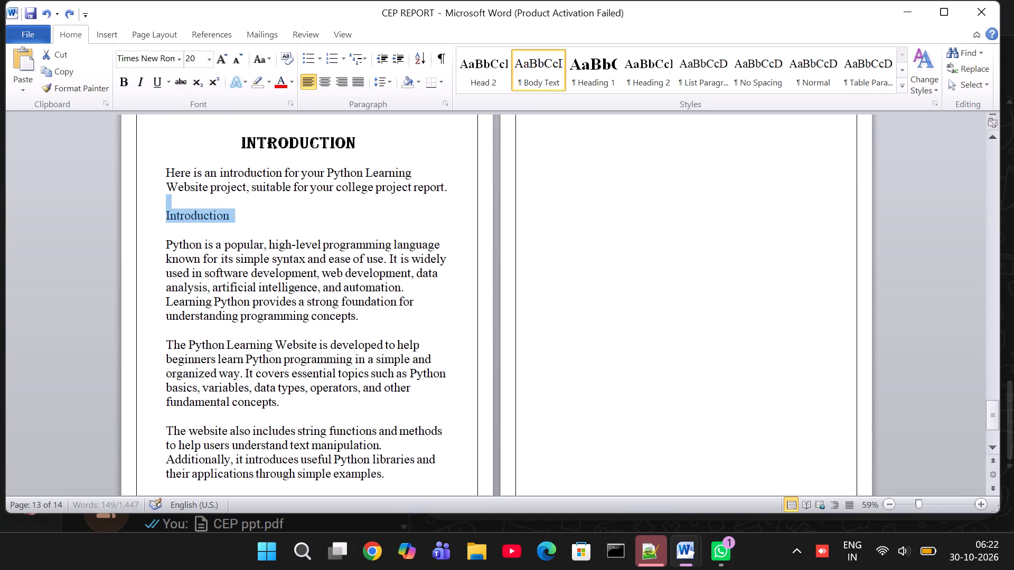
left_click_drag(234, 215, 178, 175)
left_click(162, 166)
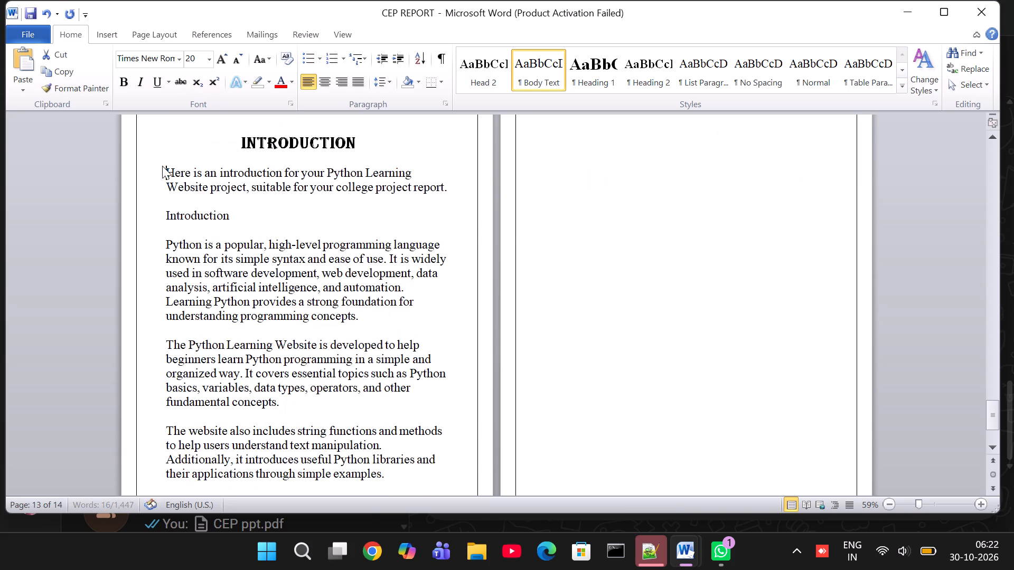
left_click_drag(162, 166, 226, 224)
key("BackSpace")
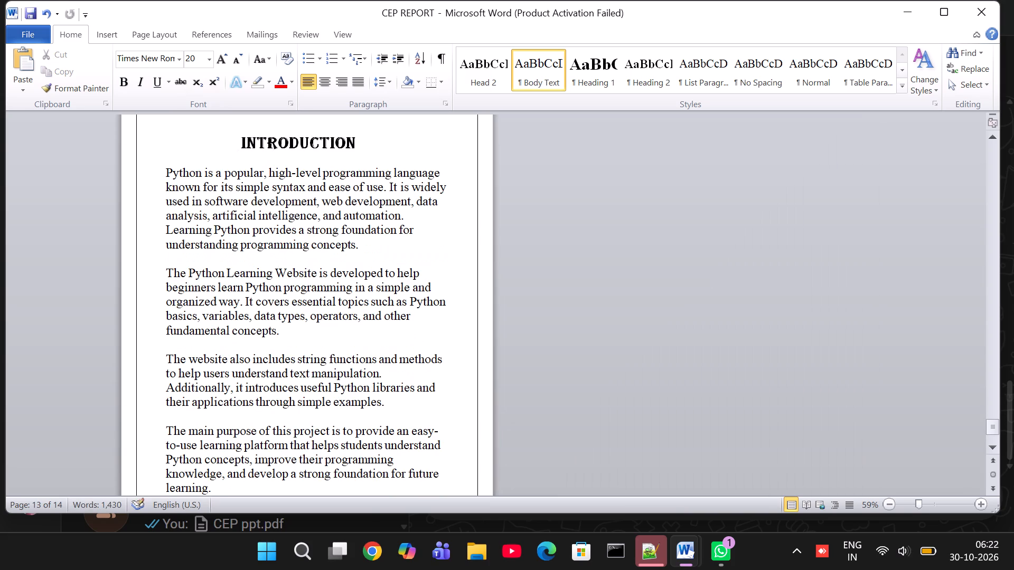
Insert two blank lines below the last introduction paragraph to start a new page, and place the cursor at its top.
scroll(242, 265, "down", 1)
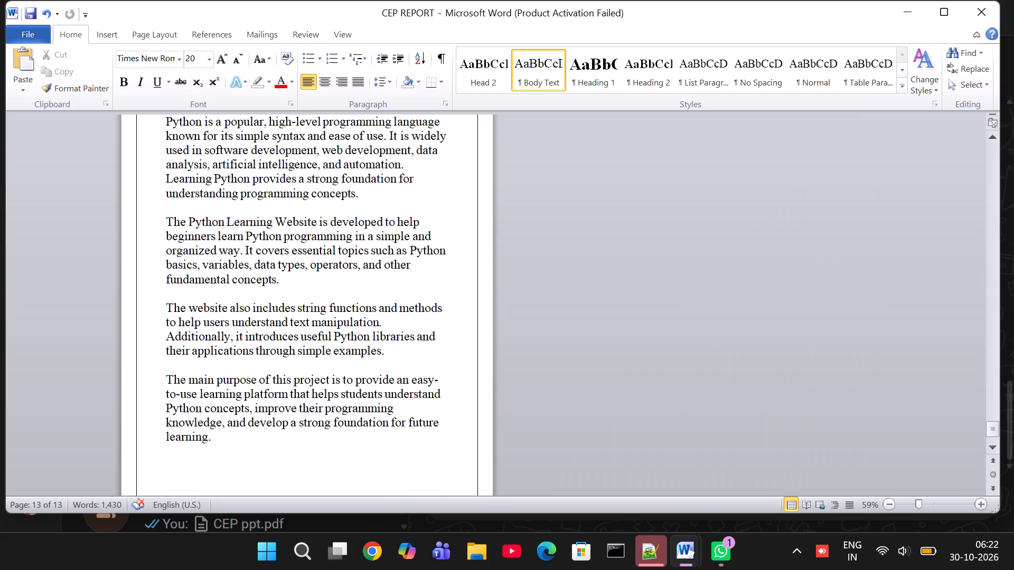
scroll(242, 265, "down", 1)
scroll(242, 265, "up", 1)
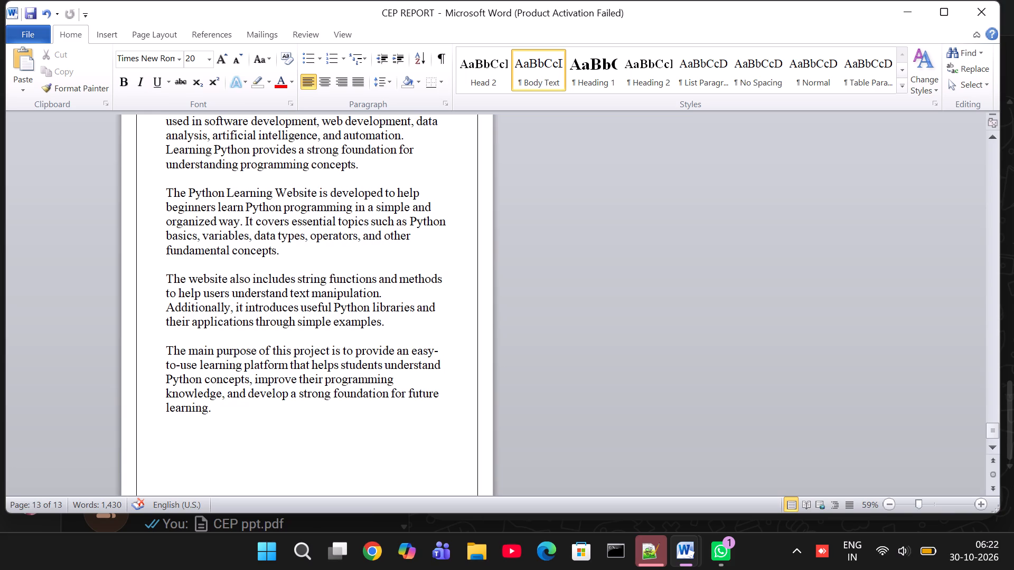
scroll(242, 265, "down", 3)
scroll(242, 265, "up", 1)
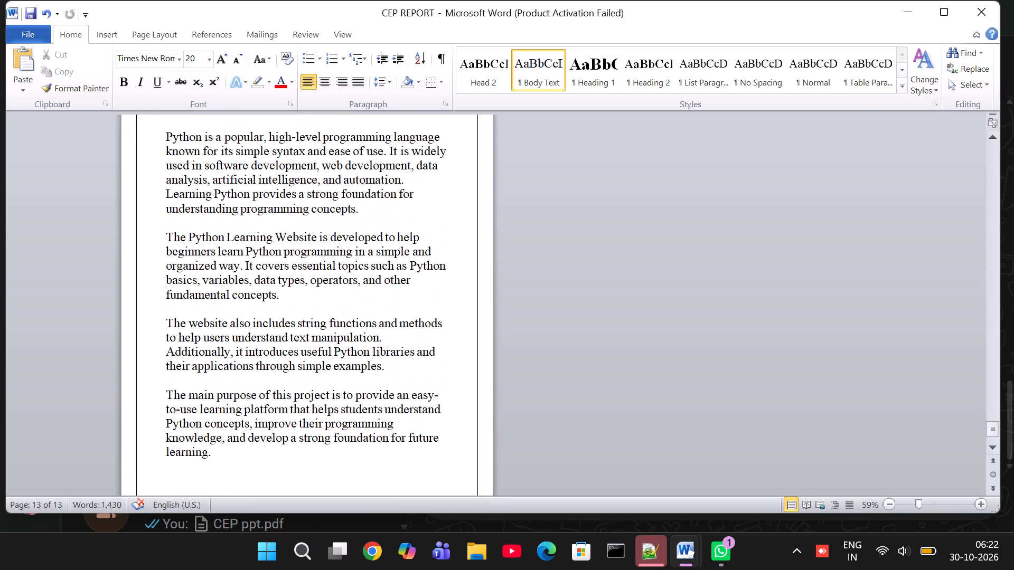
scroll(242, 265, "up", 4)
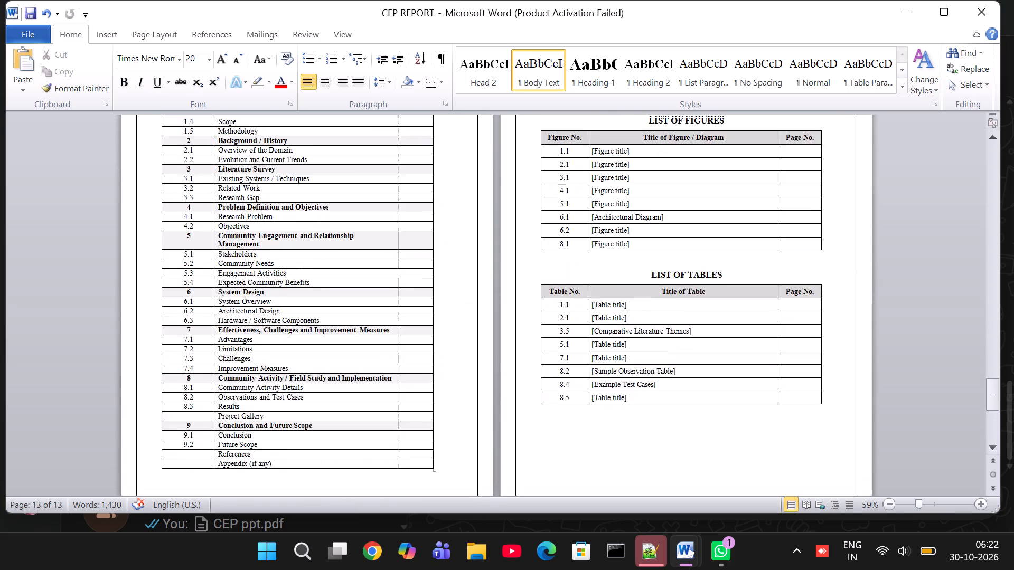
scroll(242, 265, "down", 6)
left_click(230, 419)
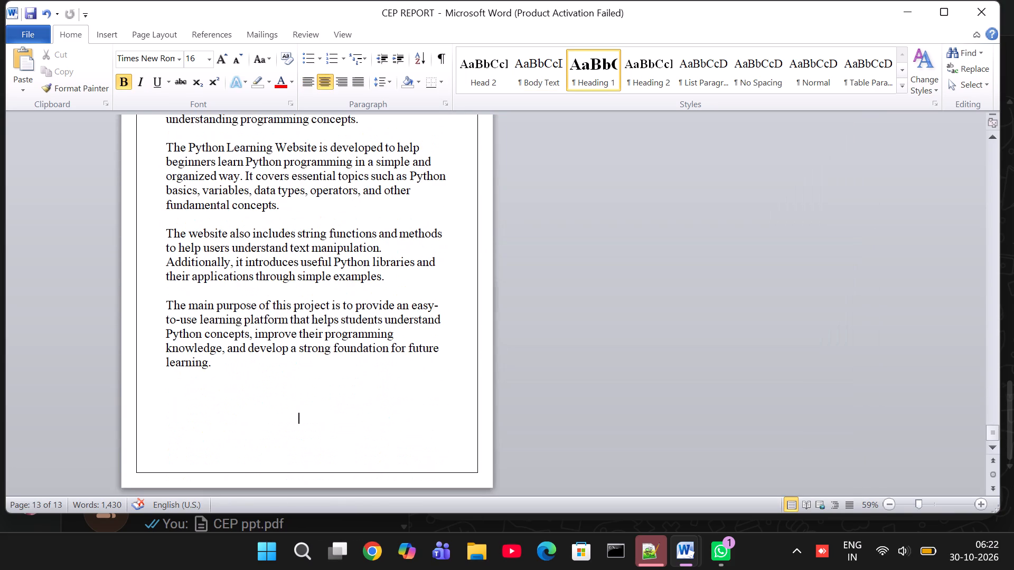
key("Return")
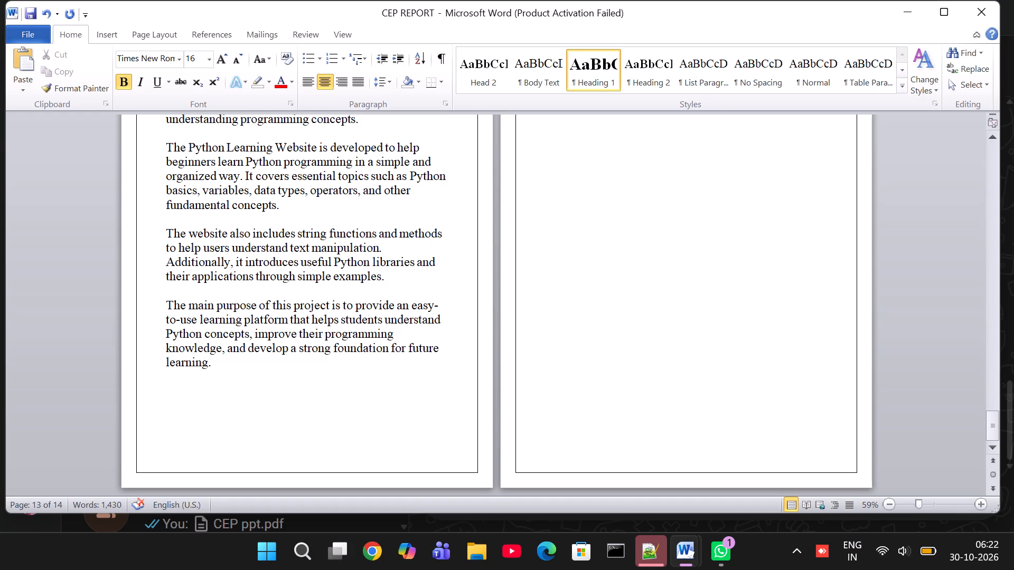
key("Return")
scroll(642, 224, "up", 1)
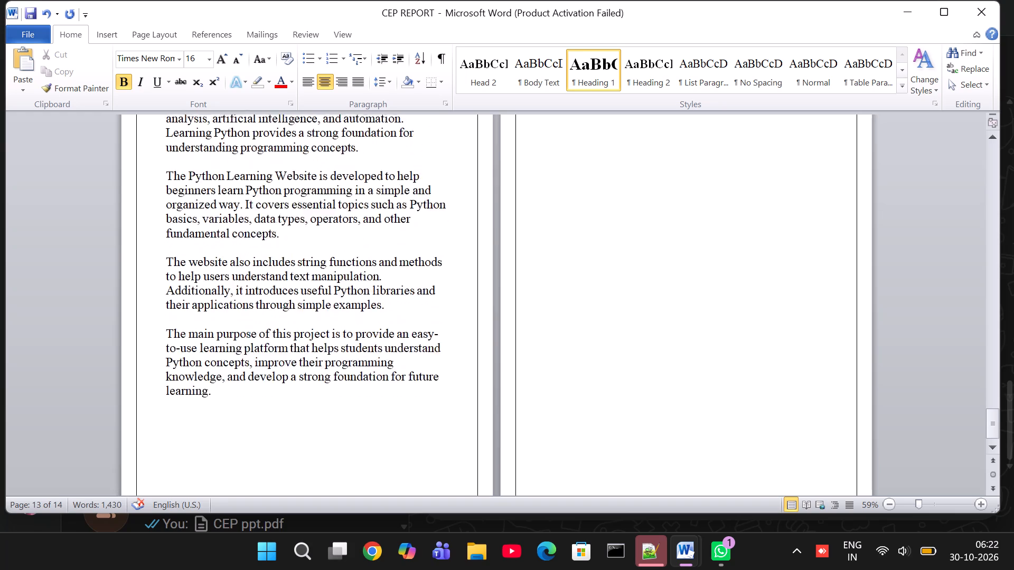
scroll(642, 224, "up", 1)
scroll(576, 150, "up", 1)
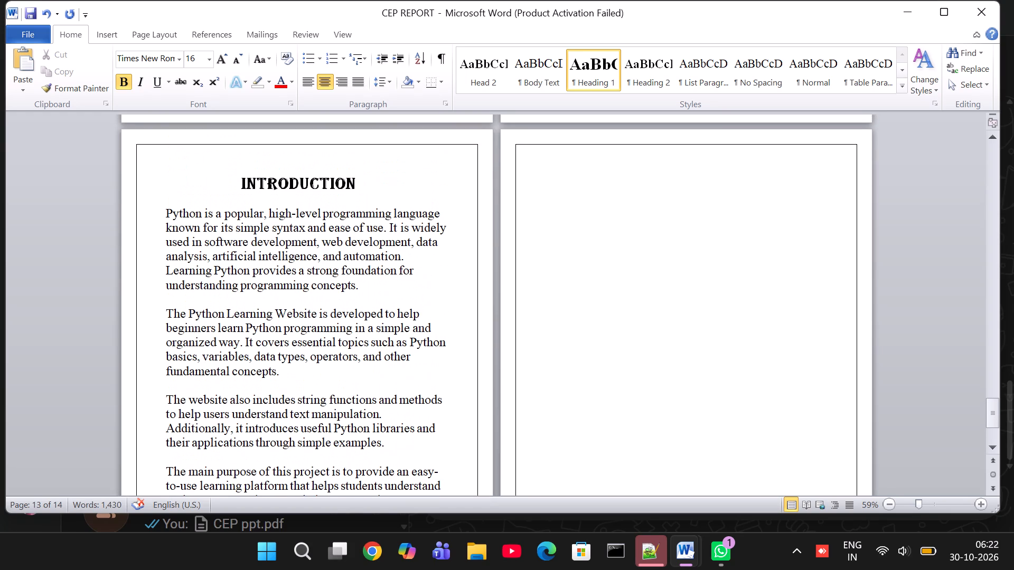
left_click(601, 179)
left_click(345, 179)
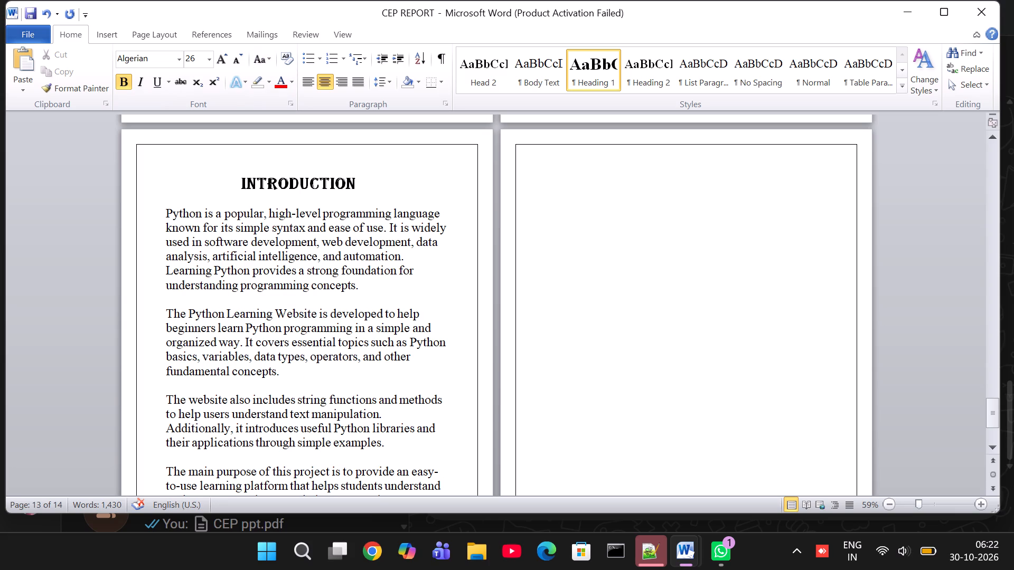
left_click(631, 179)
Switch to the CEP LMS REPORT document and examine the headings and layout of the Chapter 1 sections through the start of Chapter 2.
left_click(754, 489)
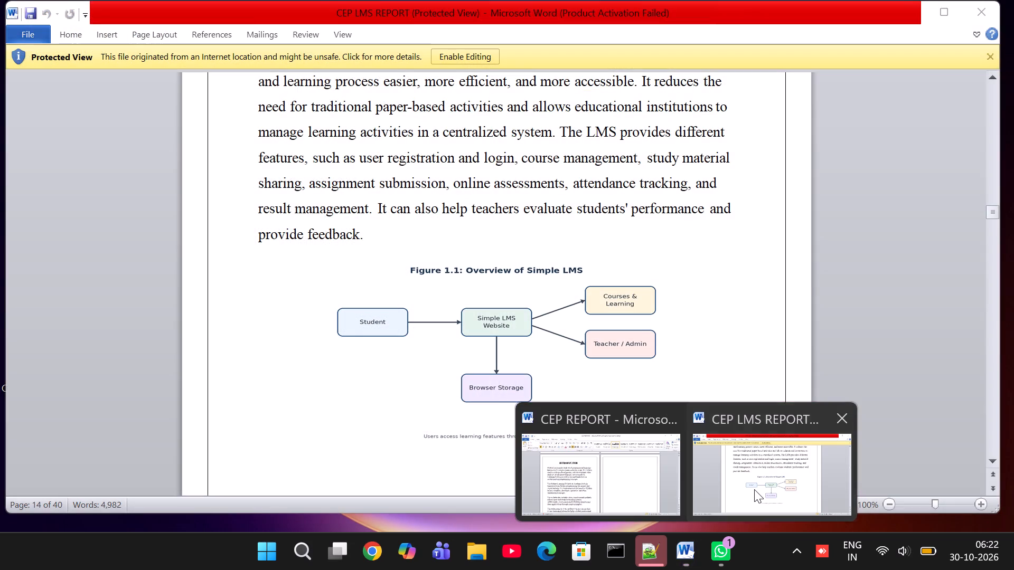
scroll(594, 429, "up", 2)
scroll(594, 429, "down", 1)
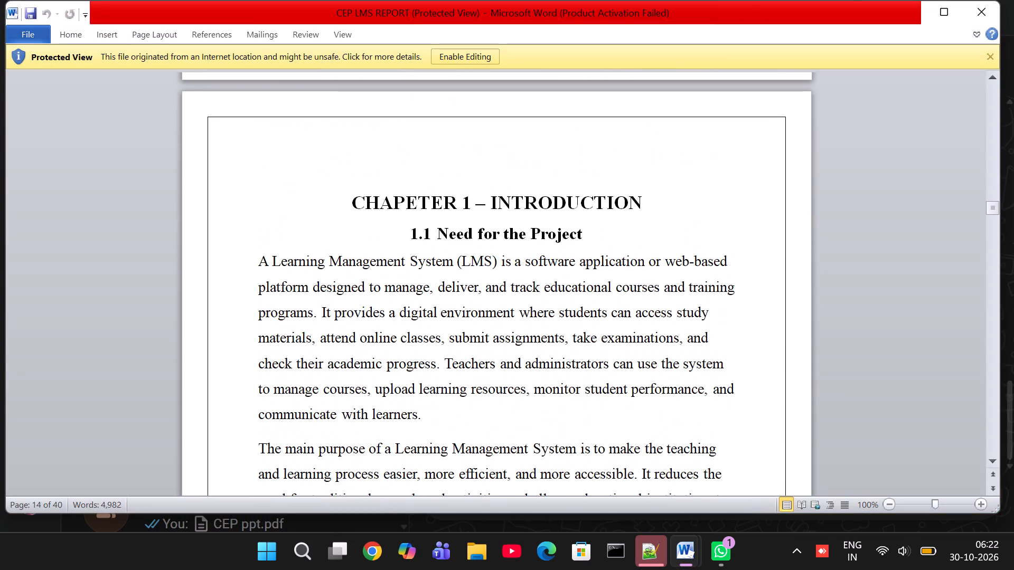
scroll(594, 429, "down", 1)
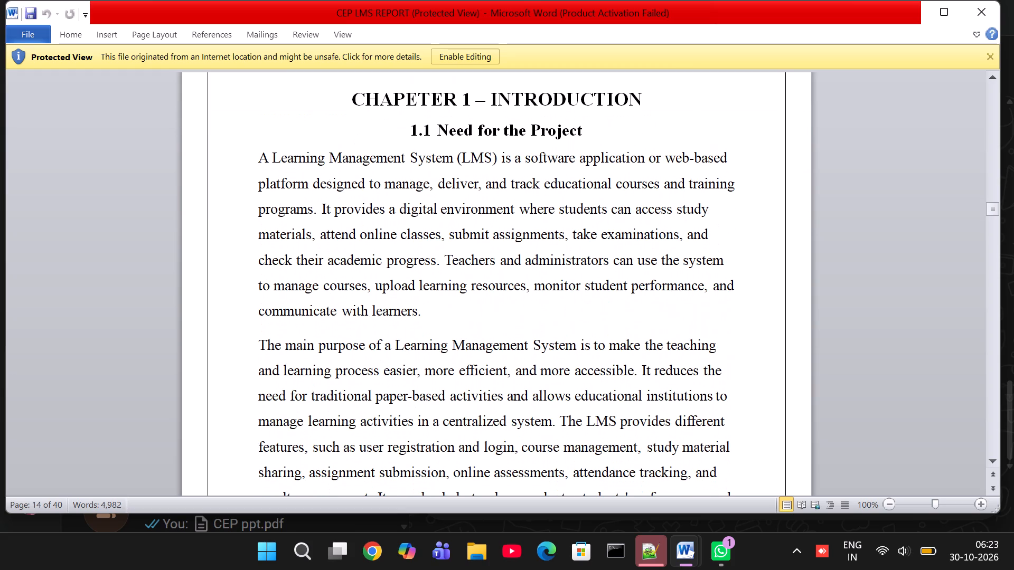
scroll(594, 429, "down", 2)
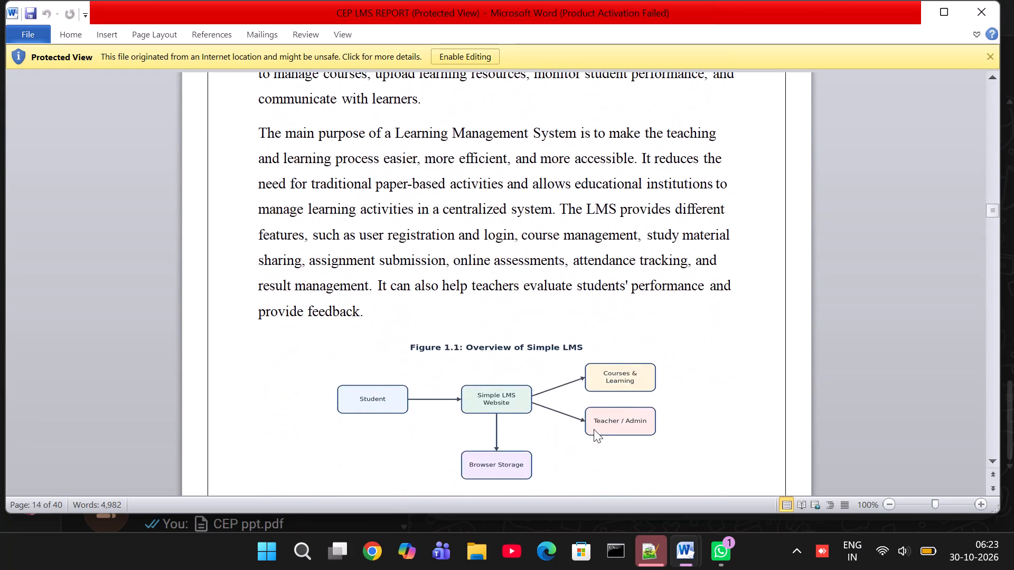
scroll(594, 429, "down", 3)
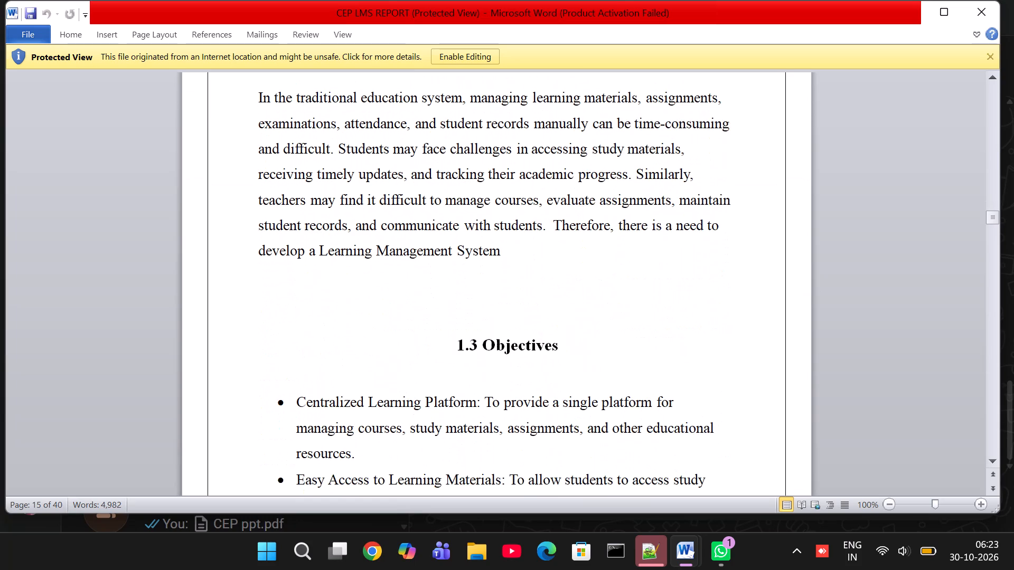
scroll(594, 429, "down", 9)
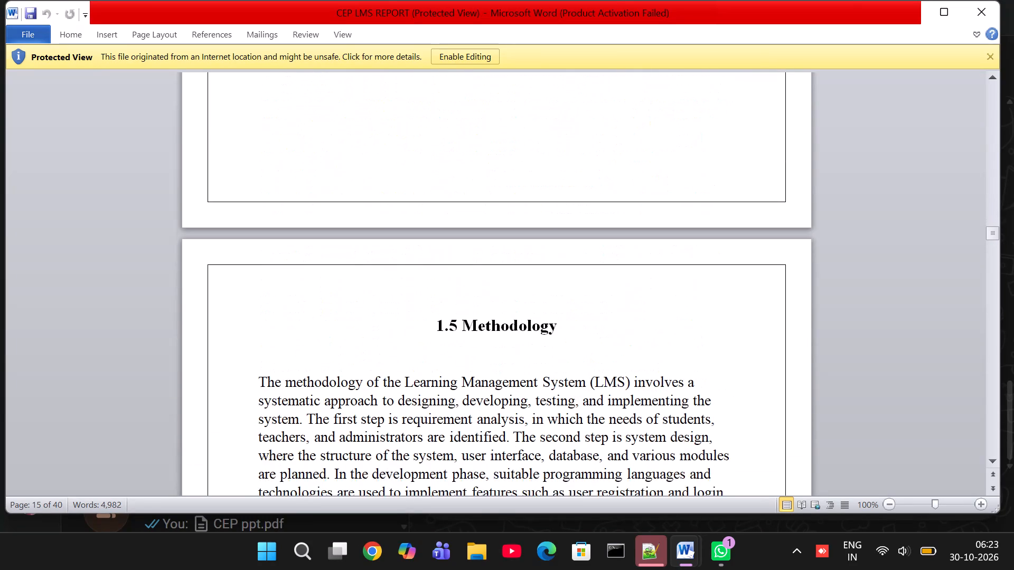
scroll(594, 429, "up", 1)
scroll(594, 429, "down", 4)
scroll(594, 429, "up", 2)
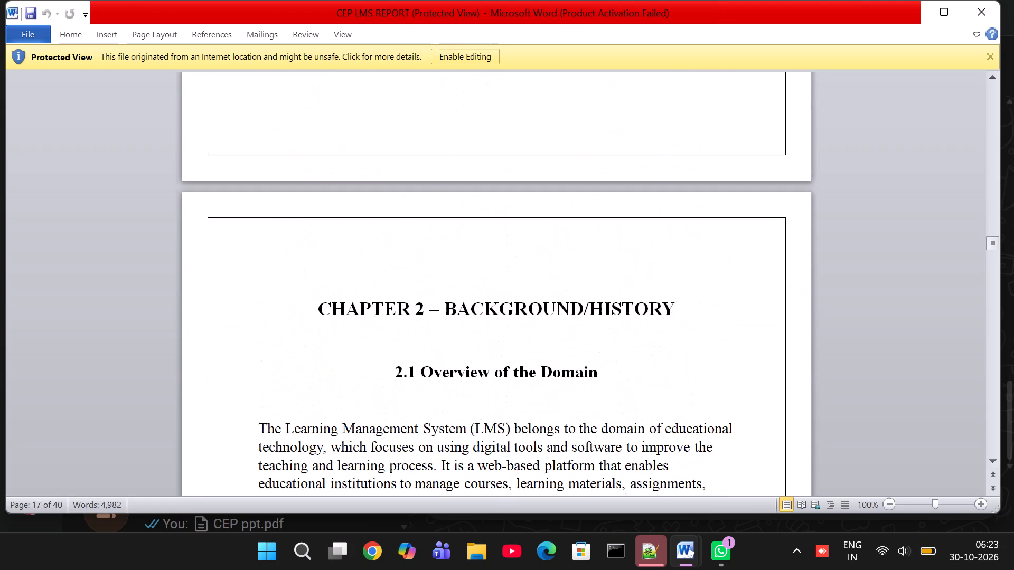
scroll(594, 429, "up", 1)
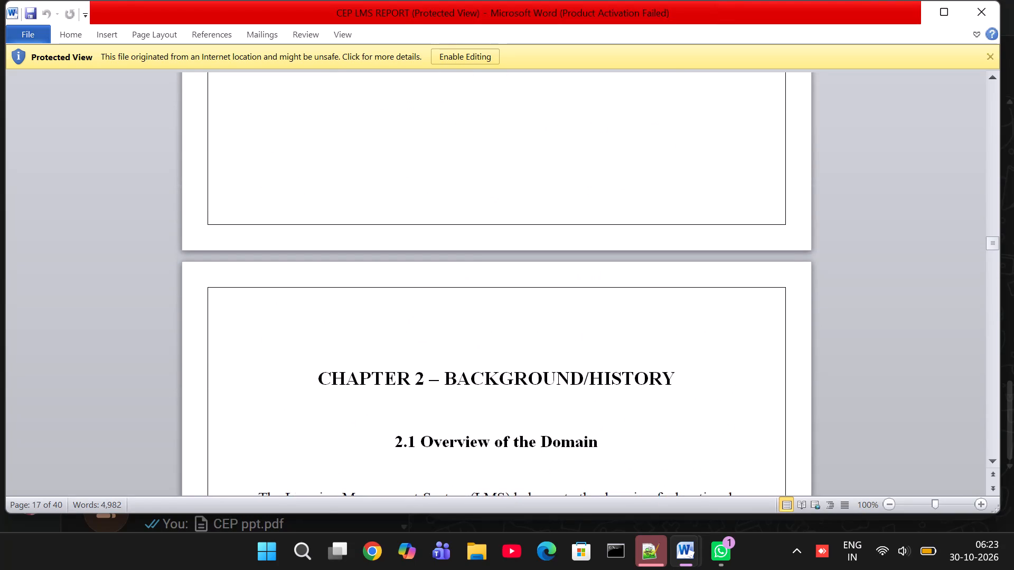
scroll(594, 429, "up", 5)
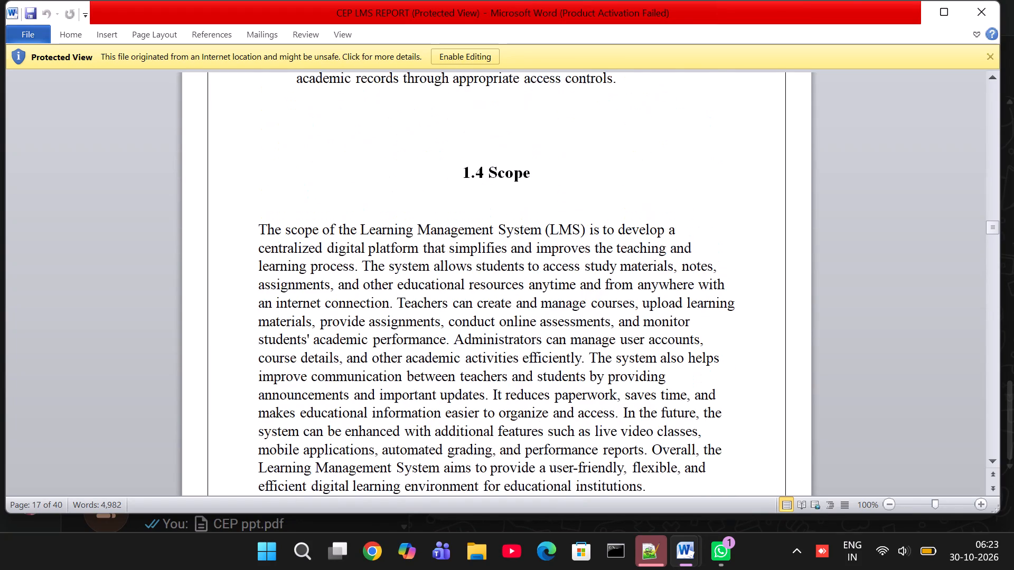
scroll(594, 429, "up", 4)
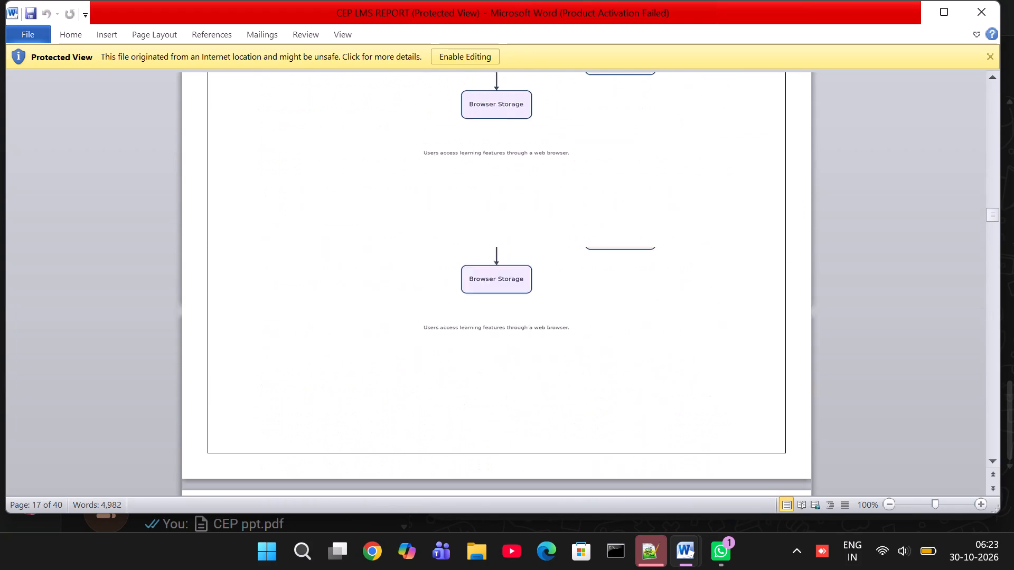
scroll(594, 429, "up", 1)
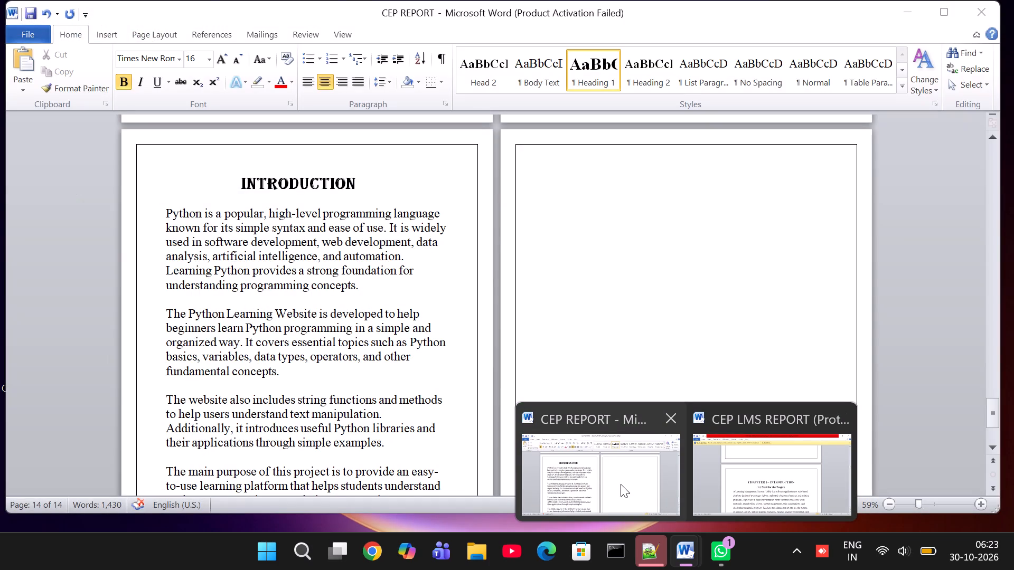
Switch back to the CEP REPORT document and apply the Body Text style to the first line of the blank page after the Introduction.
left_click(615, 485)
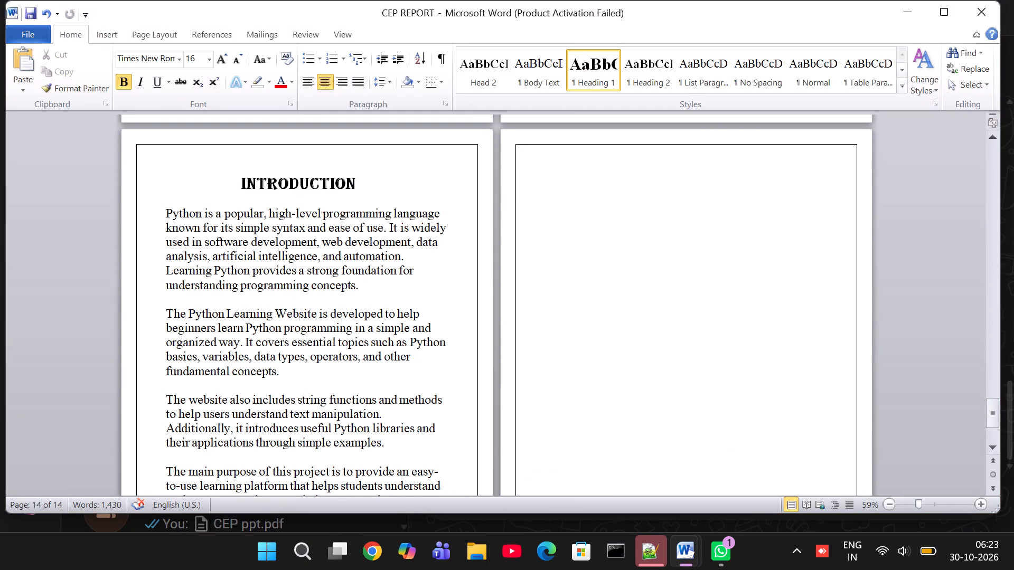
left_click(561, 175)
key("1")
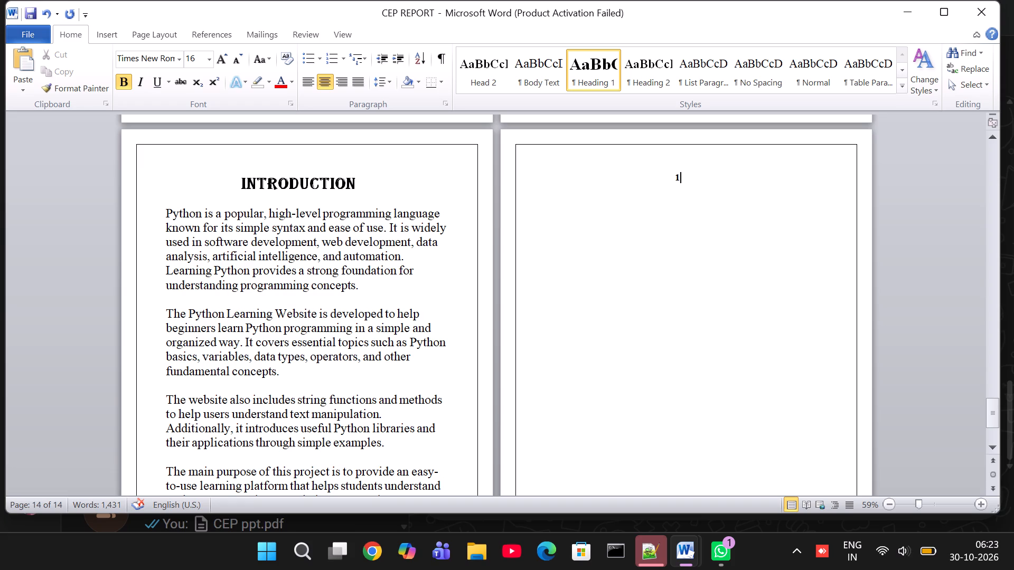
double_click(518, 82)
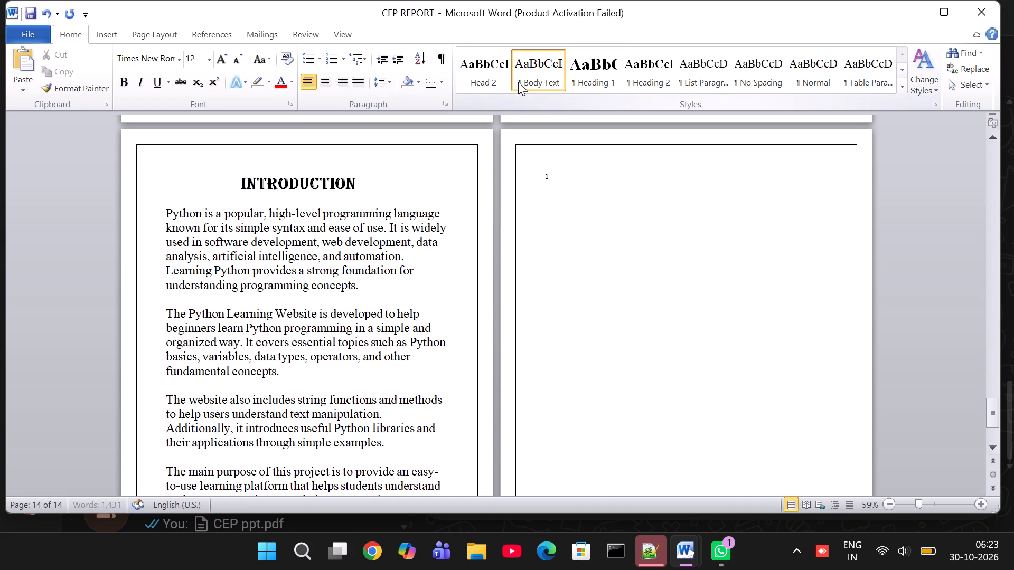
key("BackSpace")
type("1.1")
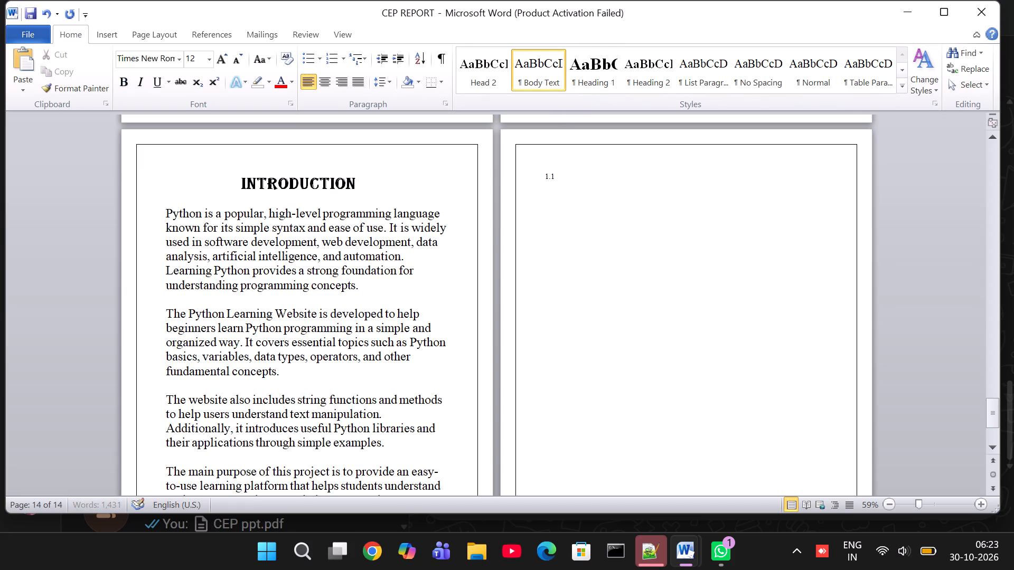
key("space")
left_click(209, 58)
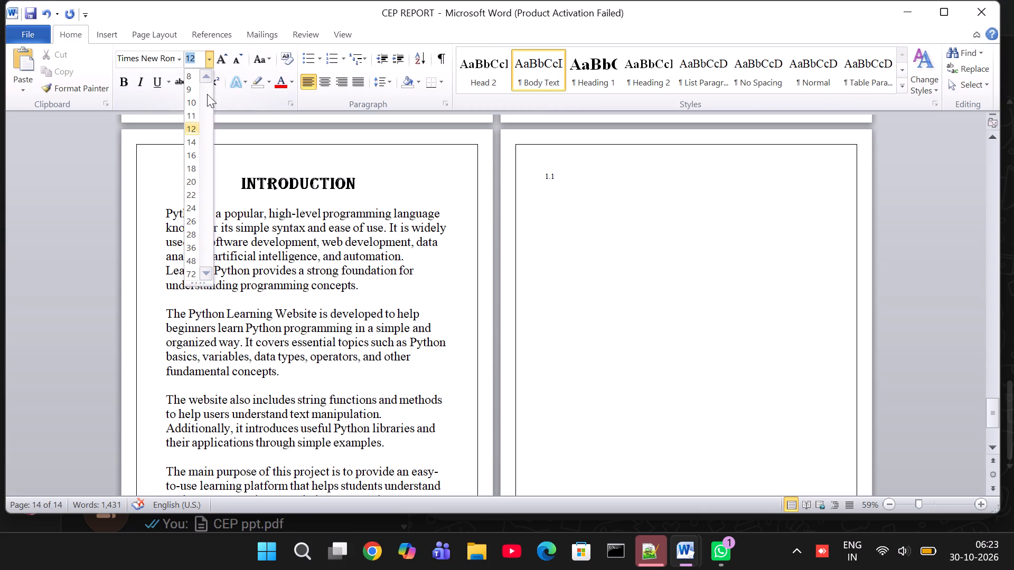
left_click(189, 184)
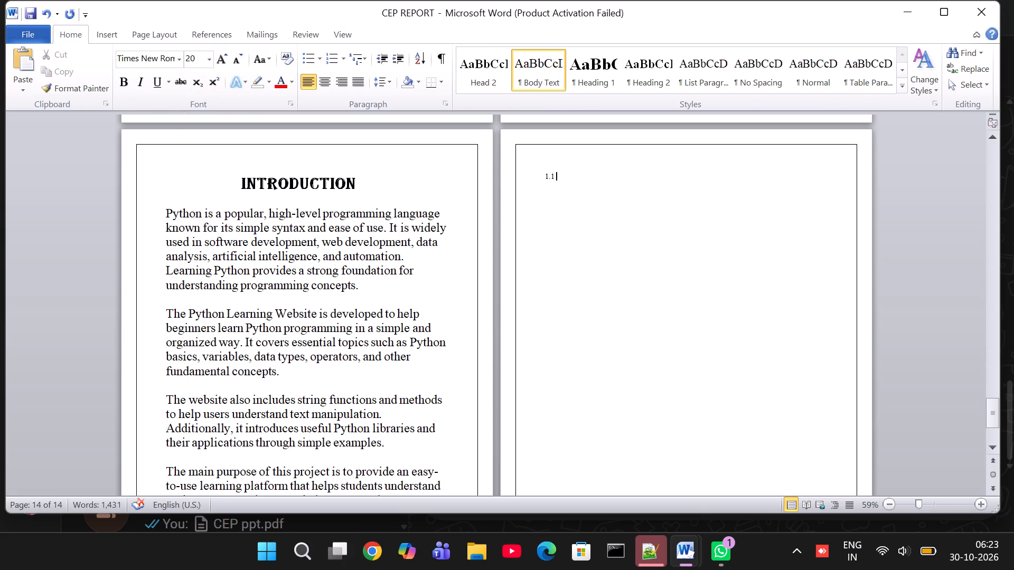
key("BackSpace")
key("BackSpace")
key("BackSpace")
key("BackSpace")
Enter the section heading "1.1 Need for the project" at font size 18 at the top of the blank page.
left_click(208, 62)
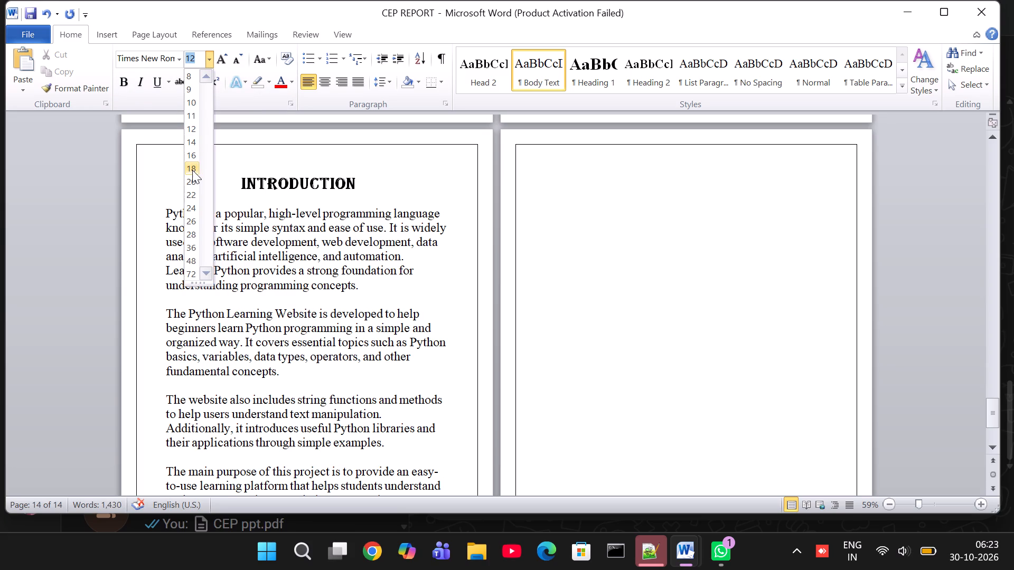
left_click(192, 170)
type("1.1")
key("space")
type("No")
key("BackSpace")
type("eed")
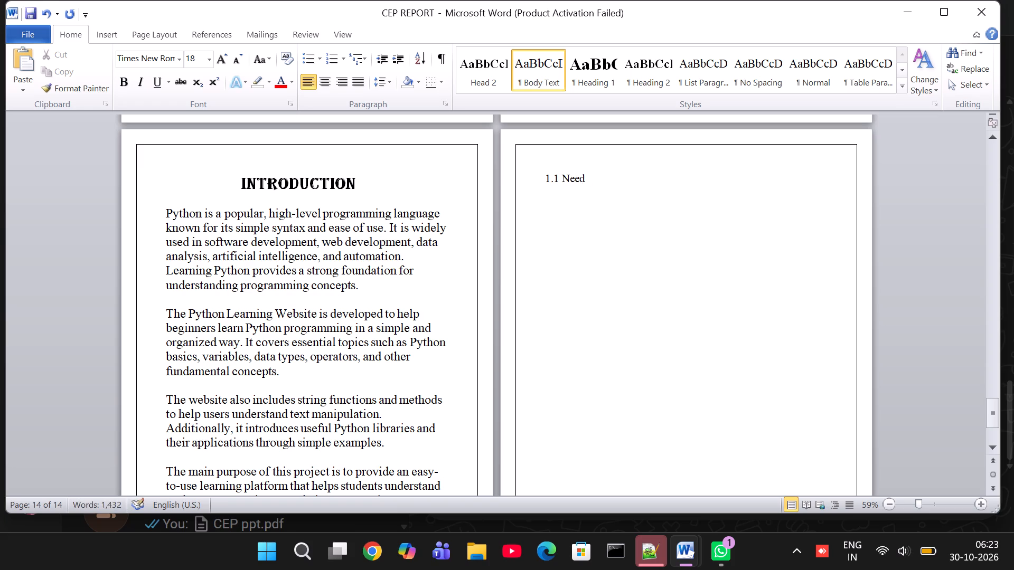
key("space")
type("of")
key("space")
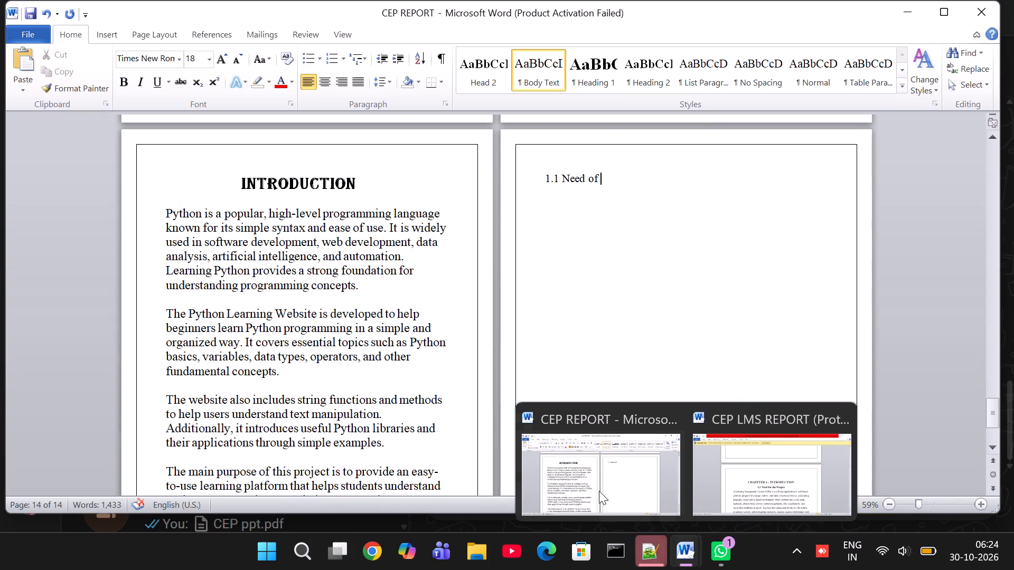
key("BackSpace")
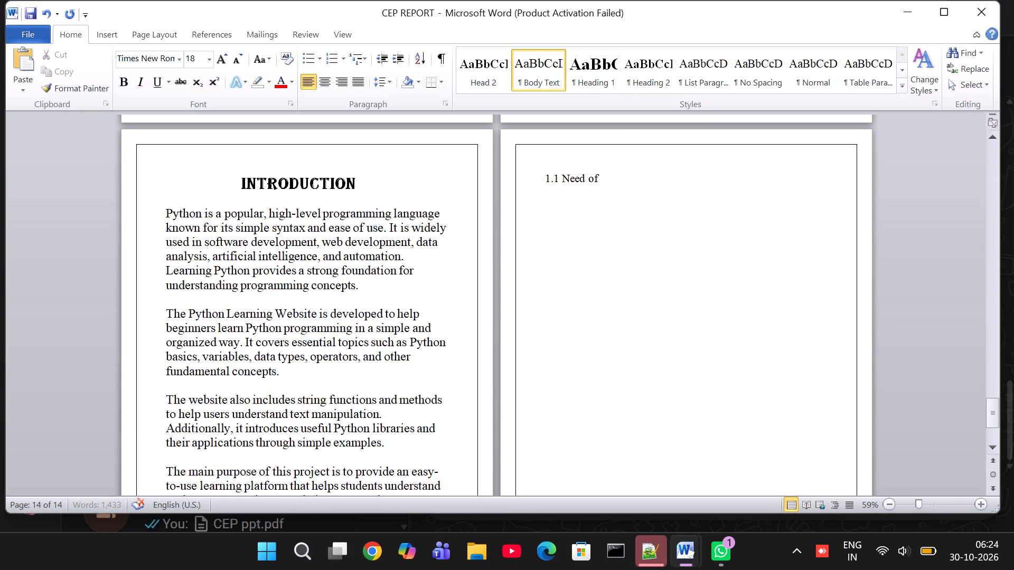
key("BackSpace")
key("BackSpace")
type("for the project")
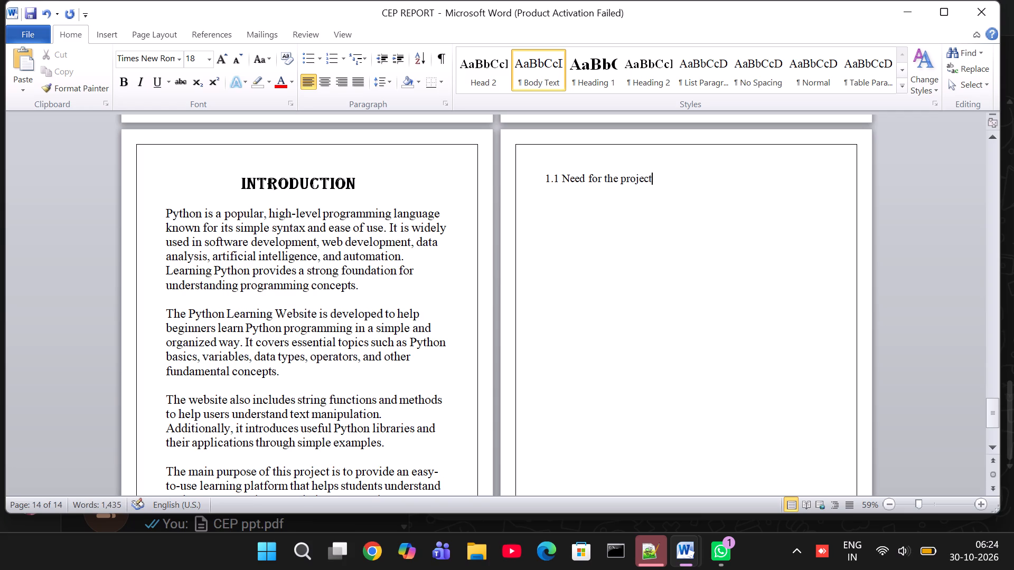
Format the "1.1 Need for the project" heading as bold, font size 20 and centred.
left_click(539, 183)
left_click_drag(539, 183, 661, 188)
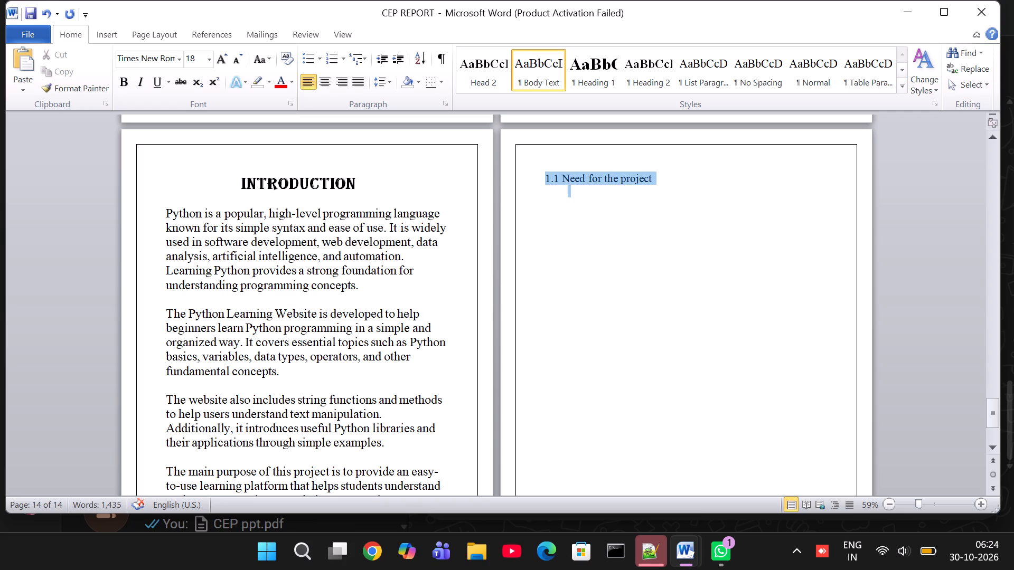
left_click_drag(661, 188, 662, 188)
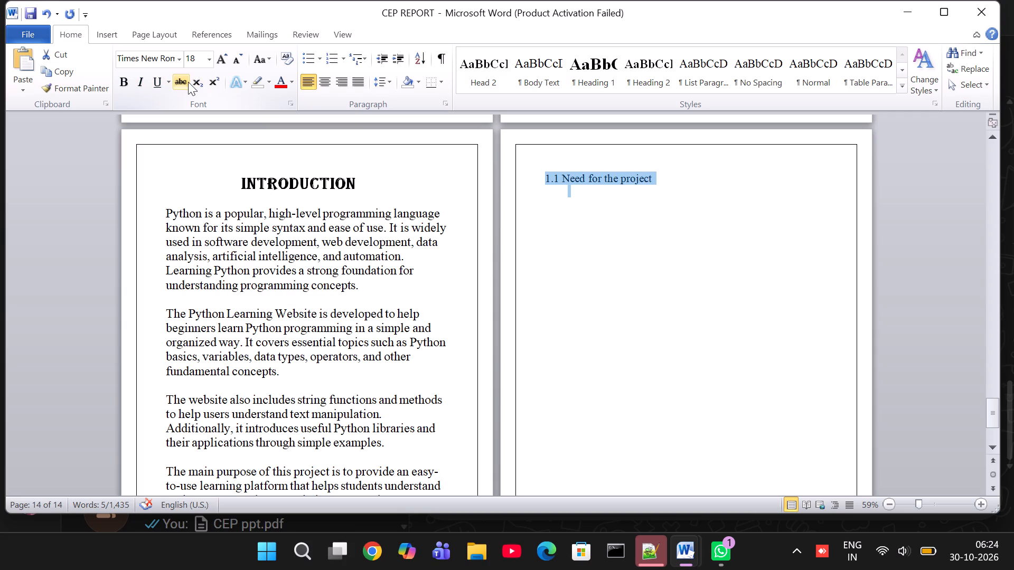
left_click(121, 84)
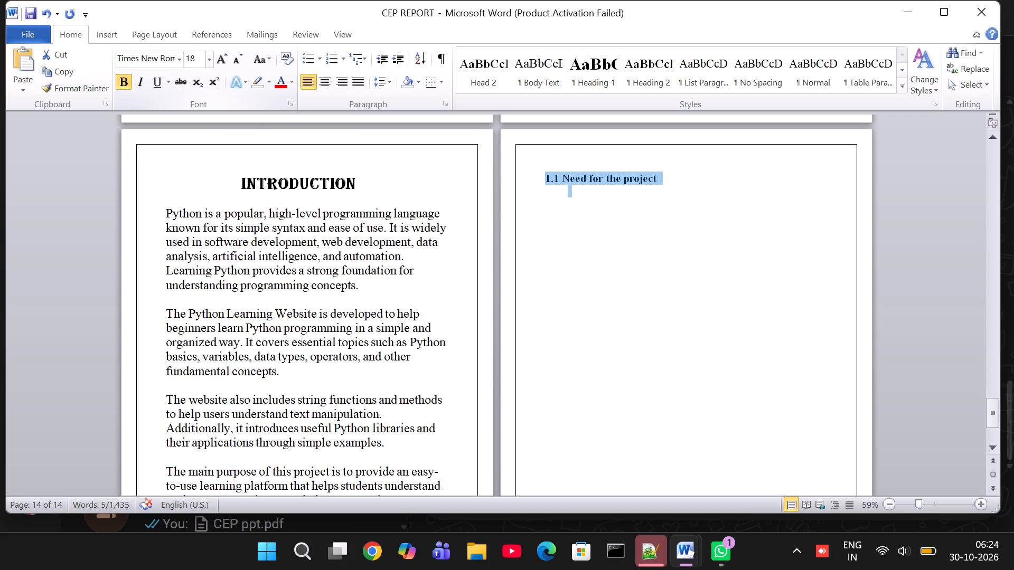
left_click(206, 64)
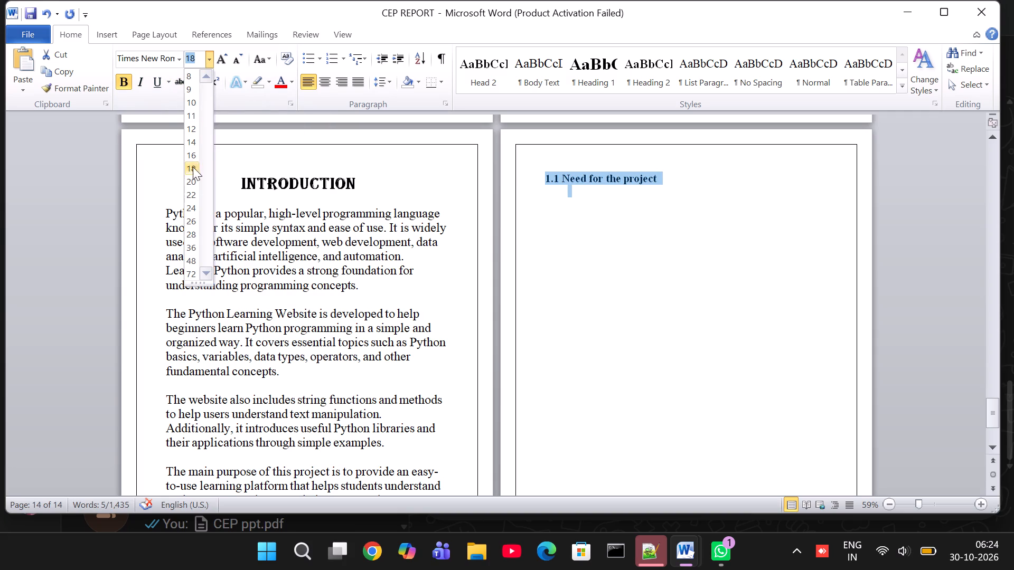
left_click(198, 183)
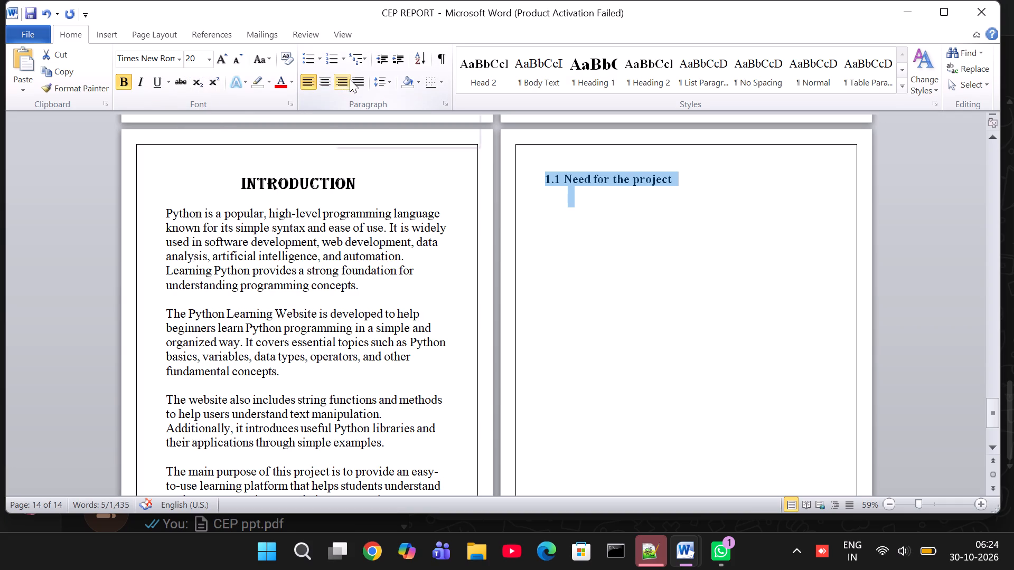
left_click(321, 88)
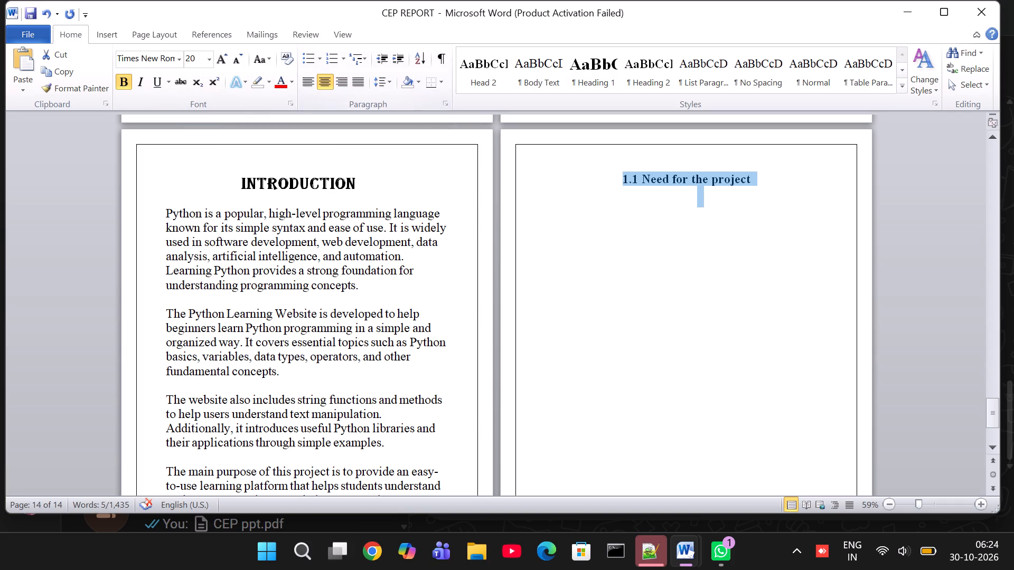
Place the text cursor on the empty line below the "1.1 Need for the project" heading.
left_click(619, 240)
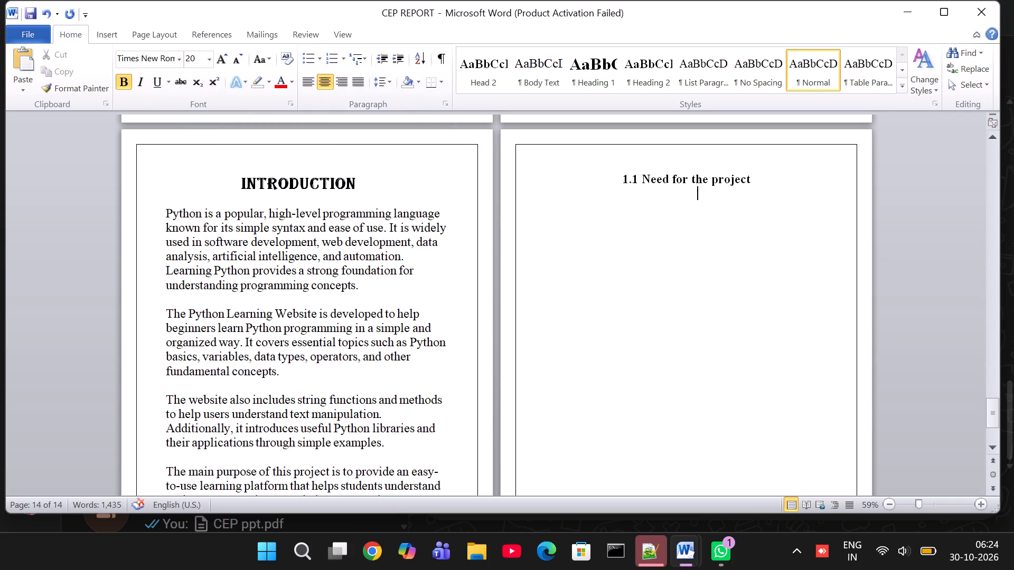
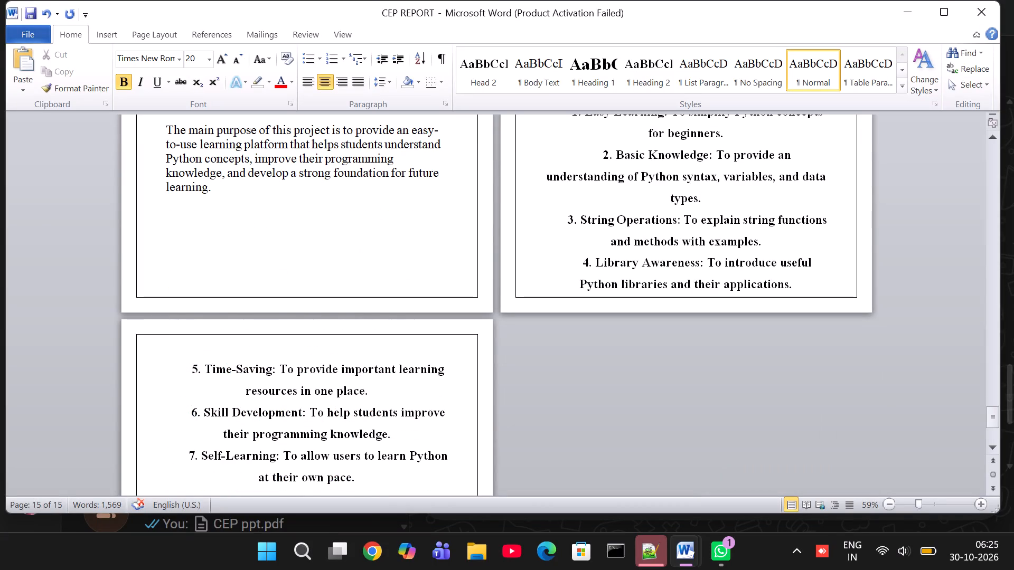
Apply the Body Text style to the last list item, "7. Self-Learning", of the pasted needs text.
left_click(543, 89)
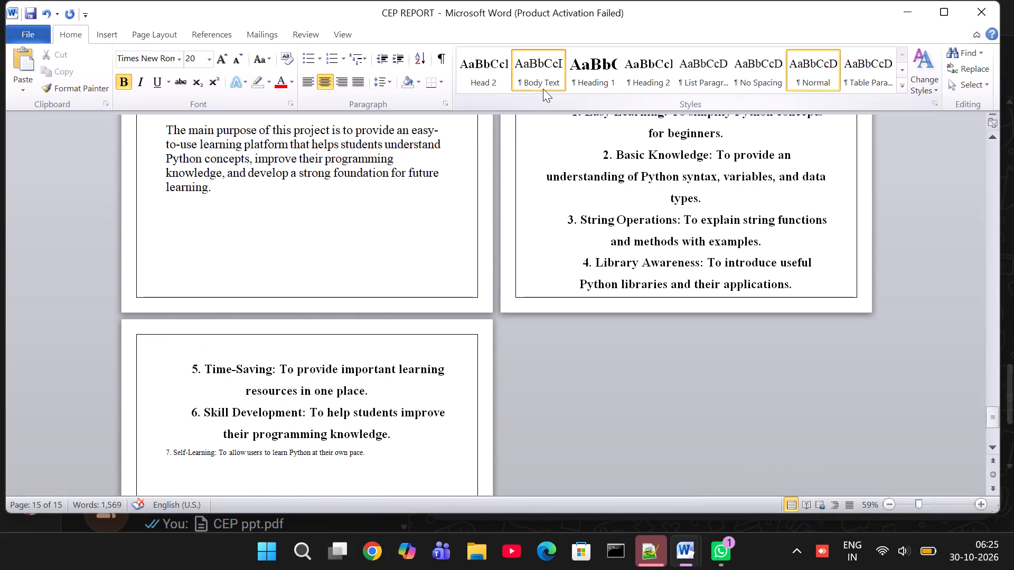
Delete the duplicate "Need for the Project" line directly below the "1.1 Need for the project" heading.
scroll(622, 203, "up", 1)
scroll(622, 203, "down", 1)
scroll(622, 203, "up", 7)
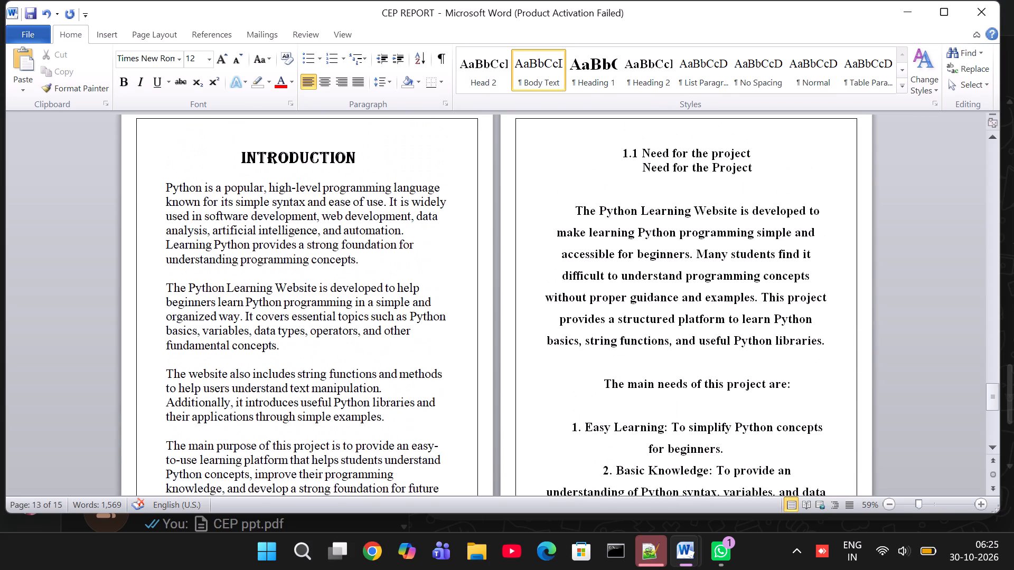
left_click(759, 170)
key("BackSpace")
key("BackSpace")
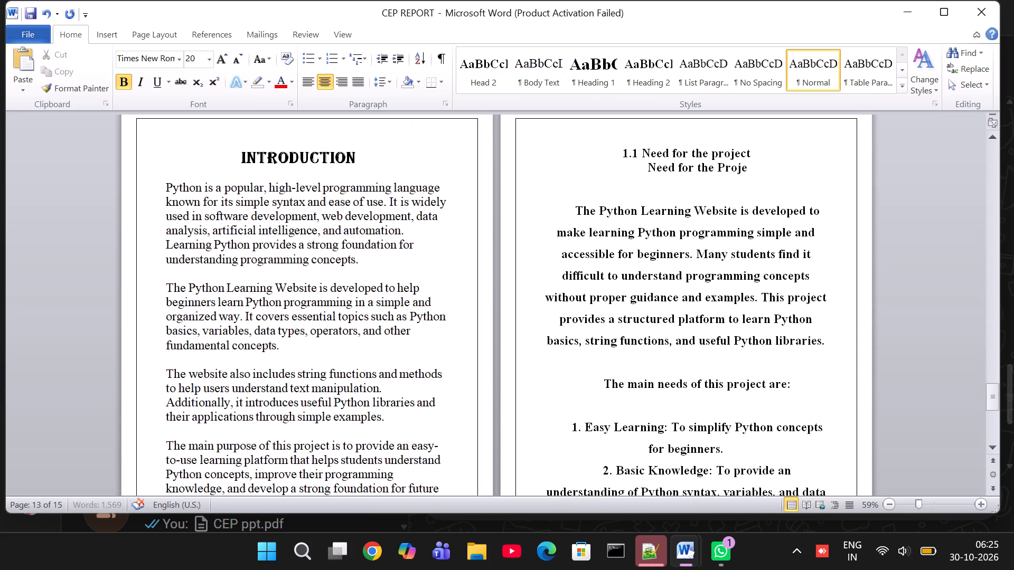
Delete the duplicate "Need for the Project" line and the extra blank line below the "1.1 Need for the project" heading.
key("BackSpace")
key("BackSpace")
key("BackSpace")
key("BackSpace")
key("BackSpace")
key("BackSpace")
key("BackSpace")
key("BackSpace")
key("BackSpace")
key("BackSpace")
key("BackSpace")
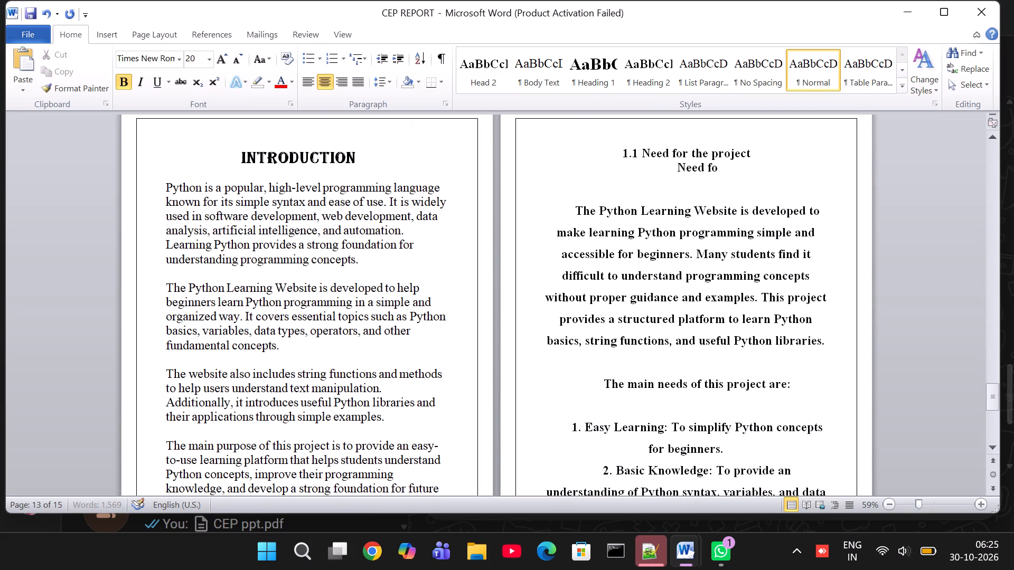
key("BackSpace")
key("BackSpace")
key("BackSpace")
key("BackSpace")
key("BackSpace")
key("BackSpace")
key("BackSpace")
key("BackSpace")
key("BackSpace")
key("BackSpace")
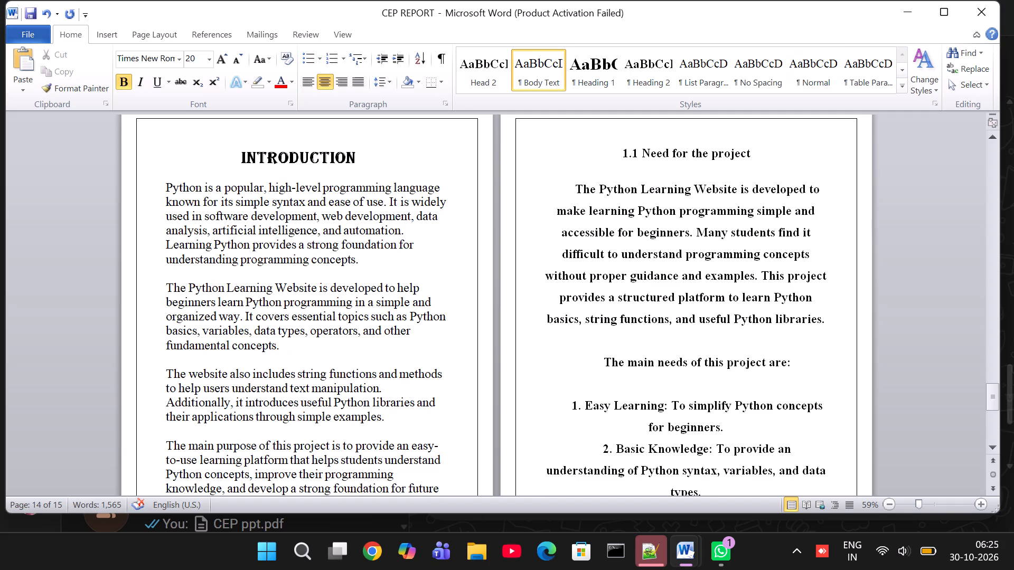
Set all text below the "1.1 Need for the project" heading to font size 14 and remove its bold formatting.
left_click(569, 188)
left_click_drag(569, 188, 728, 503)
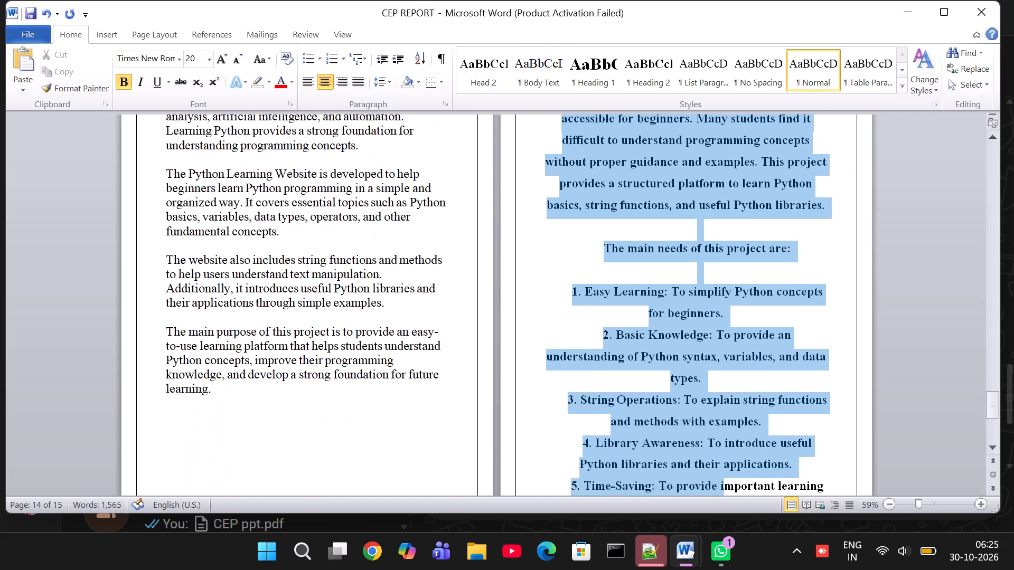
left_click_drag(728, 503, 687, 511)
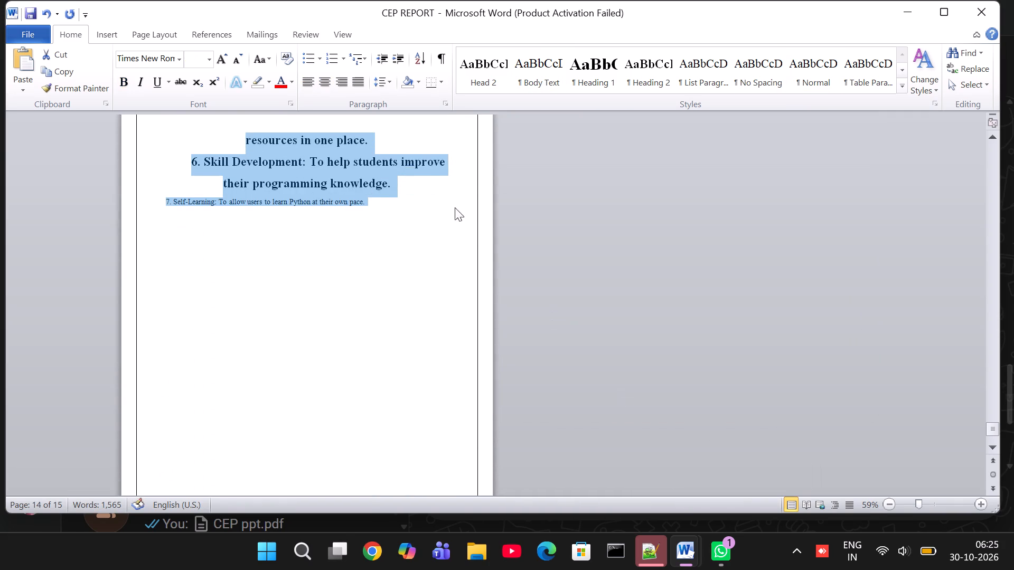
left_click(210, 63)
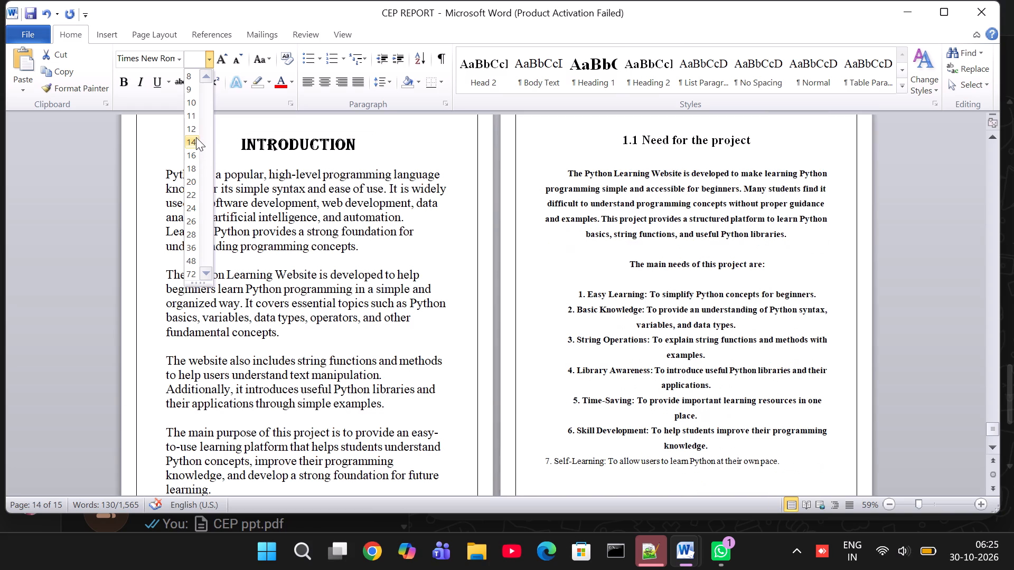
left_click(196, 137)
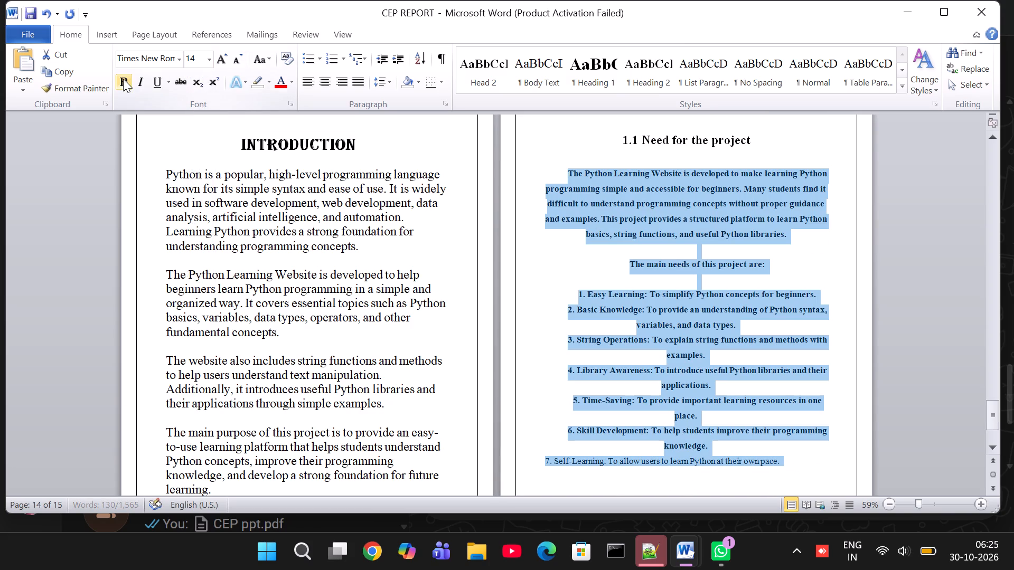
left_click(123, 79)
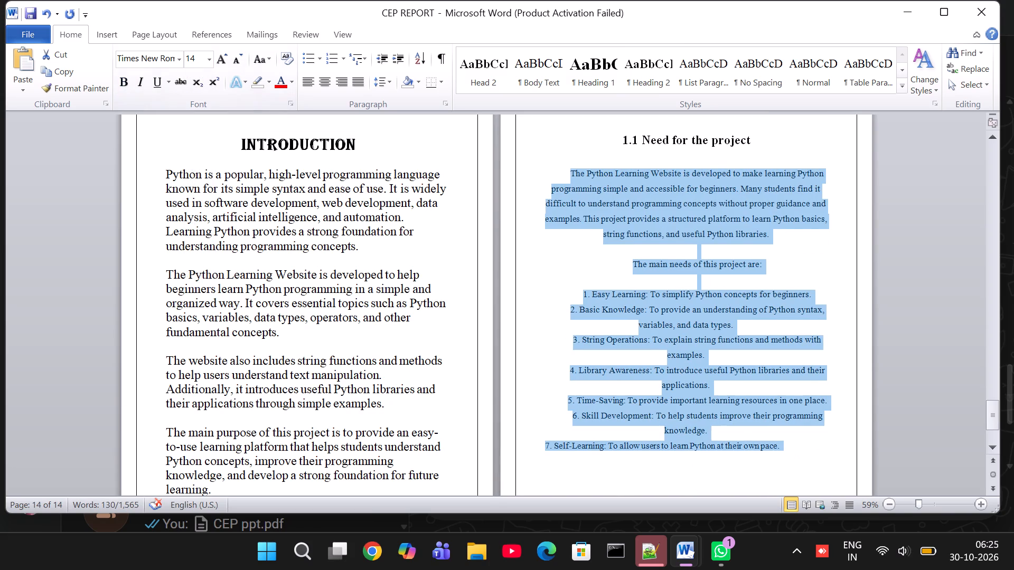
left_click(565, 259)
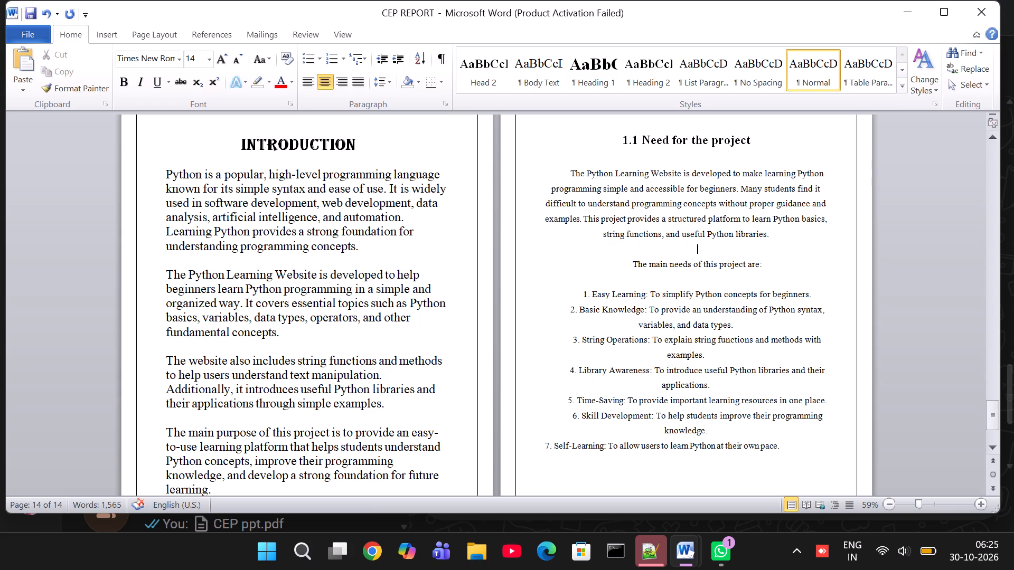
Convert the numbered list of project needs, from Easy Learning to Self-Learning, into a bulleted list with the multicoloured cross-shaped bullet.
scroll(642, 282, "down", 1)
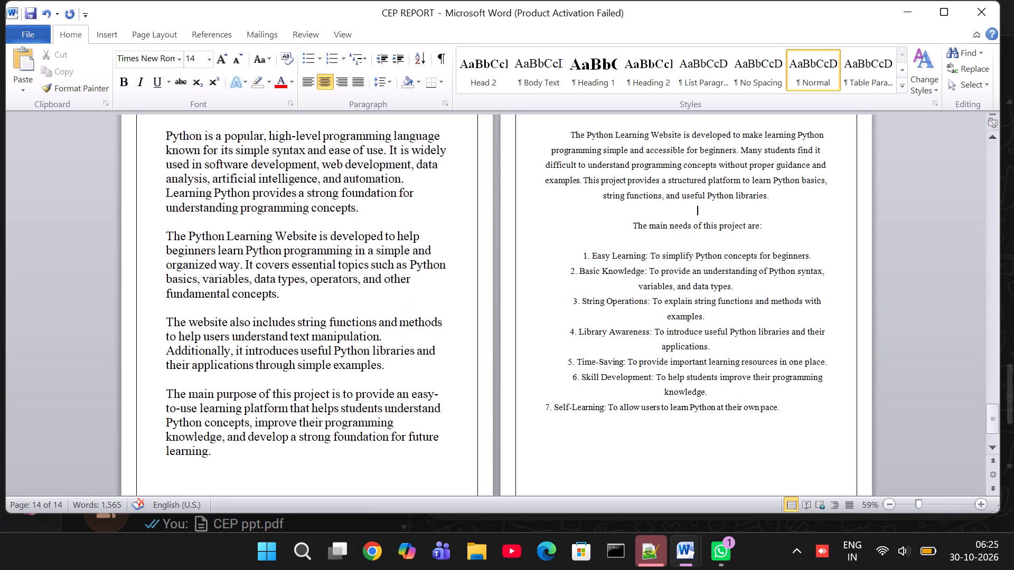
left_click_drag(577, 250, 787, 425)
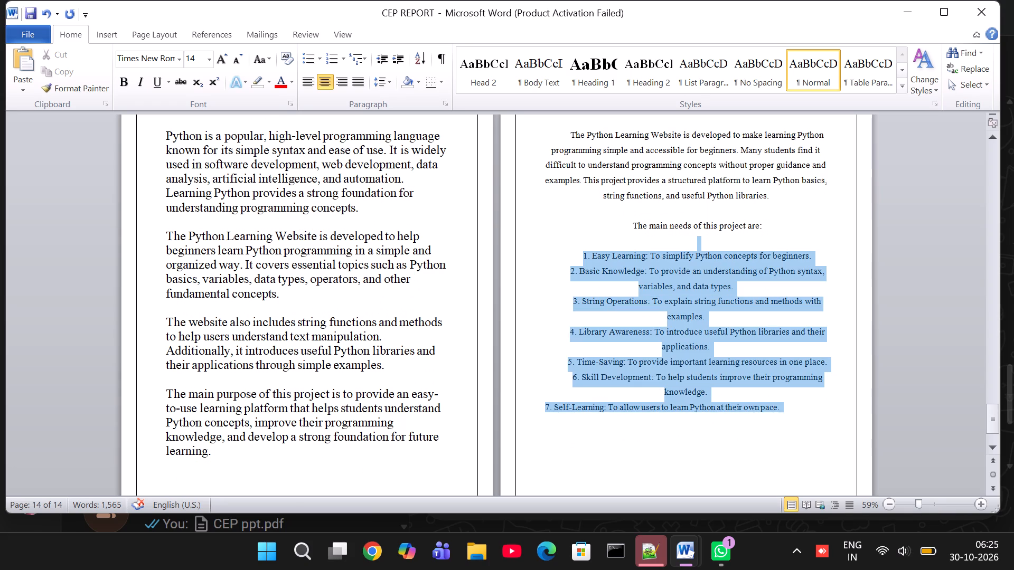
left_click_drag(787, 425, 848, 426)
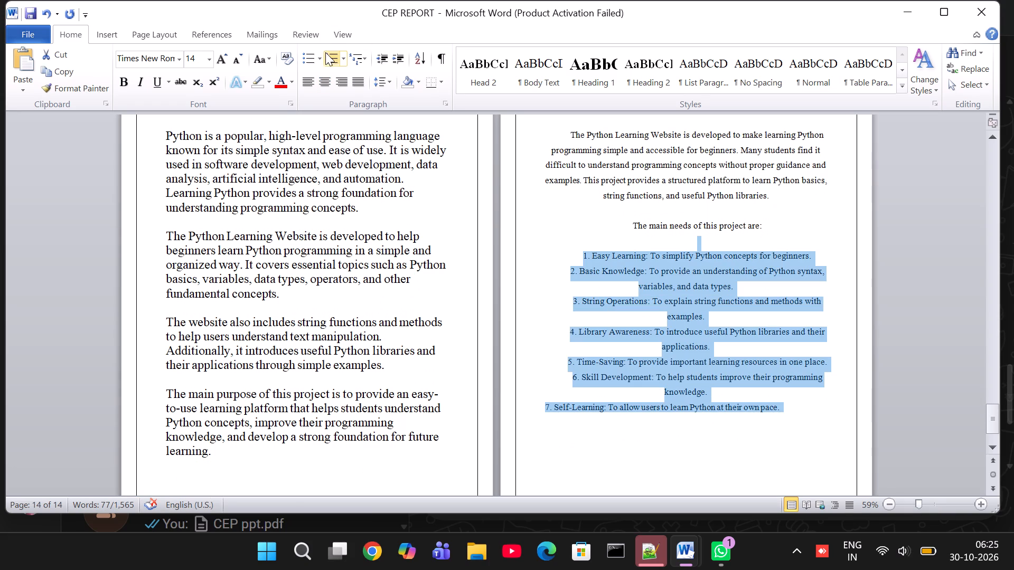
left_click(323, 57)
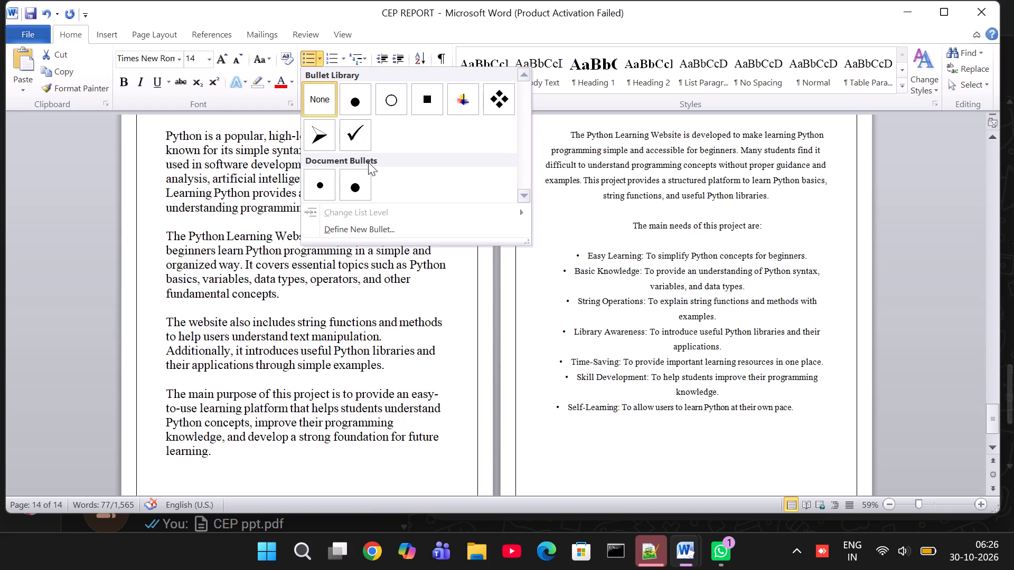
scroll(368, 162, "down", 1)
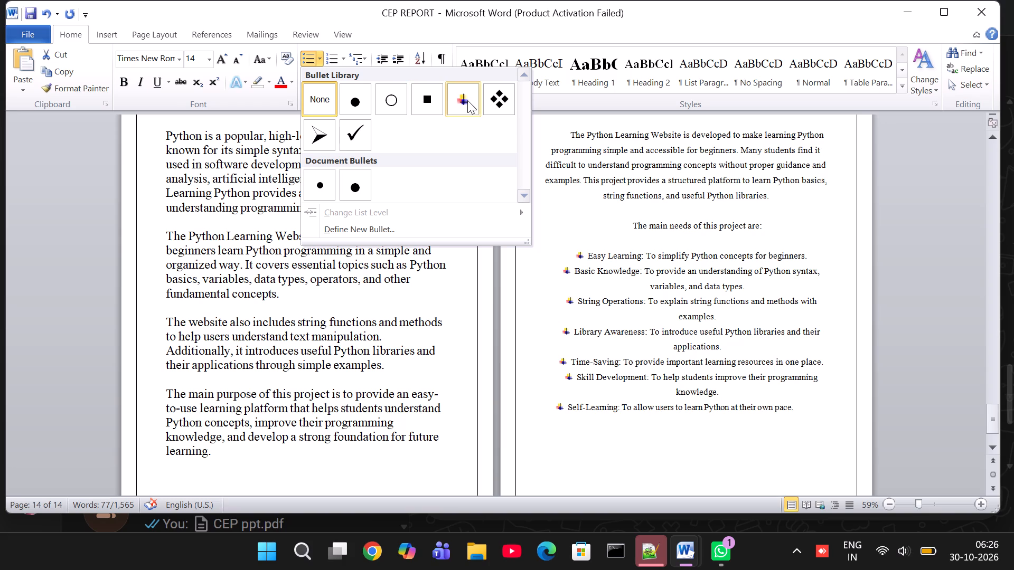
left_click(467, 100)
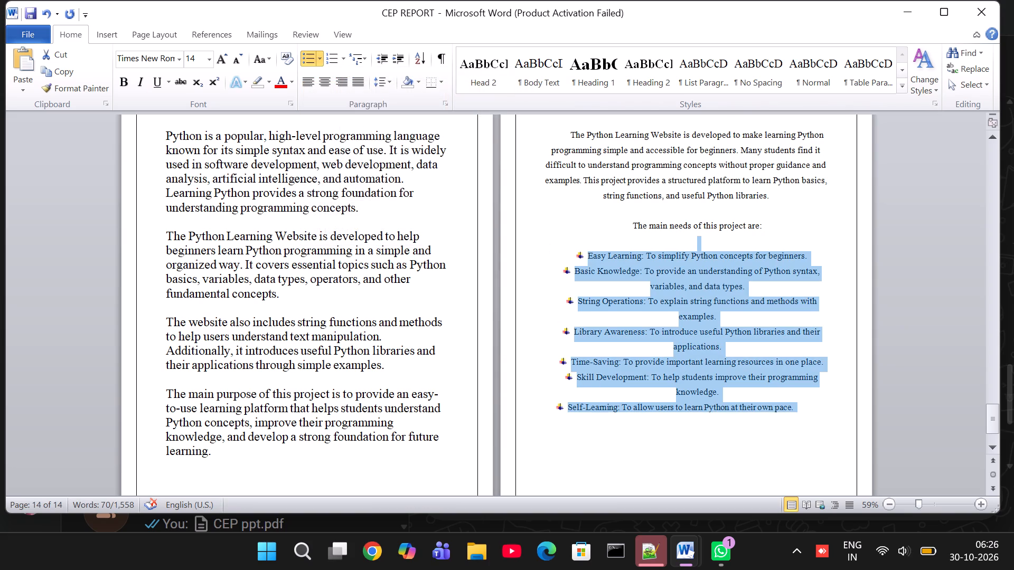
left_click(652, 467)
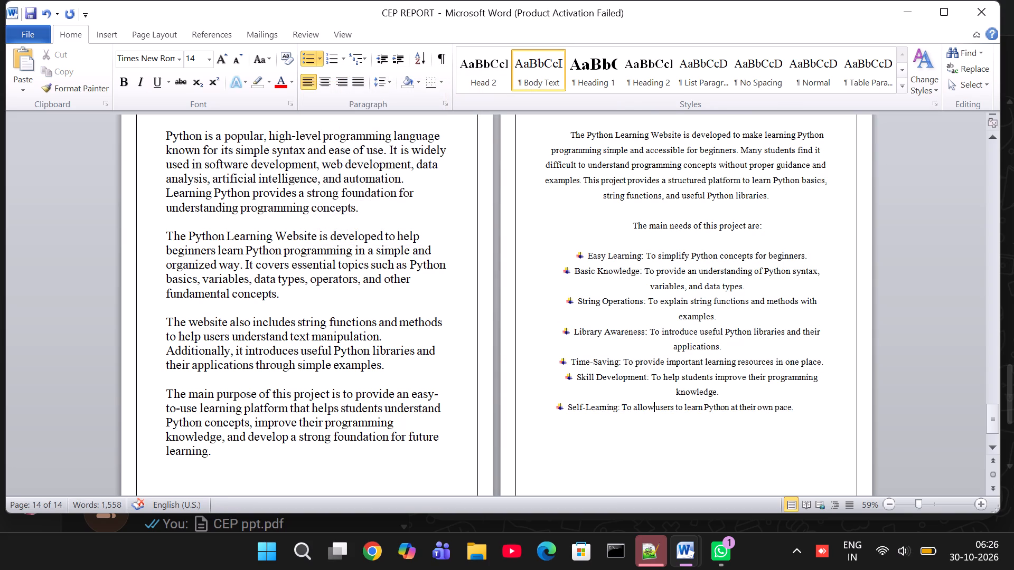
Italicise the line "The main needs of this project are:" above the bulleted list.
scroll(700, 226, "right", 1)
left_click_drag(625, 264, 791, 275)
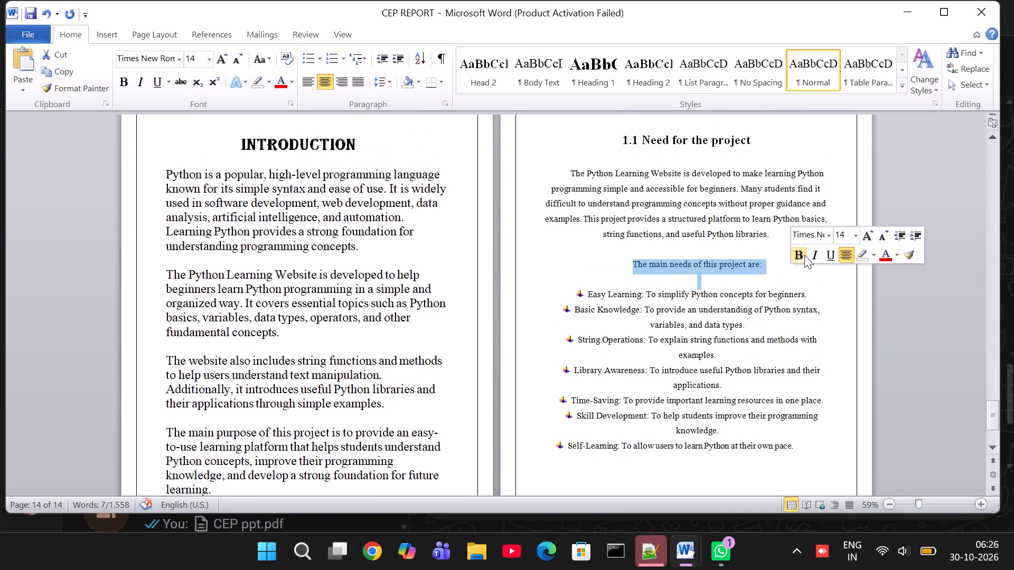
left_click(813, 254)
left_click(590, 253)
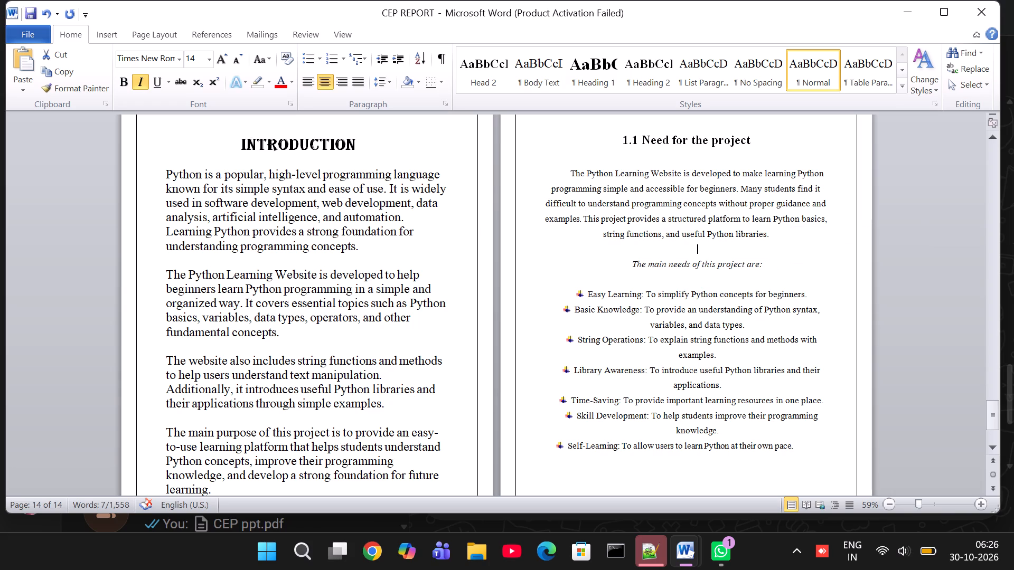
Insert unbulleted blank lines after the Self-Learning item until a new page starts.
scroll(590, 253, "down", 3)
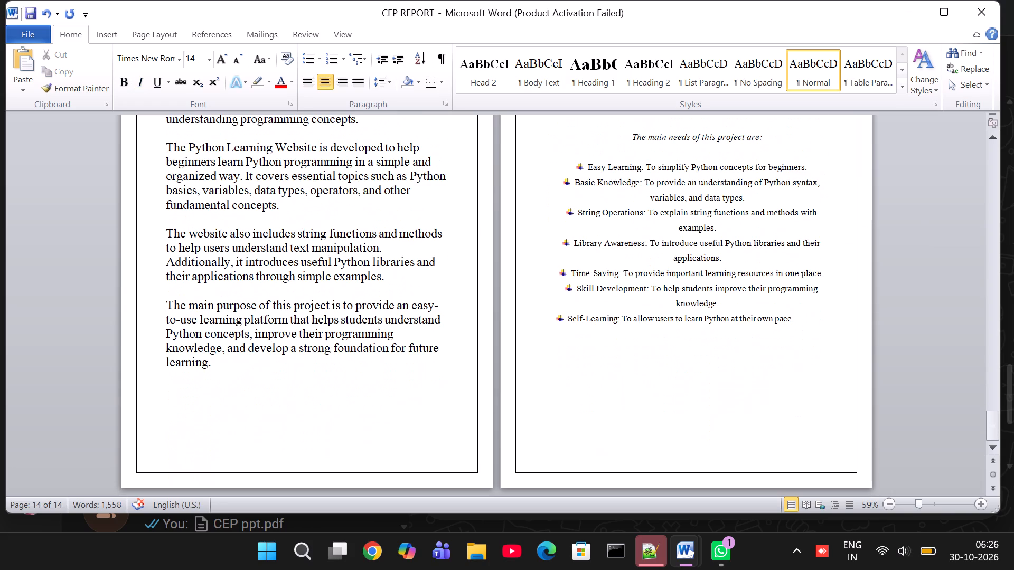
left_click(660, 427)
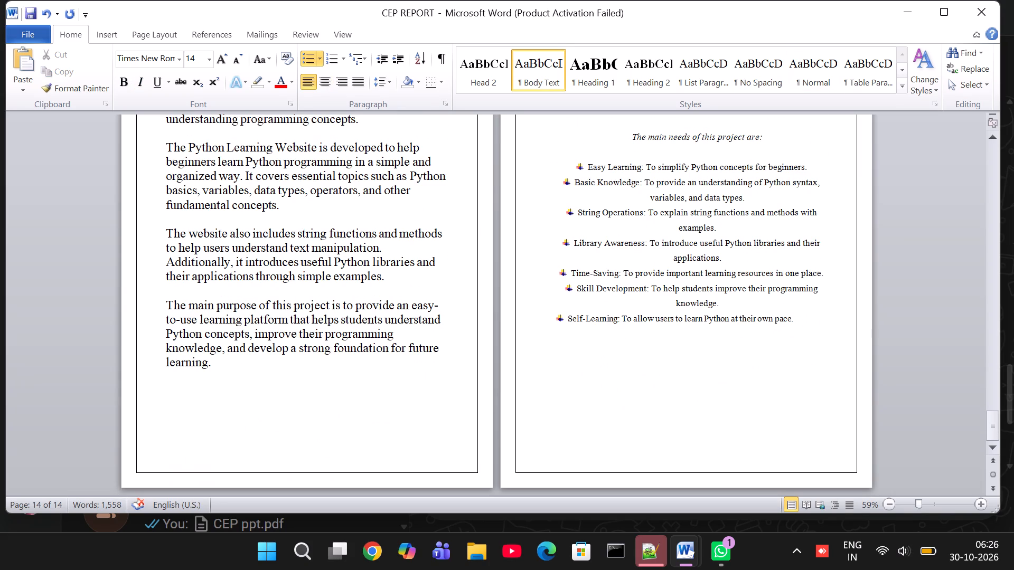
left_click(826, 319)
key("Return")
key("BackSpace")
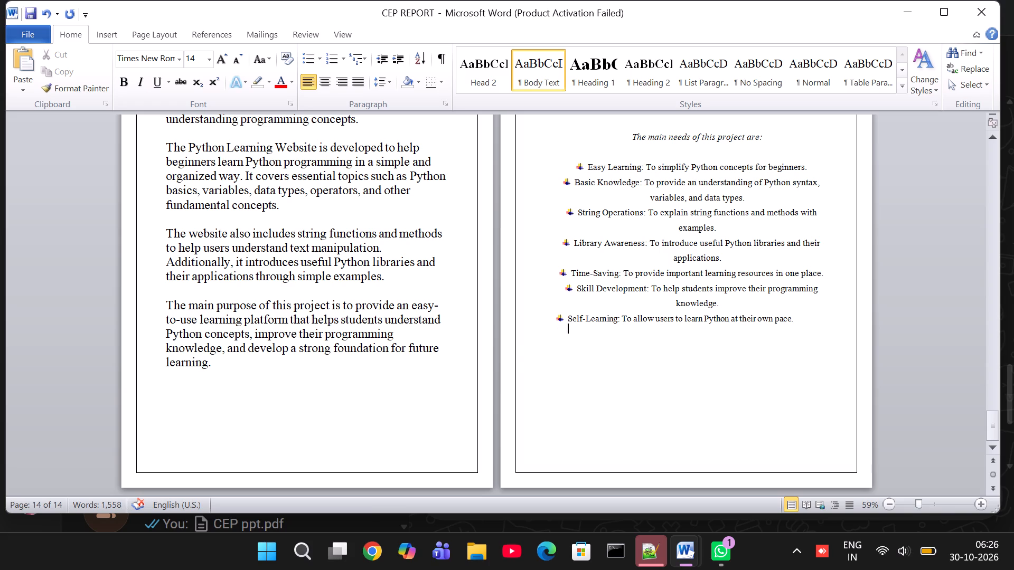
key("Down")
key("Down")
key("Down")
key("Return")
key("Return")
key("Return")
key("Return")
key("Return")
key("Return")
key("Return")
key("Return")
key("Return")
key("Return")
key("Return")
key("Return")
key("Return")
key("Return")
key("Return")
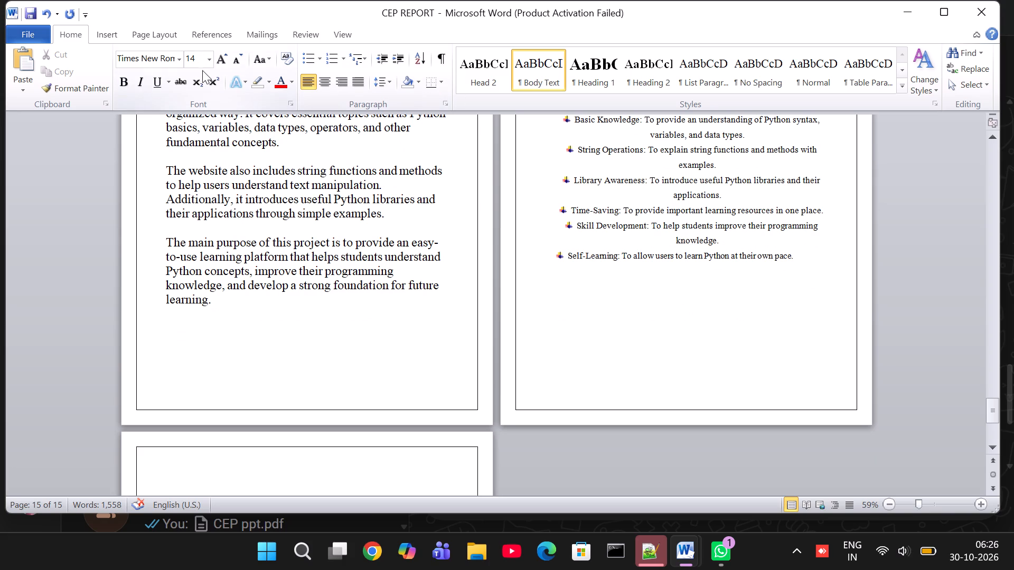
Enter the section number "1.2" on the first line of the new blank page.
scroll(666, 364, "up", 1)
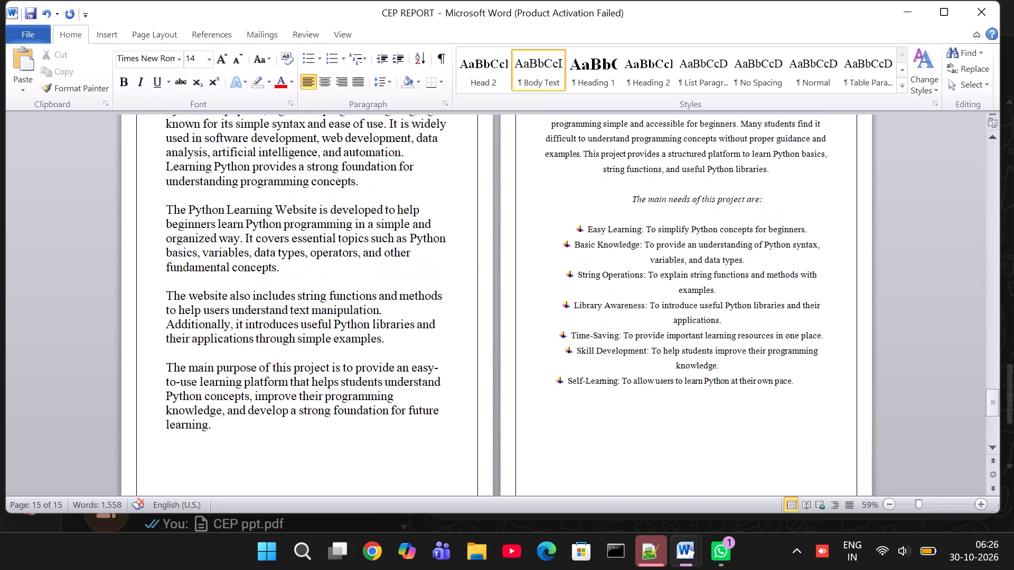
scroll(666, 364, "up", 1)
left_click(664, 285)
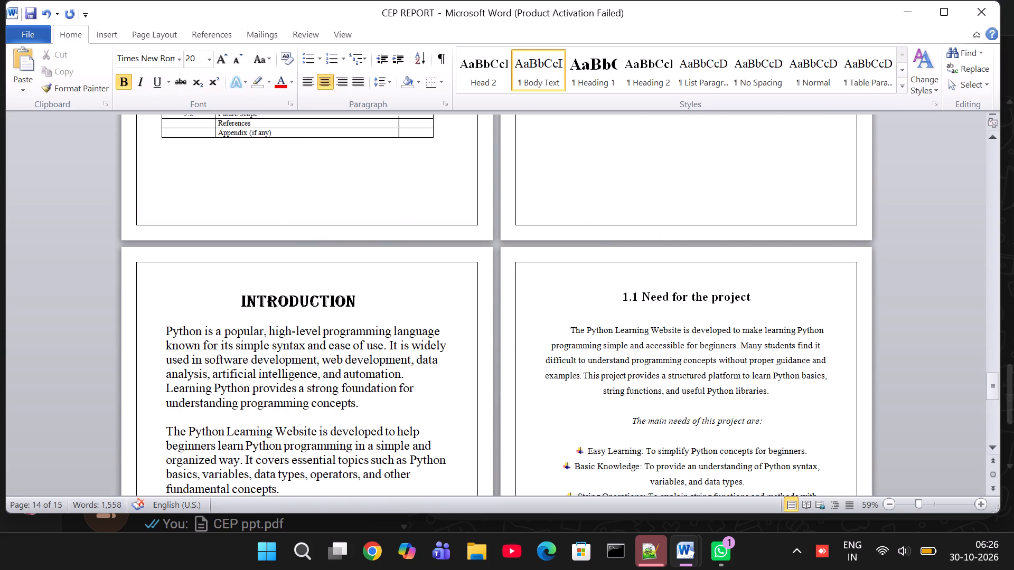
scroll(391, 266, "down", 2)
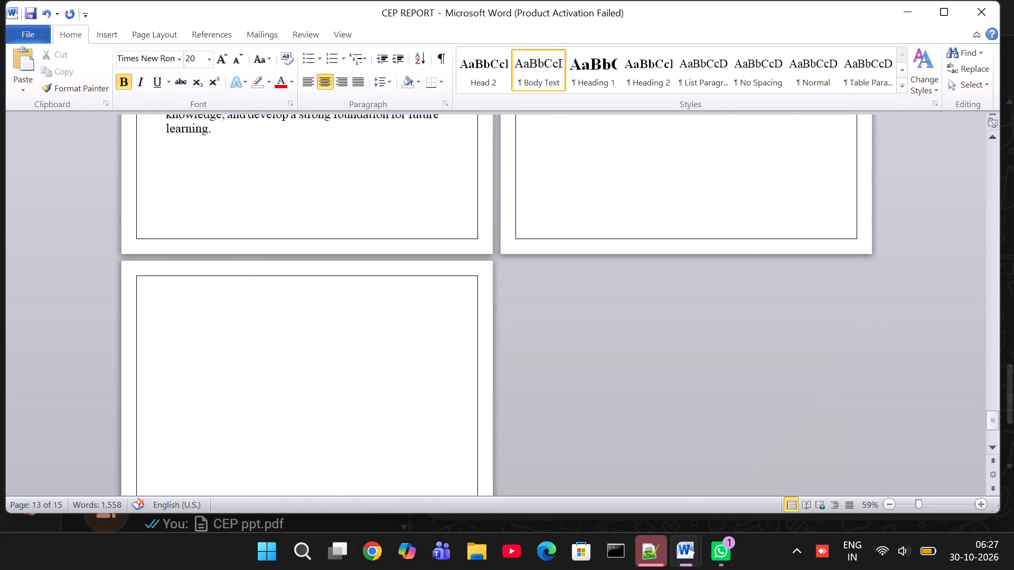
left_click(290, 303)
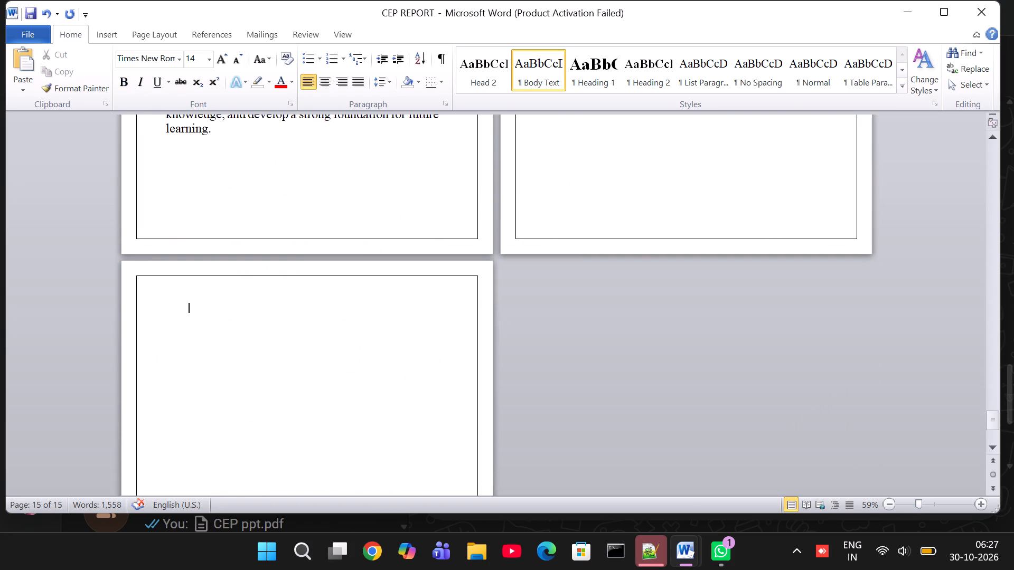
key("1")
type(".2")
key("space")
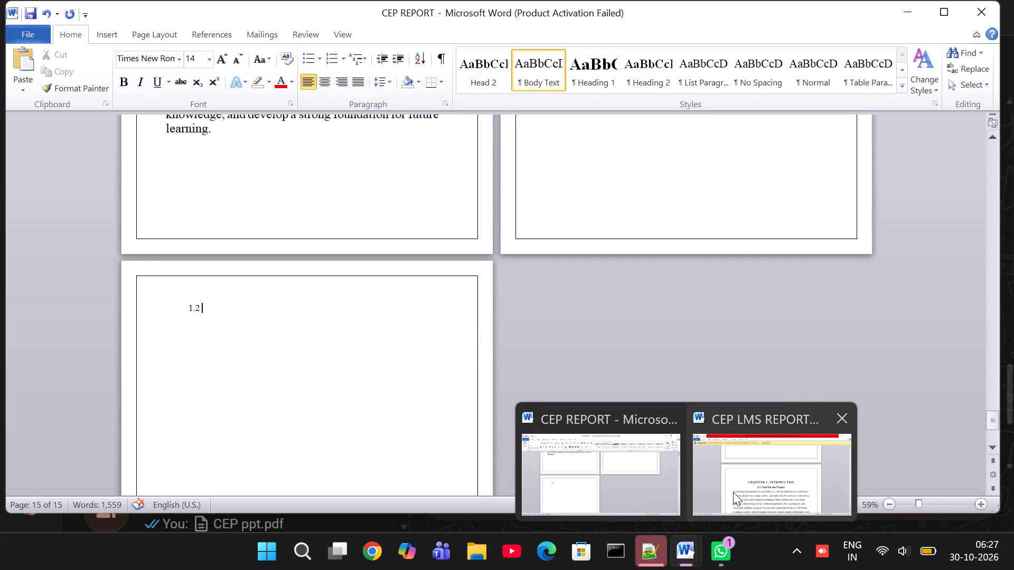
Switch to the CEP LMS REPORT document and look up the heading and text of its section 1.2.
left_click(733, 492)
scroll(627, 412, "down", 3)
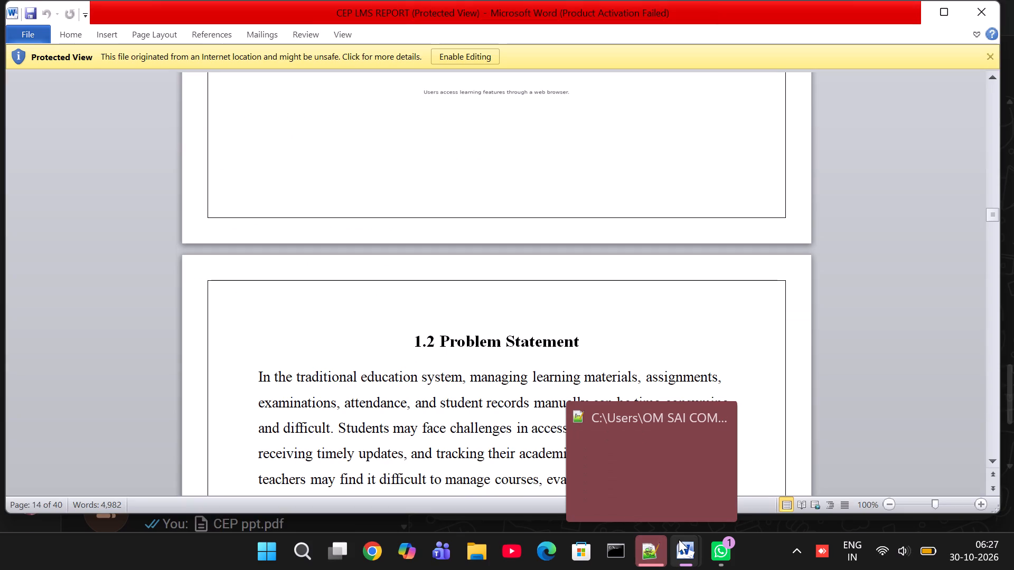
Switch to File Explorer and open the presentation CEP PRESENTATION FORMAT (1) from the recent files.
left_click(480, 553)
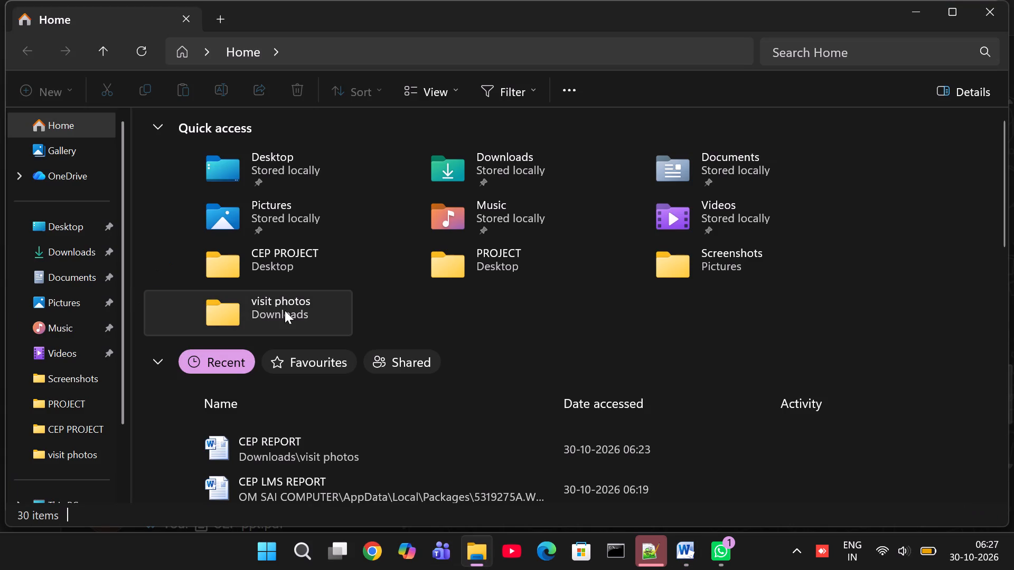
scroll(258, 449, "down", 2)
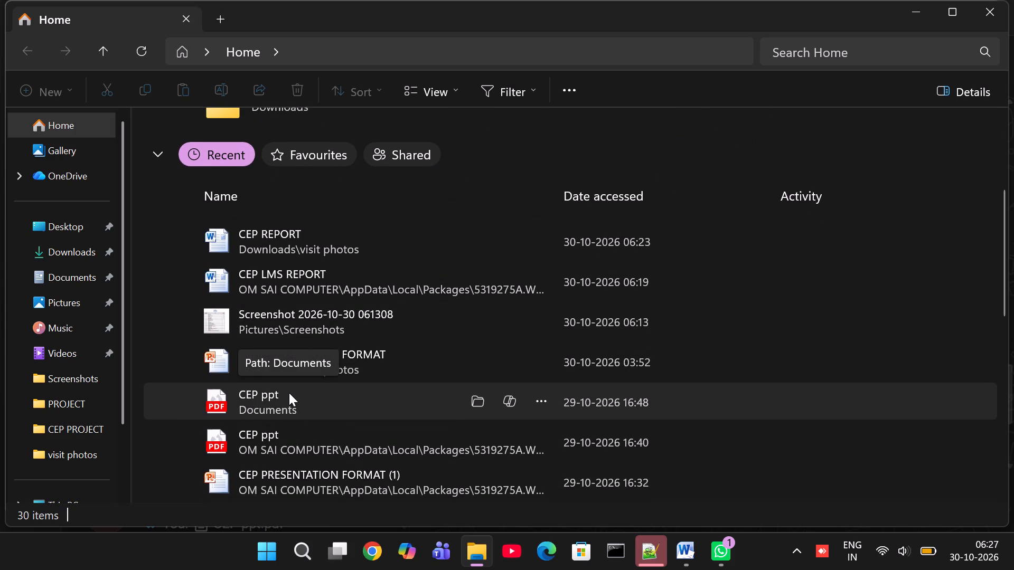
double_click(316, 480)
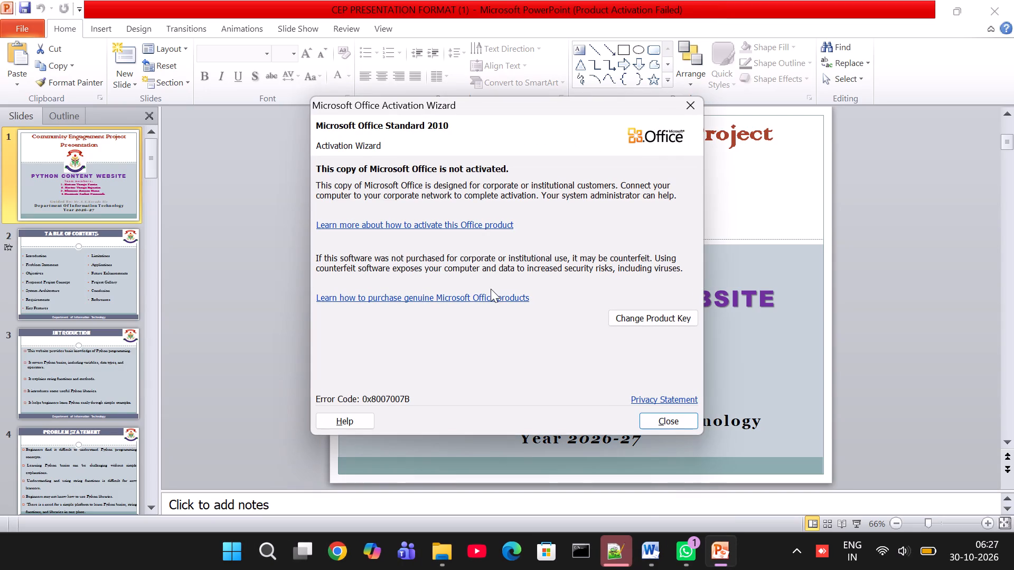
left_click(687, 106)
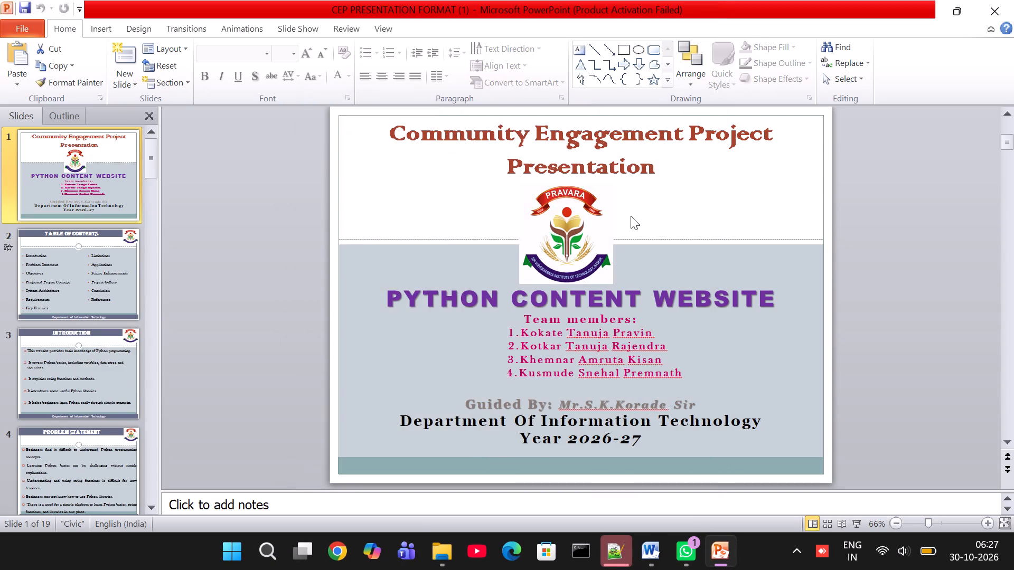
Copy all the bullet text on the presentation's Problem Statement slide.
scroll(631, 216, "down", 3)
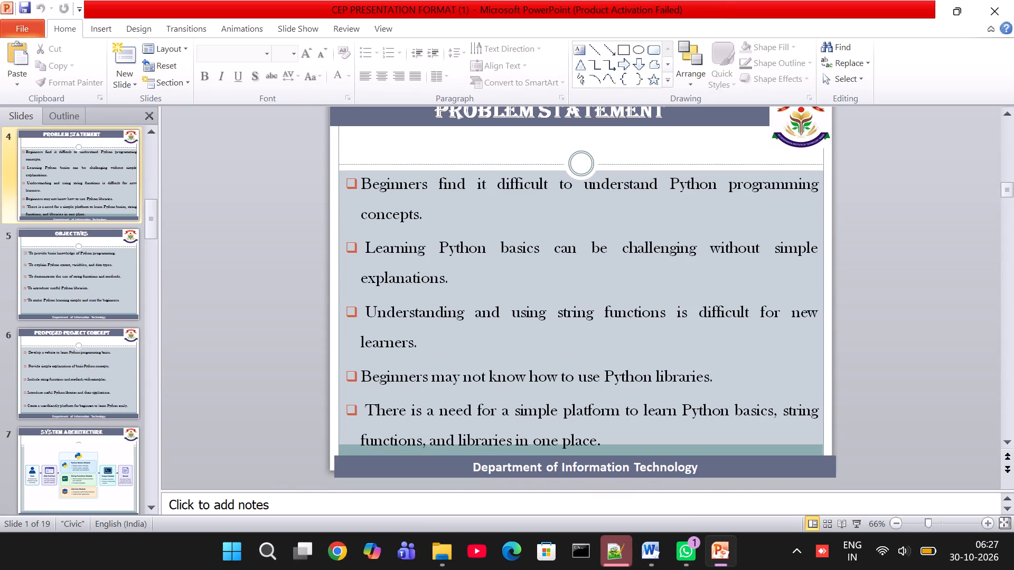
left_click(100, 193)
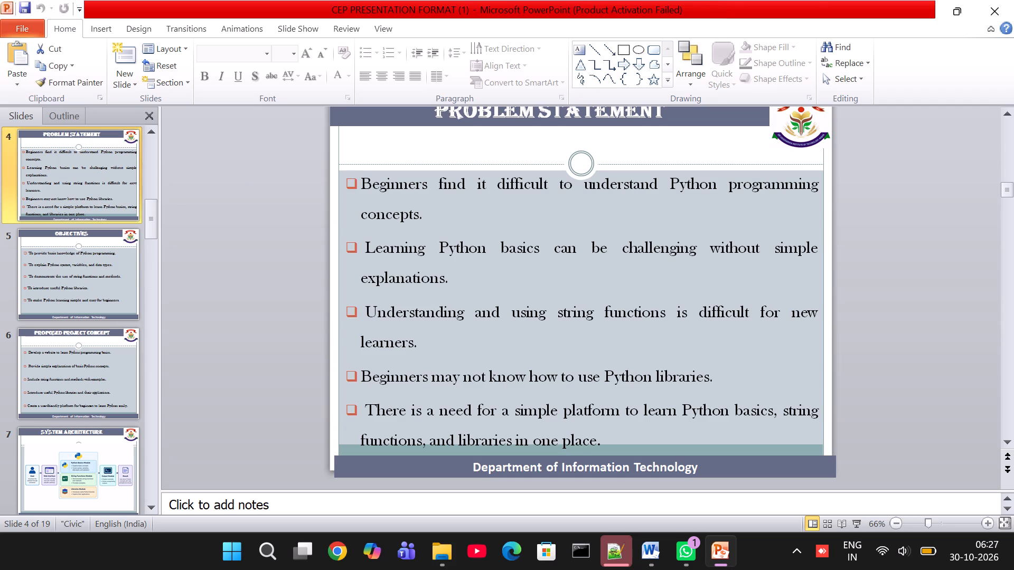
left_click(364, 175)
left_click_drag(364, 175, 557, 431)
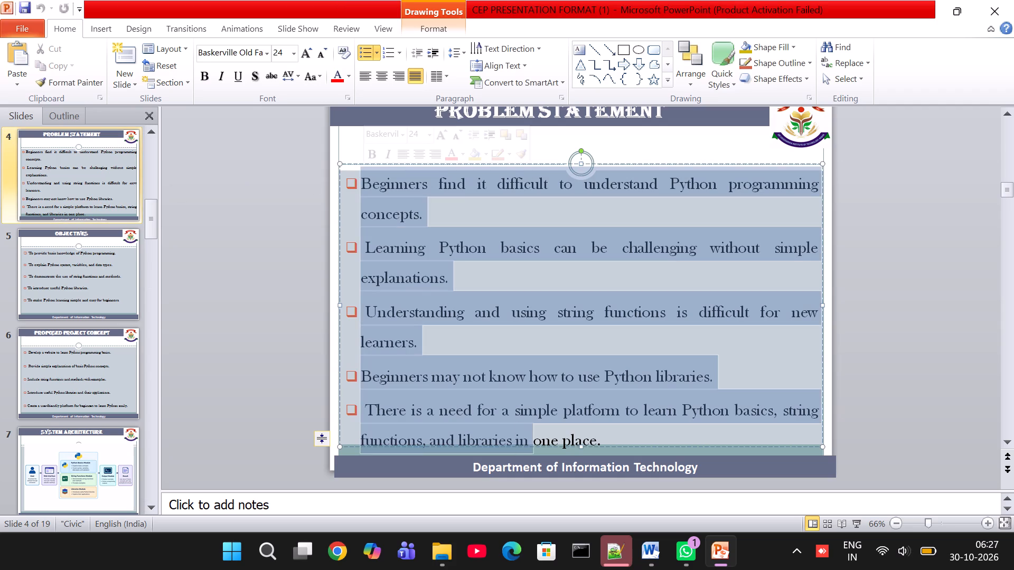
left_click_drag(557, 431, 631, 444)
right_click(485, 387)
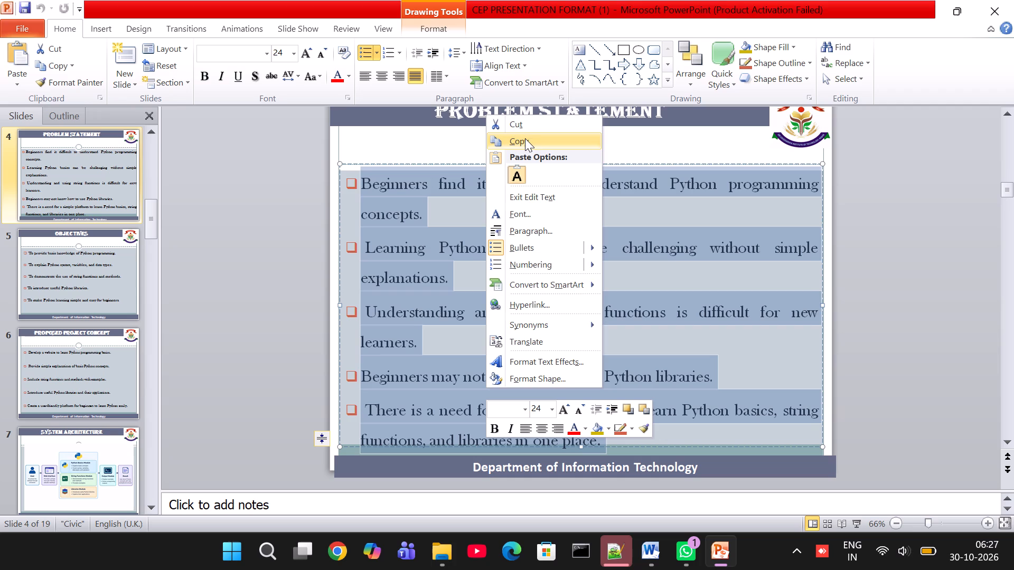
left_click(525, 139)
Switch to the CEP REPORT document and paste the copied bullets after the section number 1.2.
left_click(646, 552)
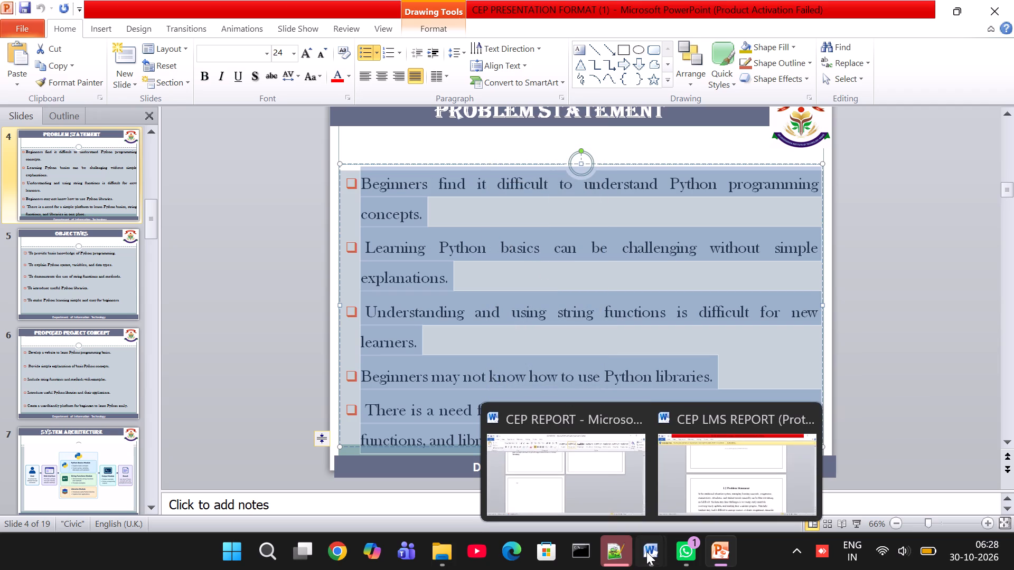
left_click(598, 468)
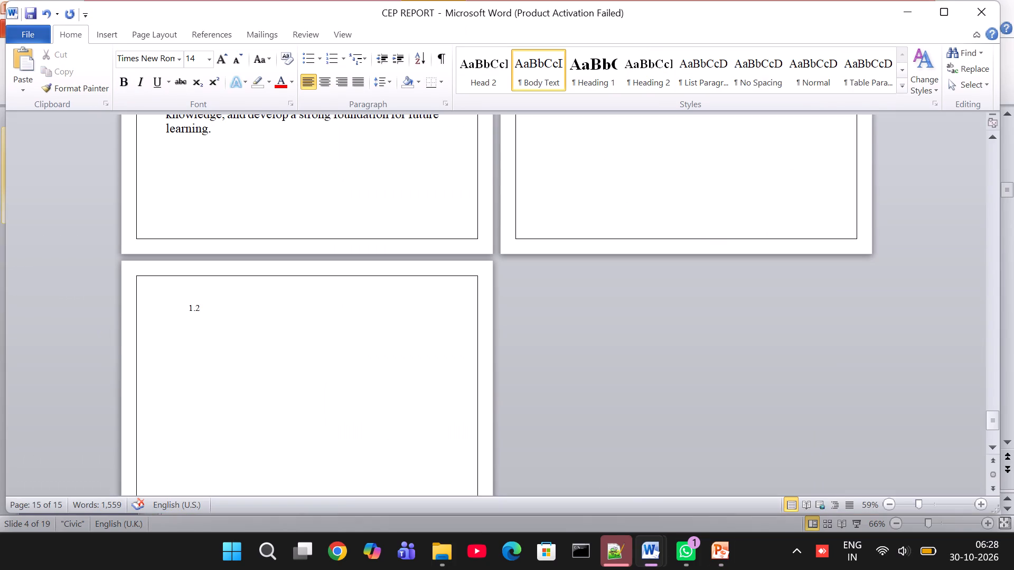
key("ctrl+v")
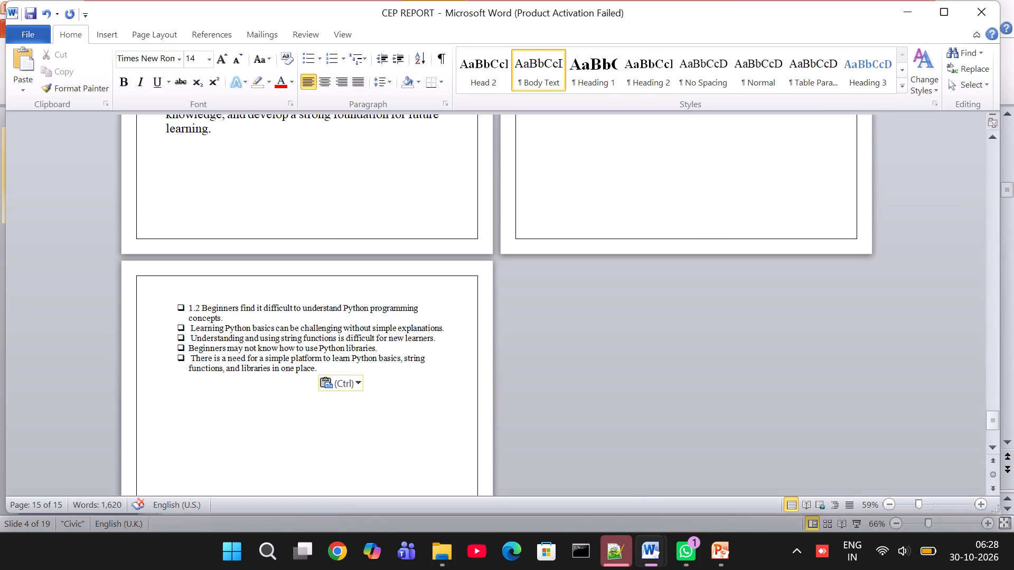
Separate the section number 1.2 onto its own line above the pasted bullets and remove that line's bullet.
left_click(200, 309)
key("Return")
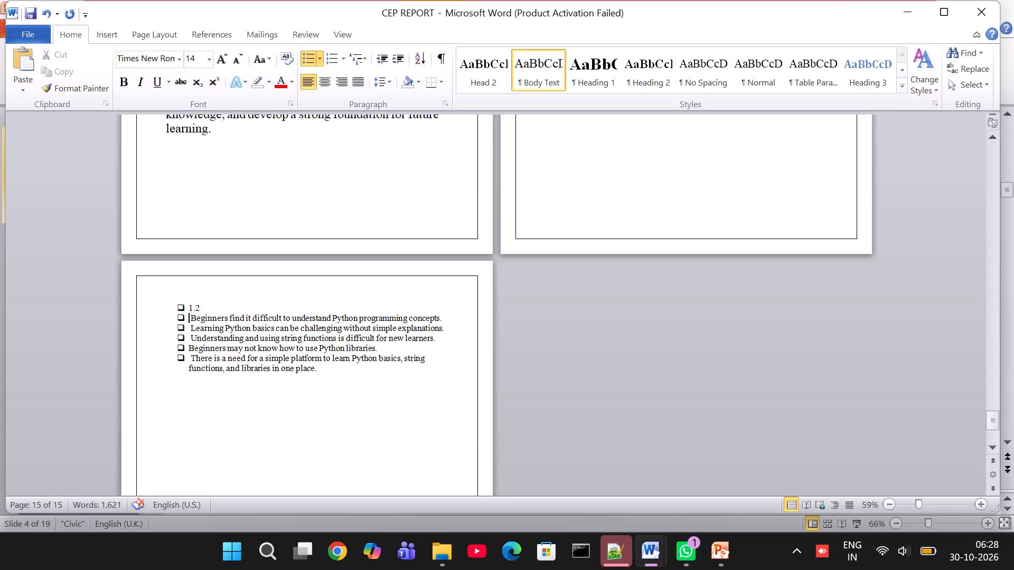
left_click(189, 306)
key("BackSpace")
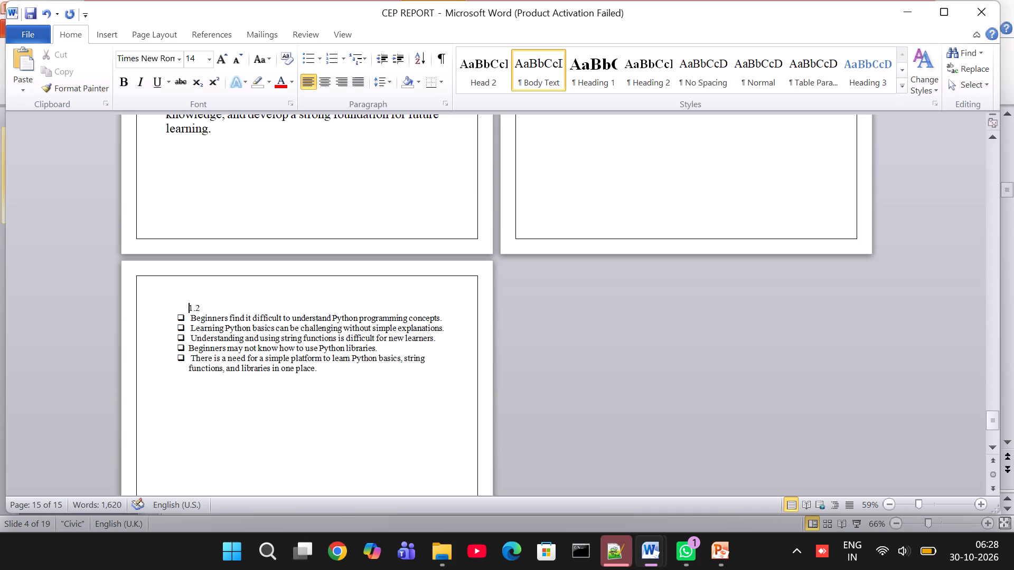
Enter the title "Problem Sayement" after the section number 1.2.
left_click(209, 309)
key("space")
type("Pr")
type("on")
key("BackSpace")
type("blem")
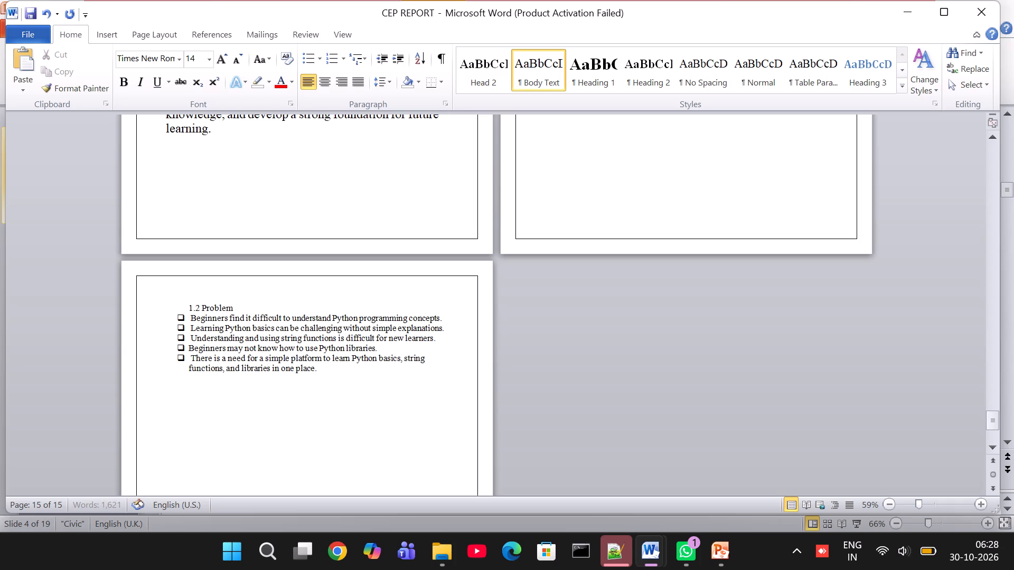
key("space")
type("Sayement")
key("s")
key("BackSpace")
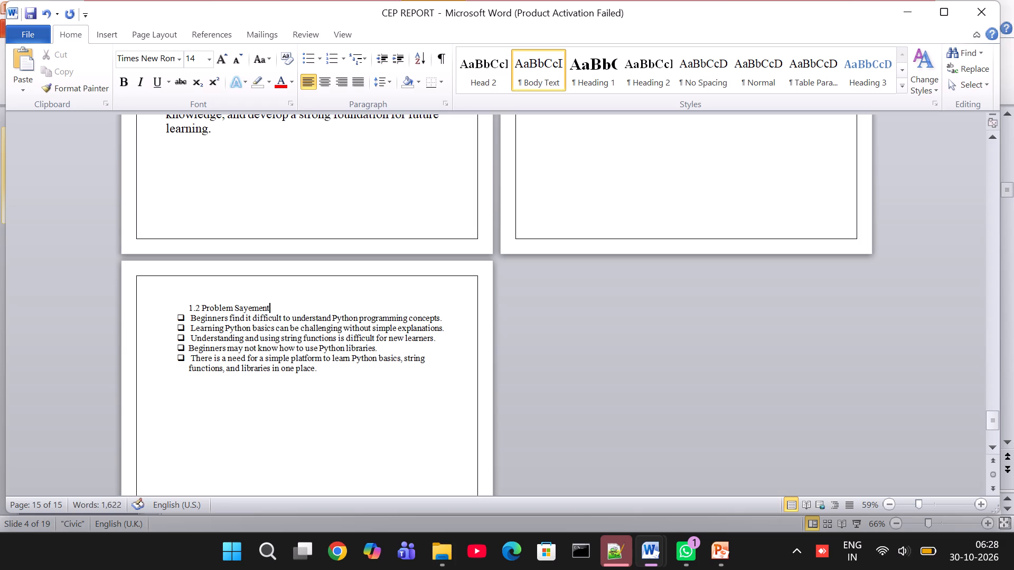
Set the title text on the section 1.2 heading line to font size 20.
left_click(288, 307)
left_click_drag(288, 307, 215, 303)
left_click_drag(215, 303, 184, 307)
left_click(268, 306)
left_click_drag(268, 306, 218, 303)
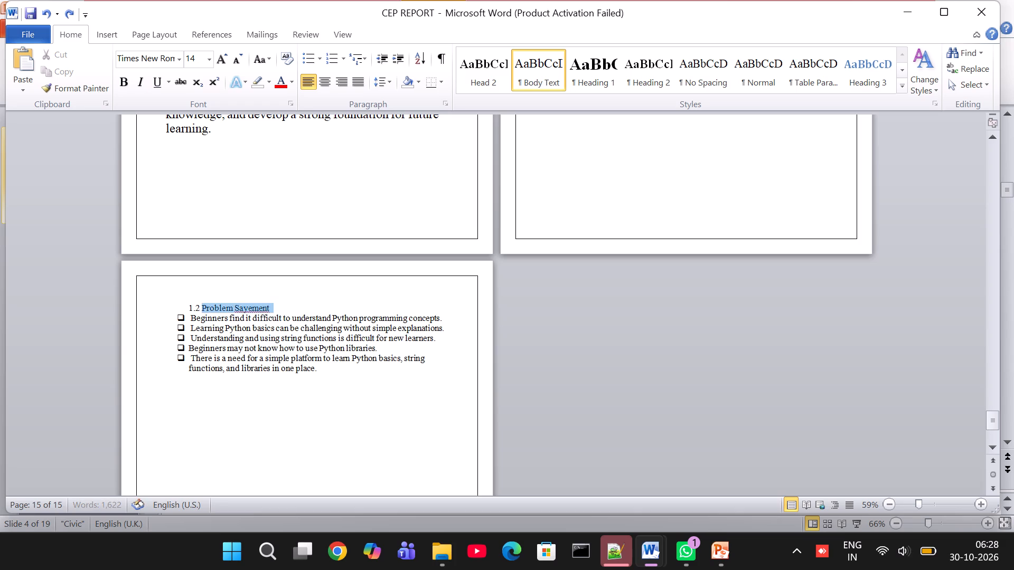
left_click_drag(218, 303, 194, 302)
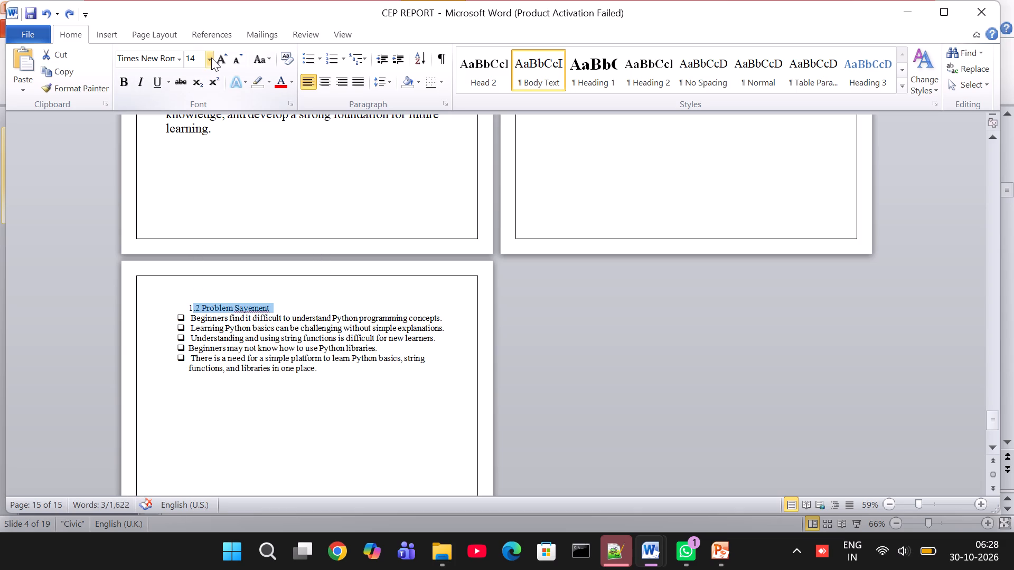
left_click(211, 58)
left_click(190, 185)
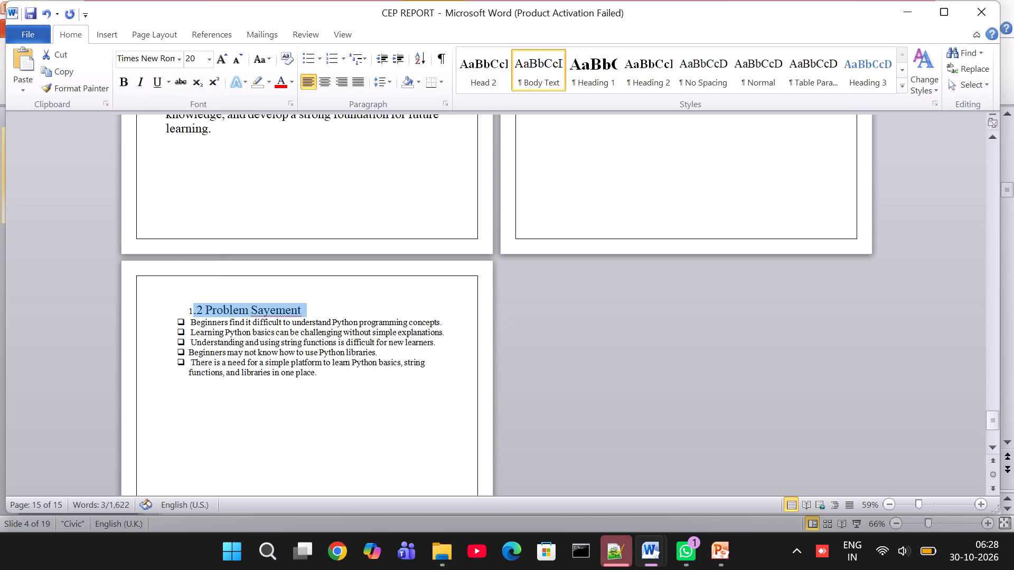
Delete the section number in front of the "Problem Sayement" title.
double_click(196, 309)
key("BackSpace")
key("BackSpace")
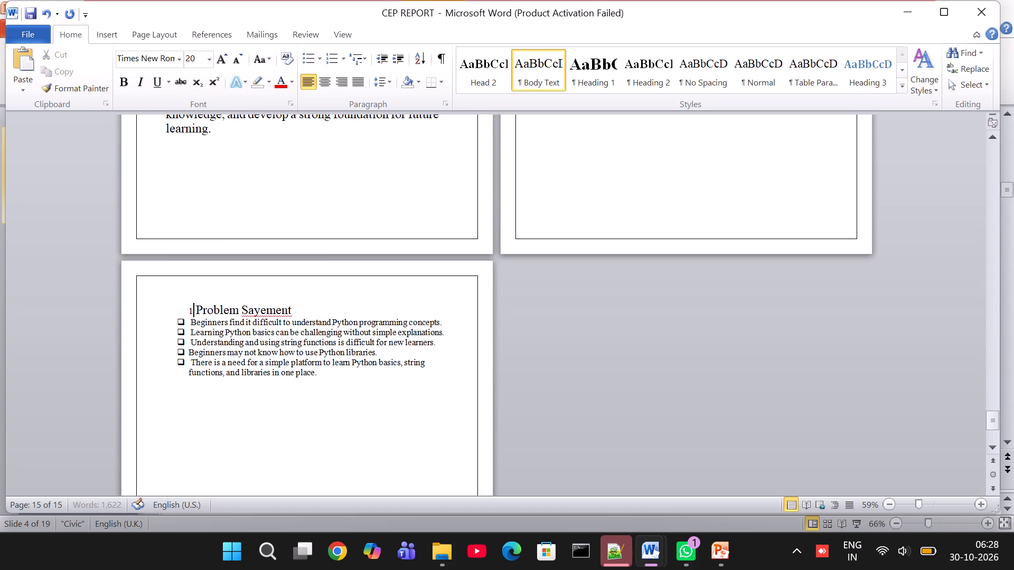
key("BackSpace")
key("1")
key("BackSpace")
Format the whole "Problem Sayement" title as bold at font size 20.
left_click_drag(183, 307, 253, 318)
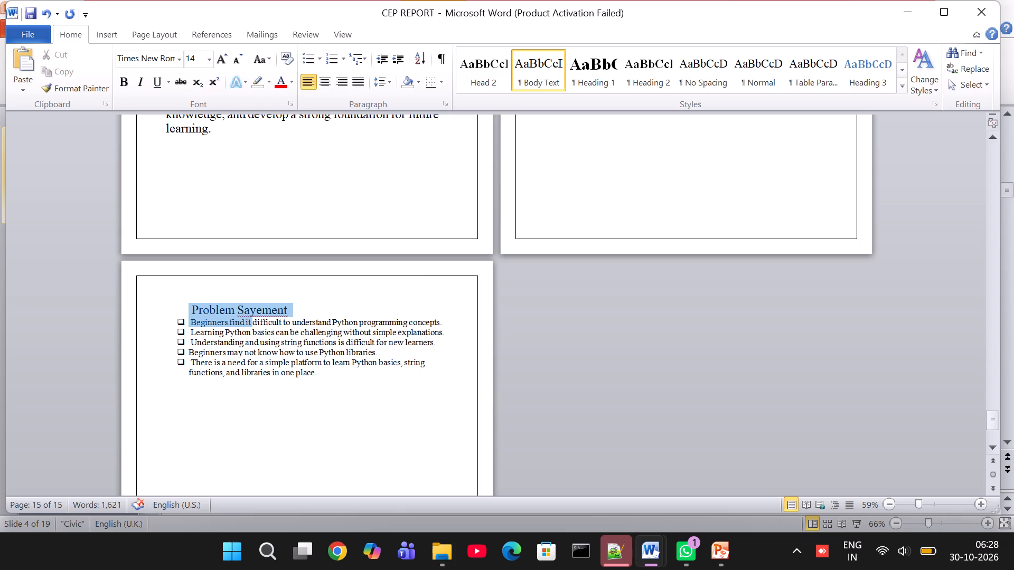
left_click_drag(253, 318, 289, 313)
left_click(210, 62)
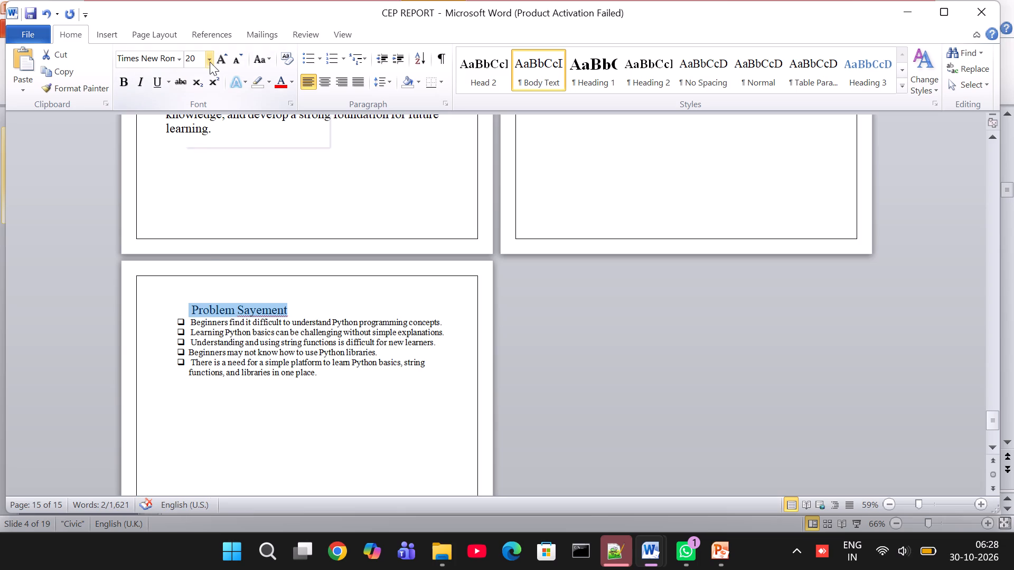
left_click(189, 182)
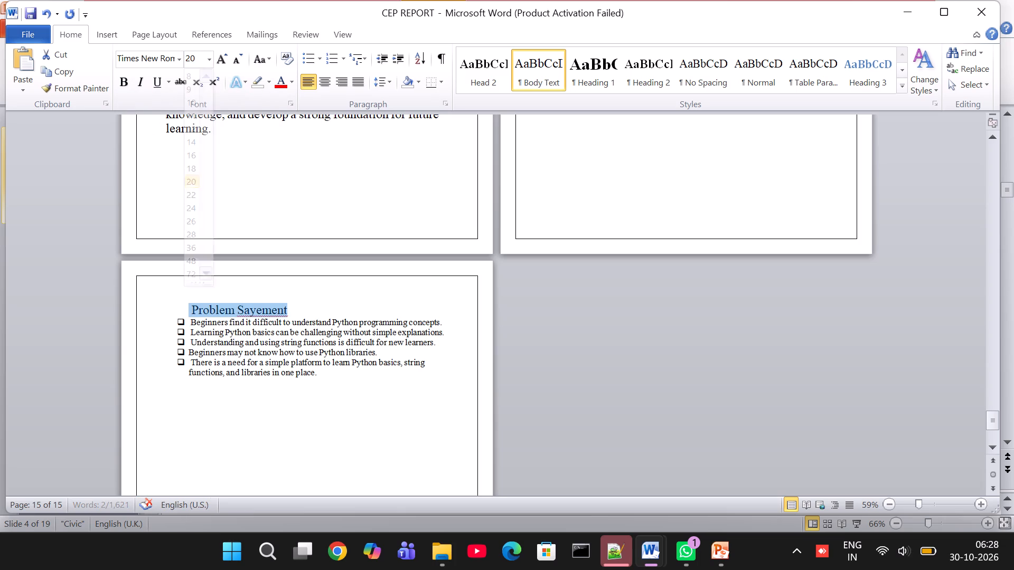
left_click(126, 84)
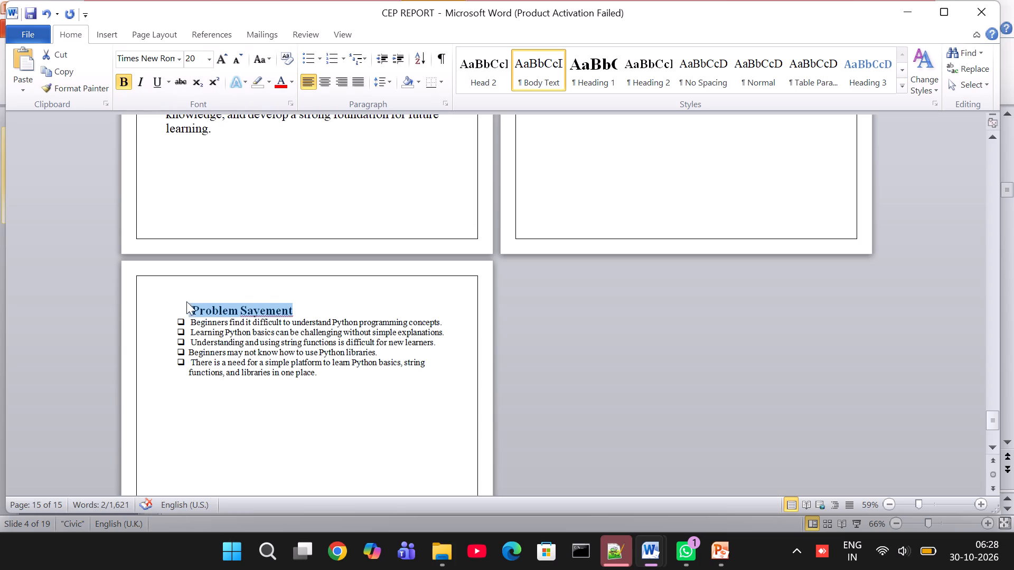
Enter the section number "1.2" in front of the bold title.
left_click(182, 305)
key("1")
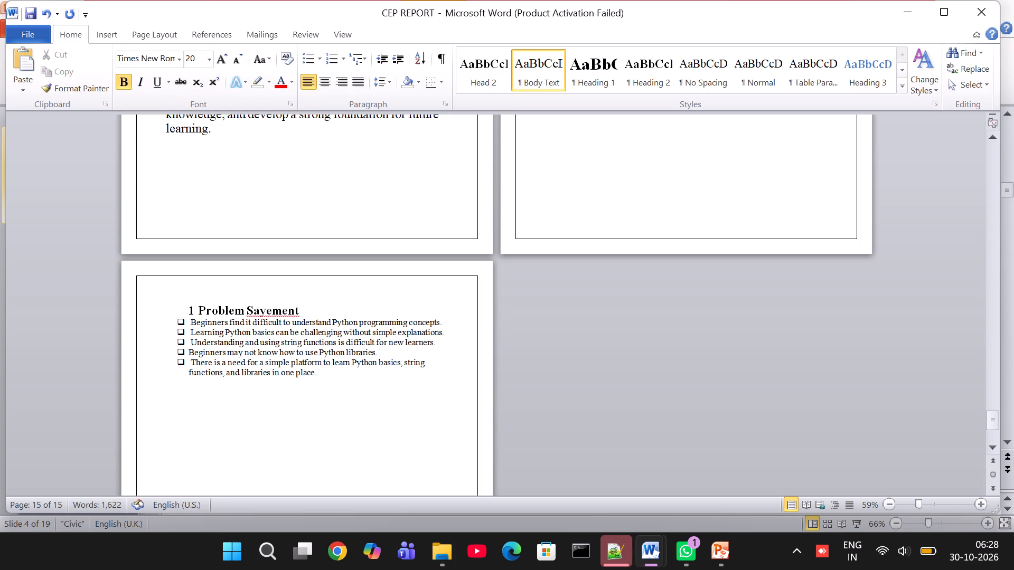
type(".2")
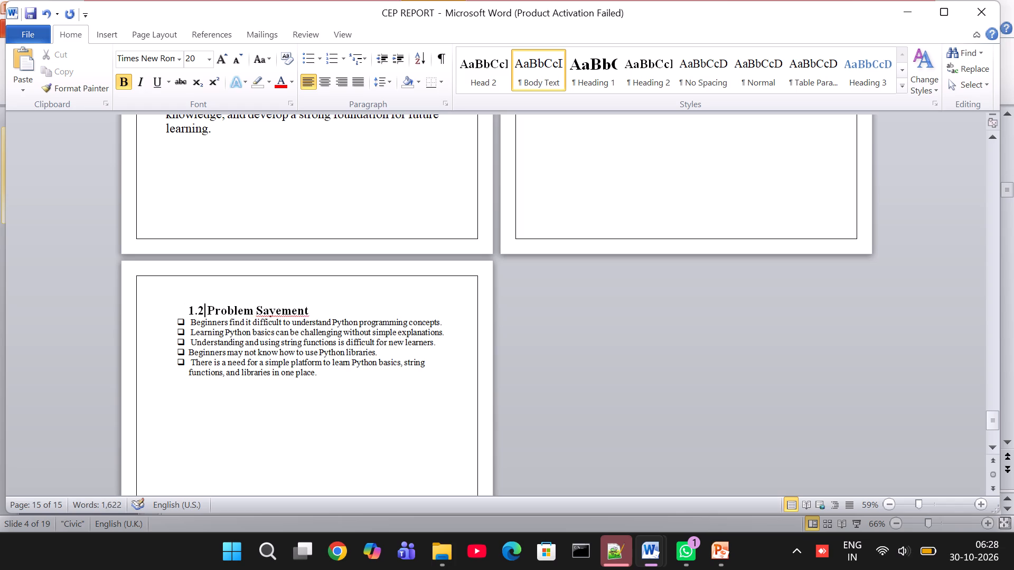
Correct the misspelled word in the section 1.2 heading so it reads "1.2 Problem Statement".
left_click(320, 309)
left_click(272, 315)
key("Right")
key("BackSpace")
key("t")
key("a")
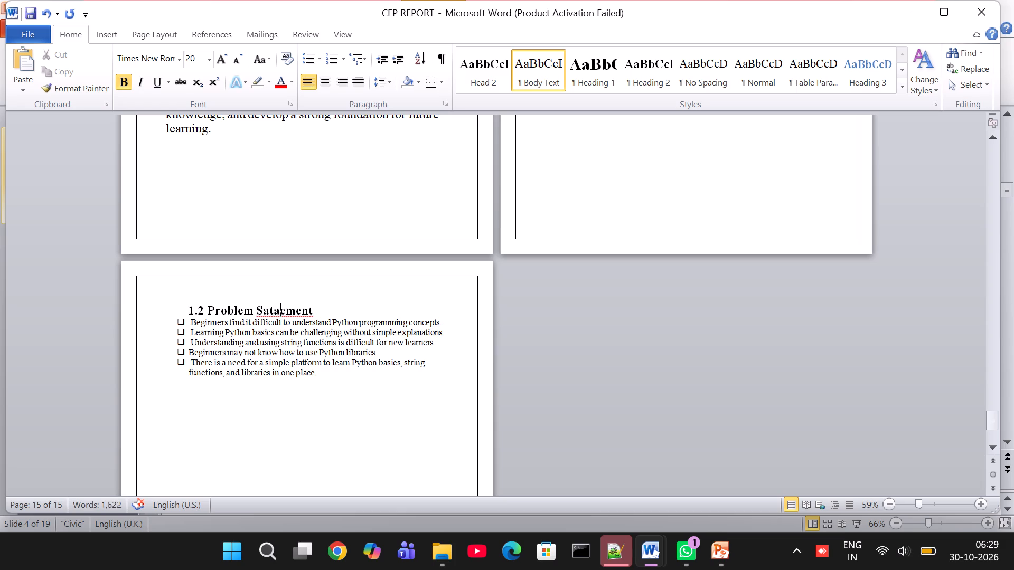
left_click(285, 316)
key("BackSpace")
key("BackSpace")
key("e")
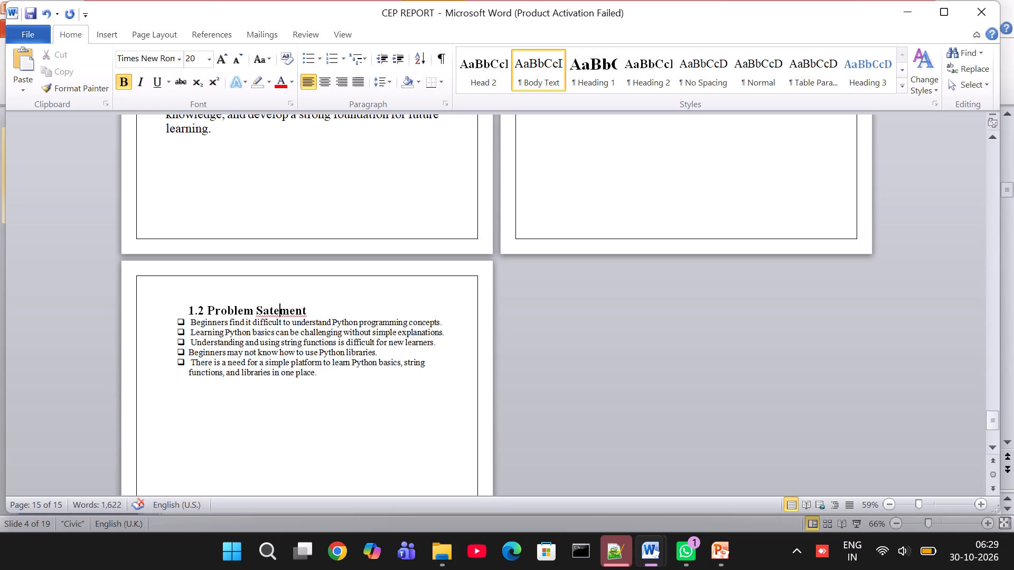
left_click(264, 315)
key("t")
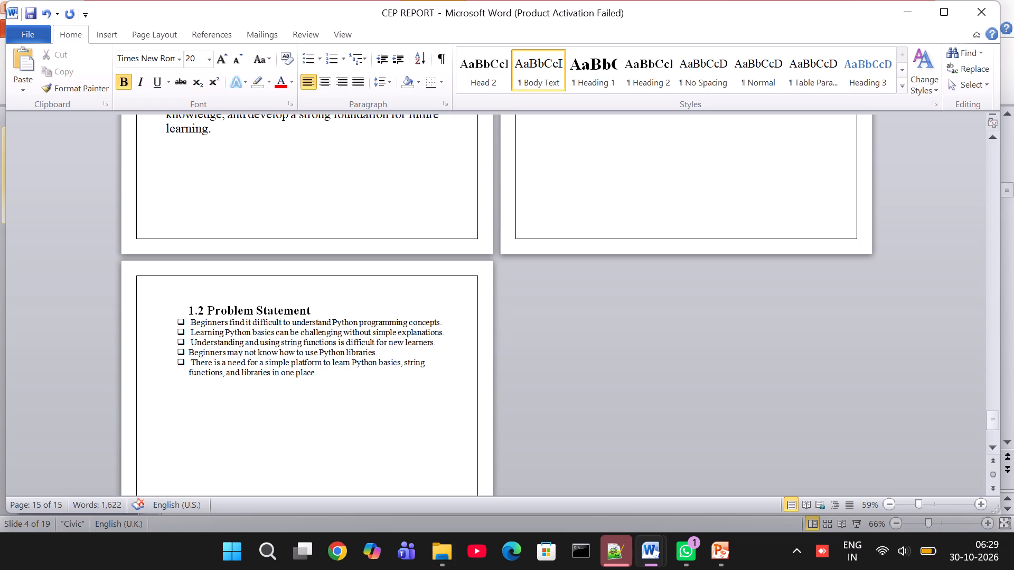
Insert a blank line between the "1.2 Problem Statement" heading and its bullet list.
left_click(332, 312)
key("Return")
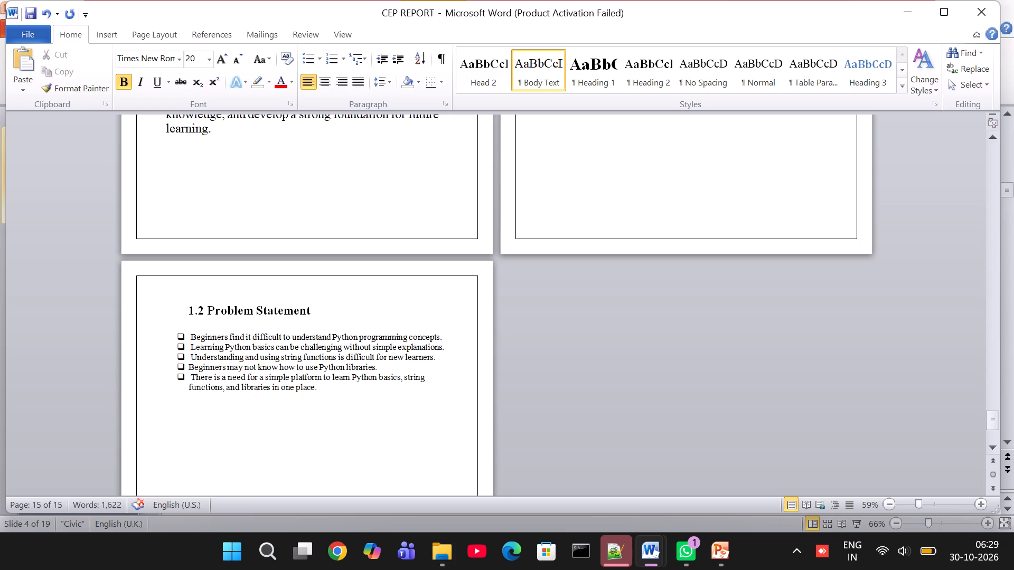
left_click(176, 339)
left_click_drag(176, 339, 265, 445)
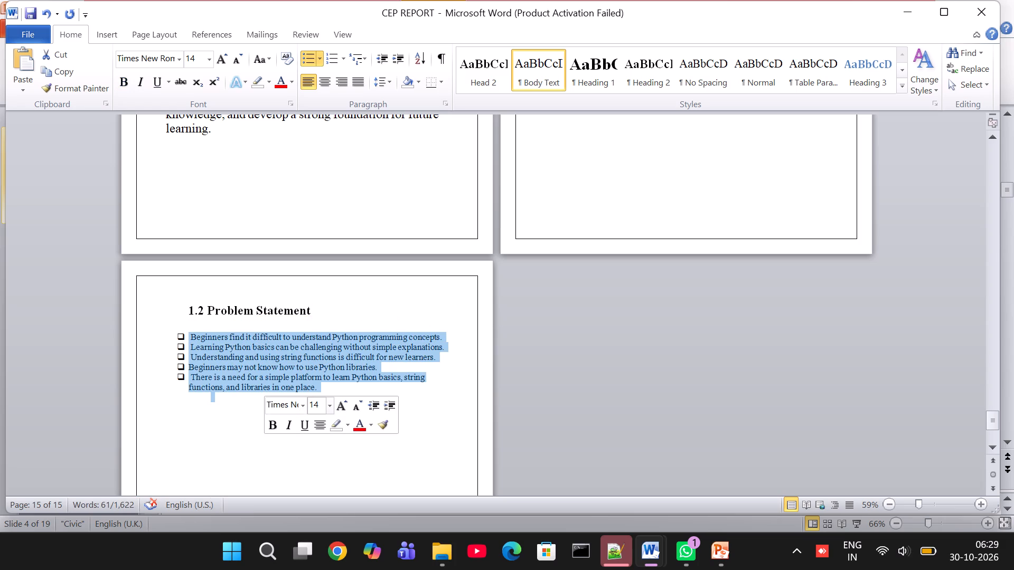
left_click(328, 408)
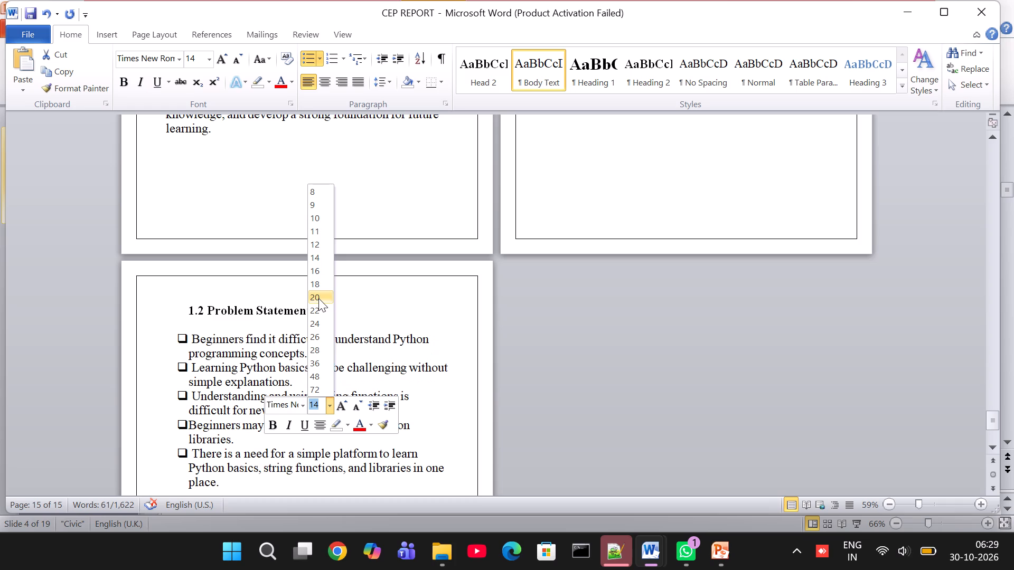
Set the whole "1.1 Need for the project" heading to font size 22.
scroll(649, 51, "up", 1)
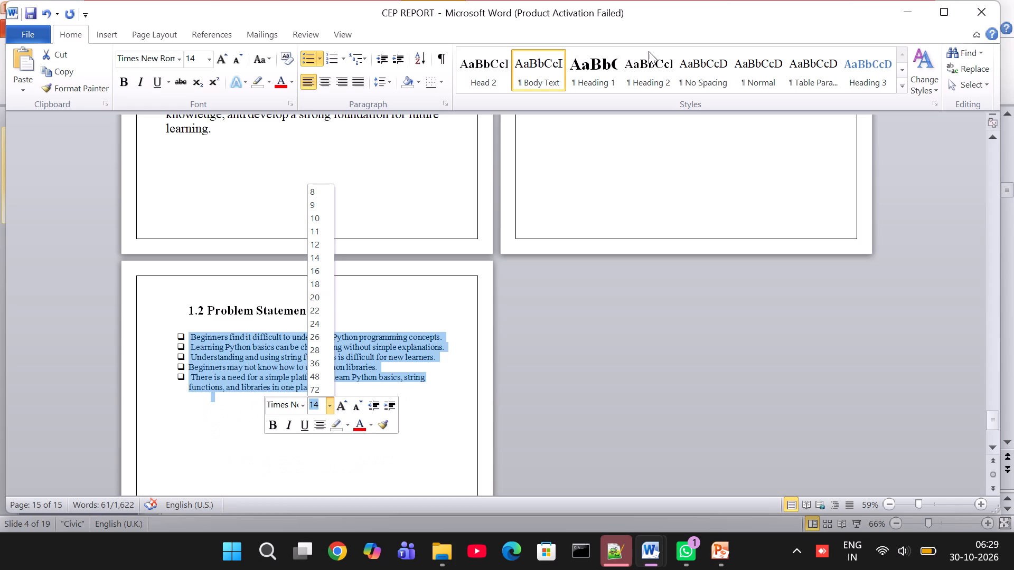
scroll(651, 125, "up", 2)
scroll(630, 199, "up", 1)
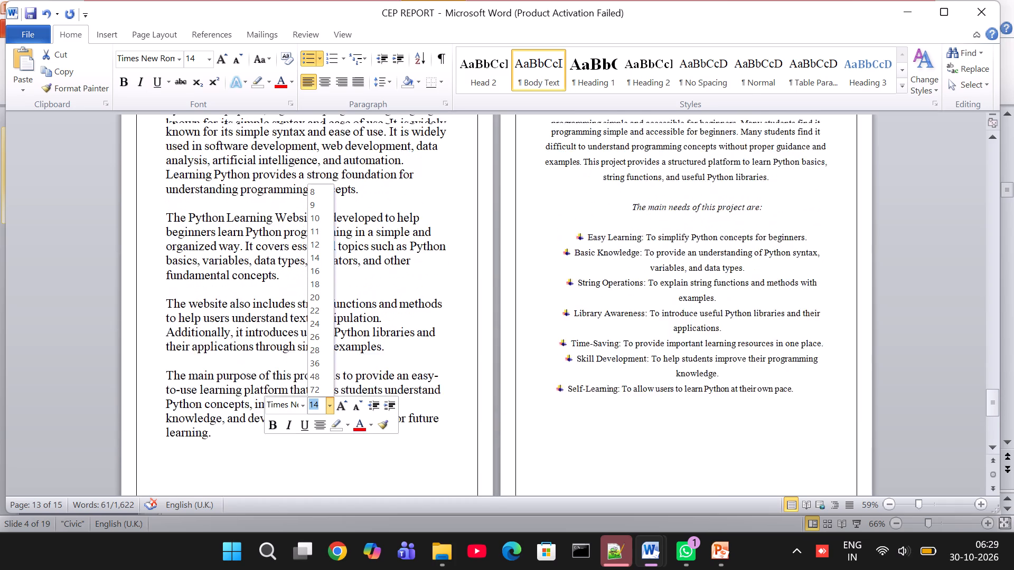
scroll(630, 199, "up", 2)
scroll(609, 258, "down", 1)
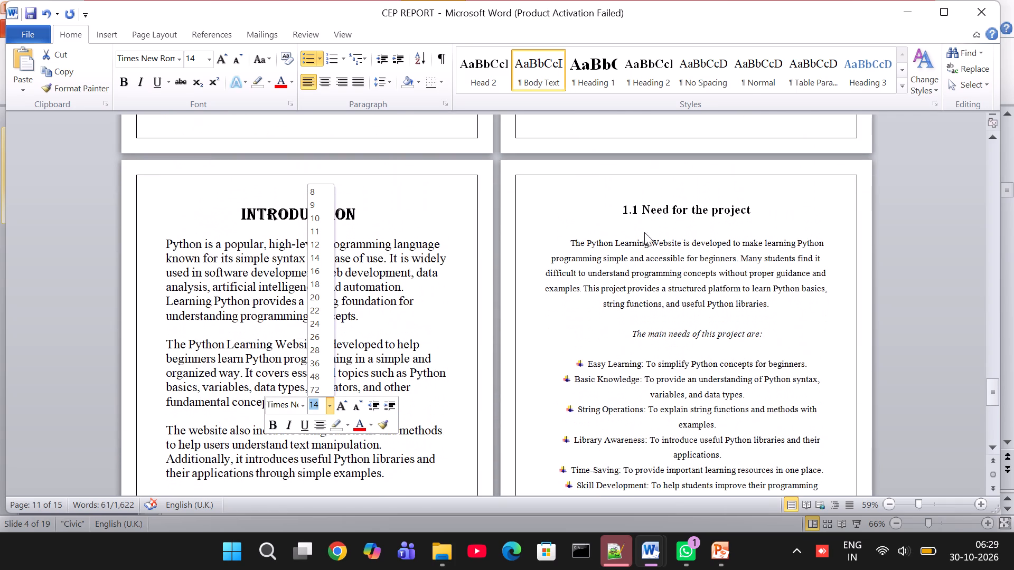
triple_click(622, 212)
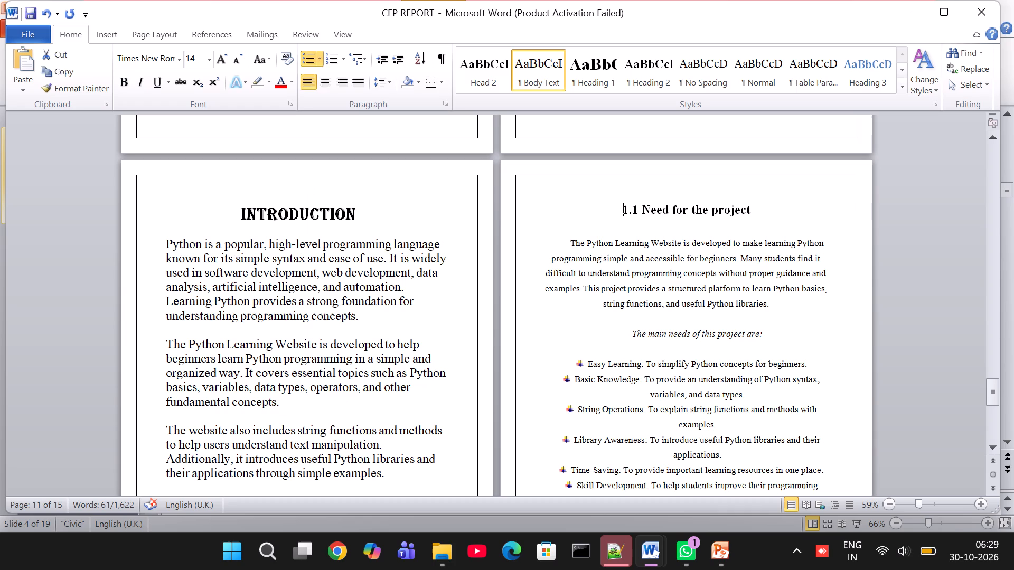
double_click(622, 212)
double_click(622, 212)
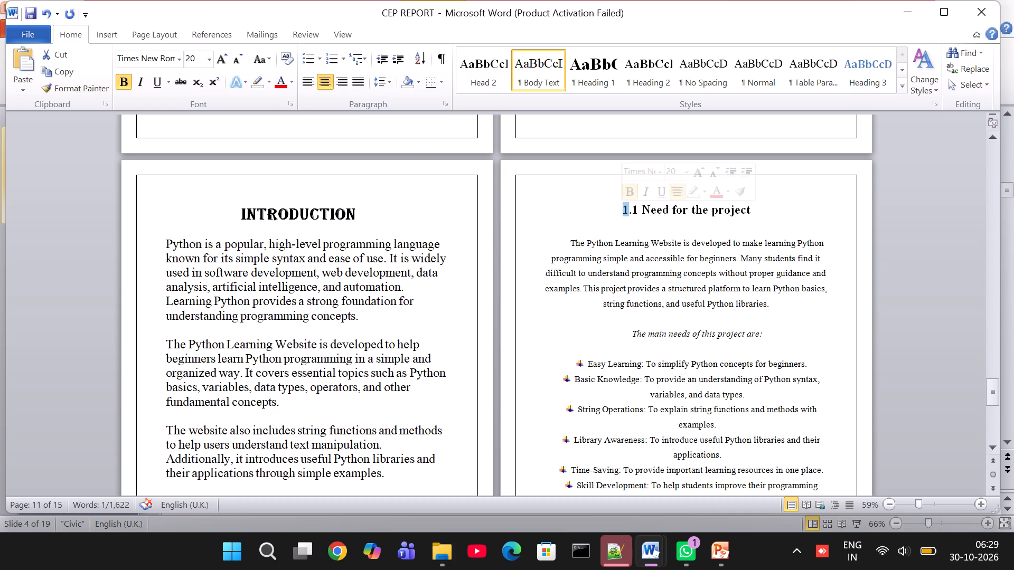
double_click(648, 211)
triple_click(648, 211)
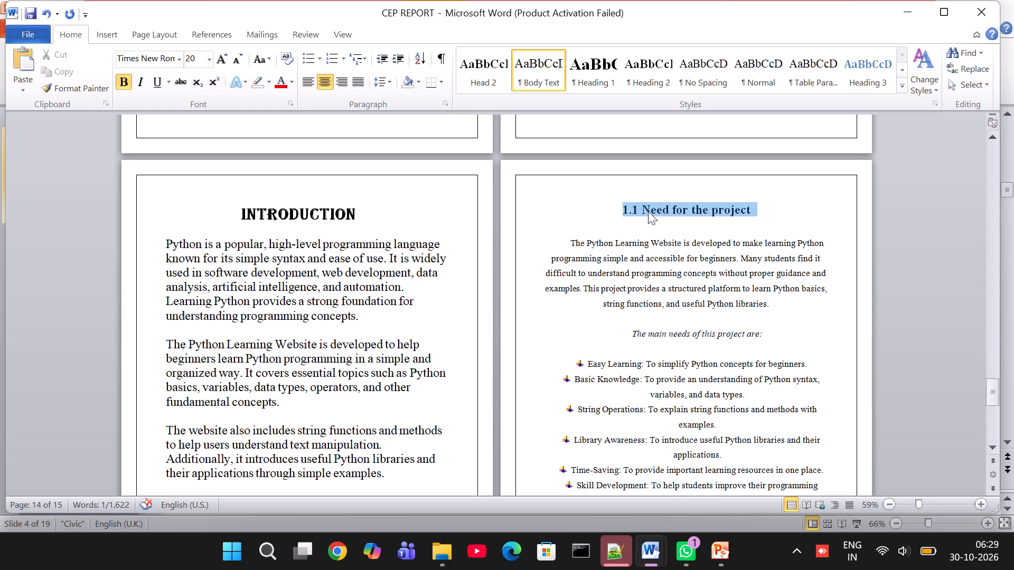
left_click(710, 172)
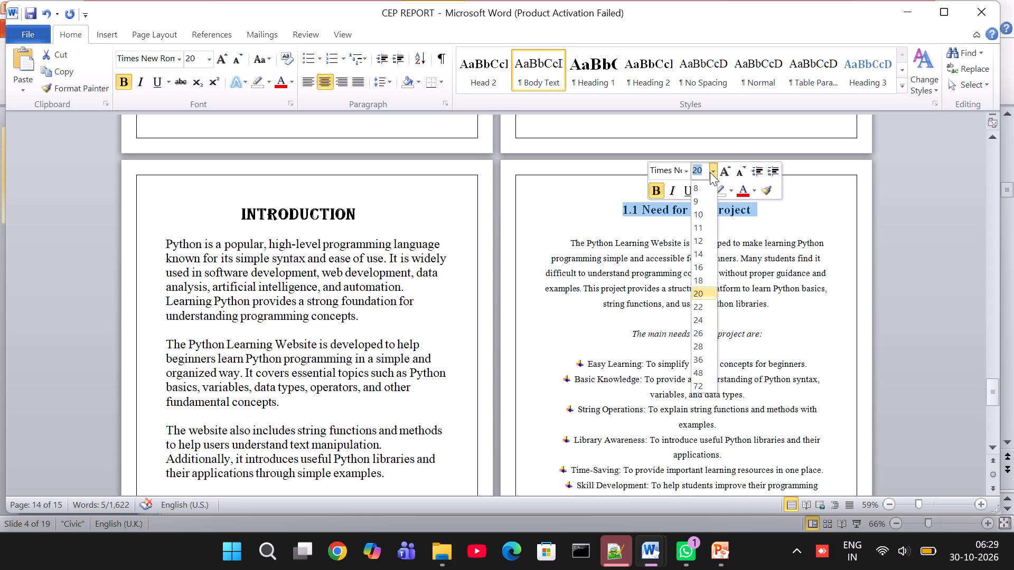
left_click(698, 300)
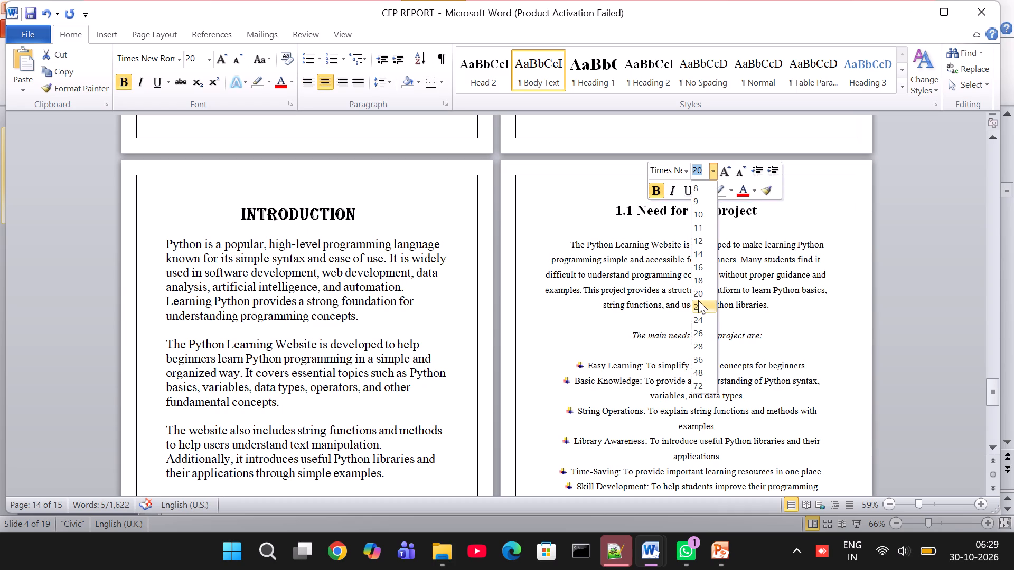
Set all the body text of section 1.1, from the opening paragraph through the last bullet, to font size 16.
left_click(574, 248)
left_click_drag(574, 248, 711, 503)
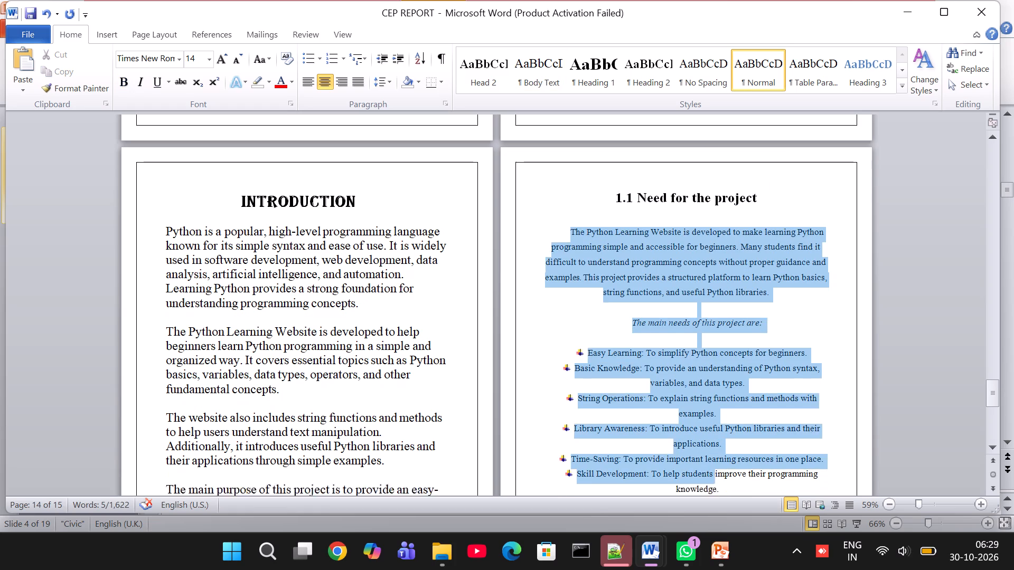
left_click_drag(711, 503, 698, 461)
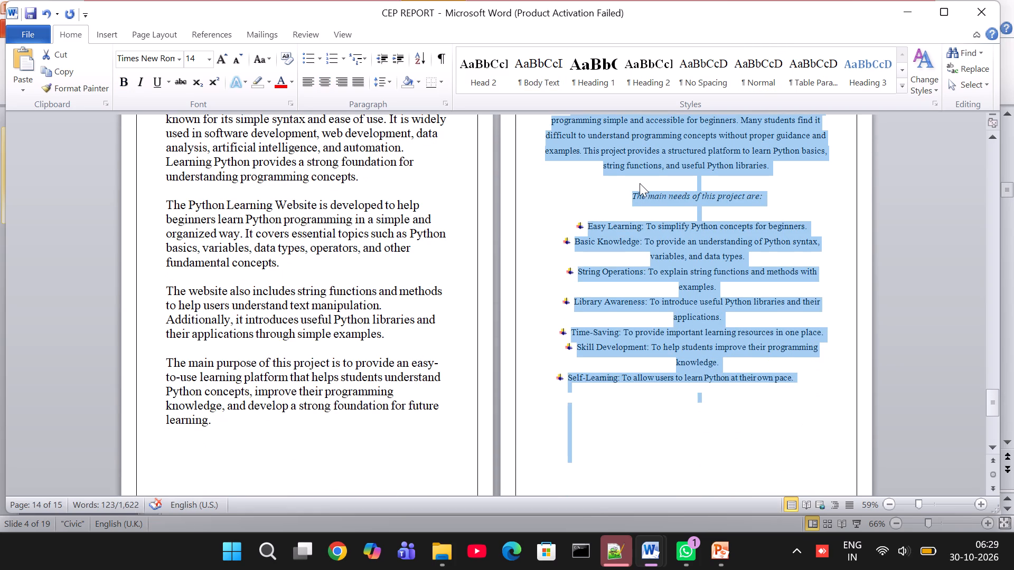
right_click(629, 154)
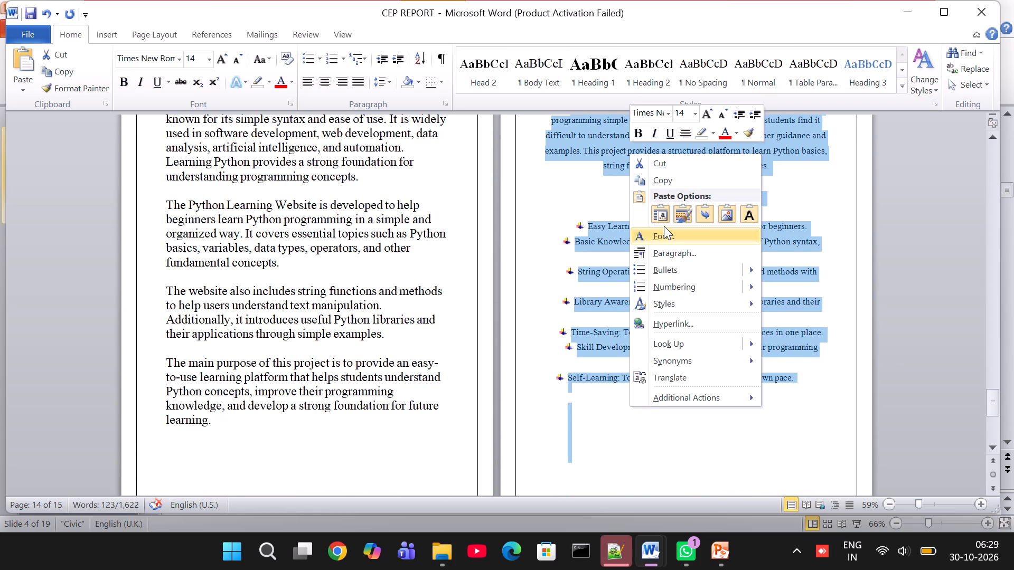
left_click(693, 115)
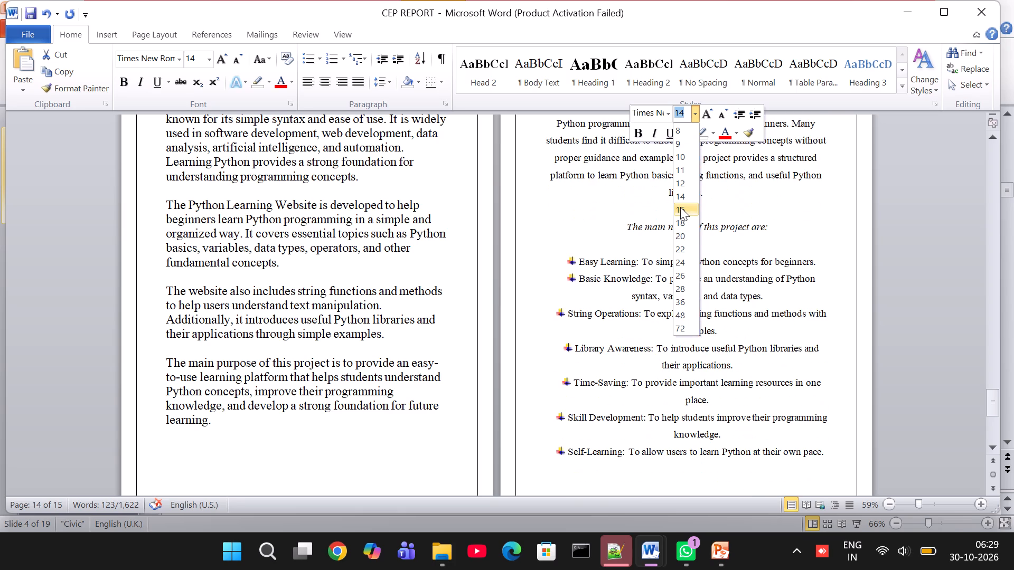
left_click(680, 207)
scroll(622, 287, "down", 1)
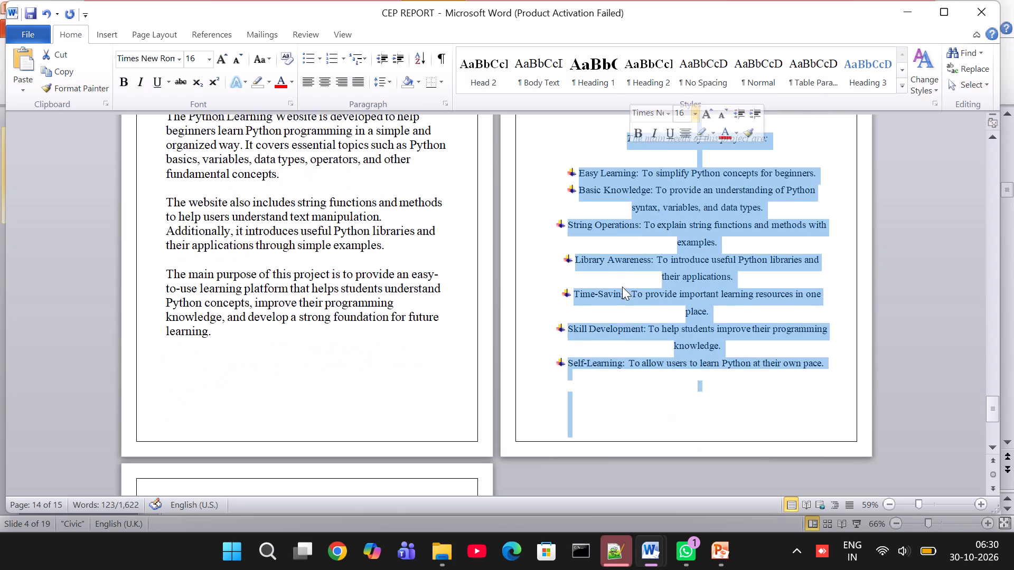
scroll(622, 287, "up", 1)
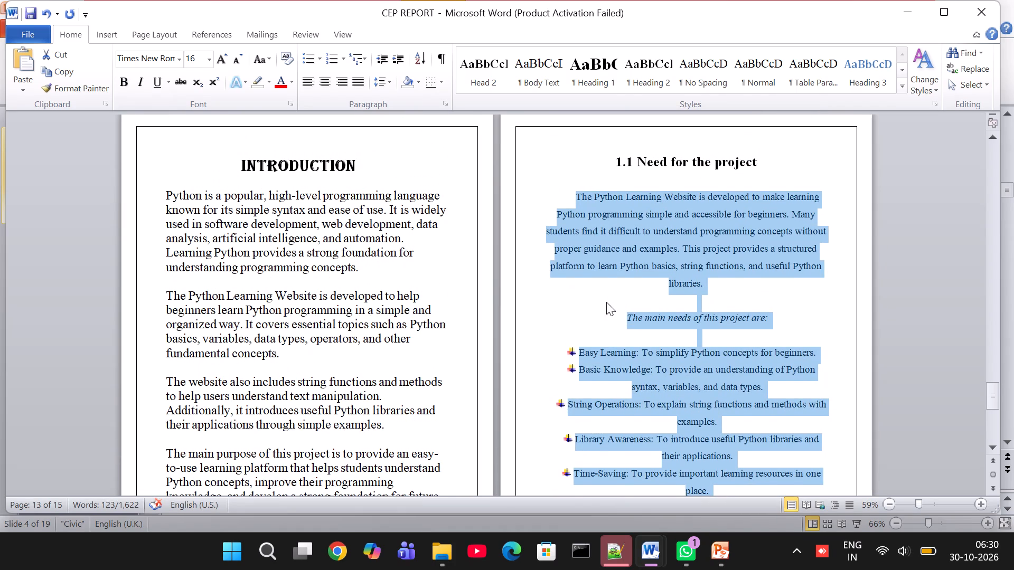
left_click(606, 302)
Set the bullet list under "1.2 Problem Statement" to font size 16.
scroll(606, 302, "down", 2)
scroll(606, 302, "up", 1)
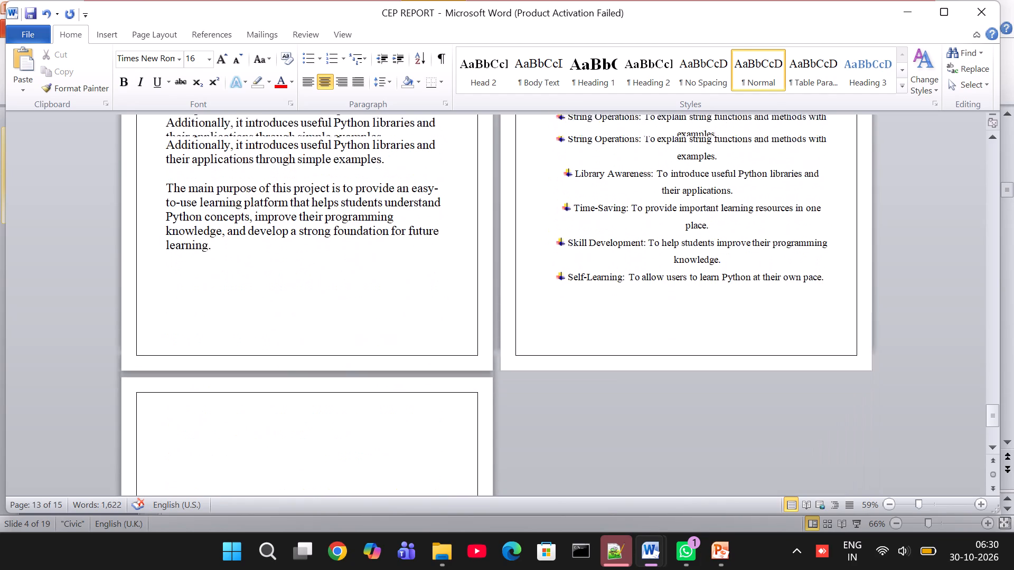
scroll(606, 302, "up", 1)
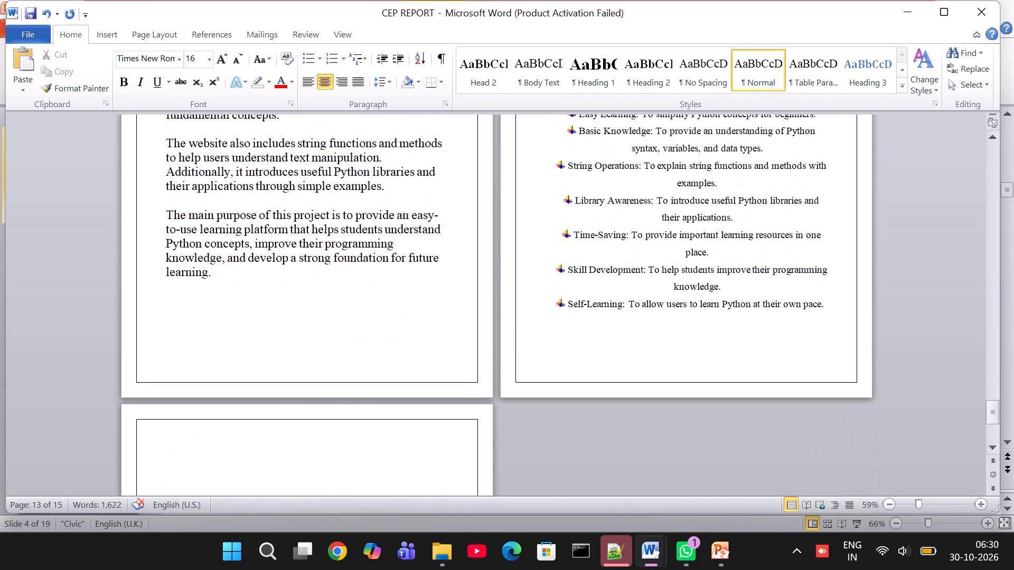
scroll(545, 310, "down", 1)
scroll(545, 310, "up", 1, "ctrl")
scroll(545, 310, "down", 1, "ctrl")
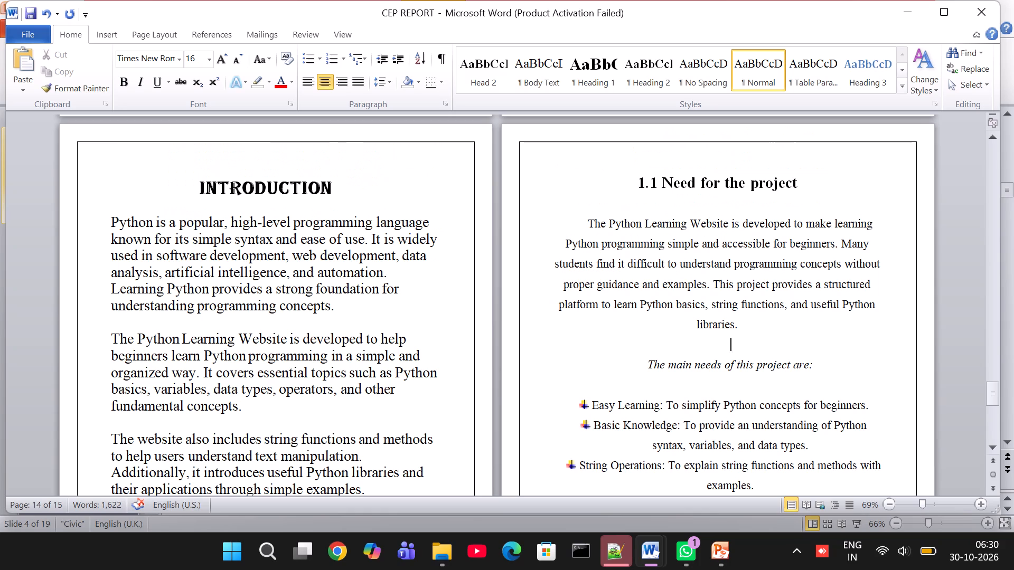
scroll(558, 345, "down", 4)
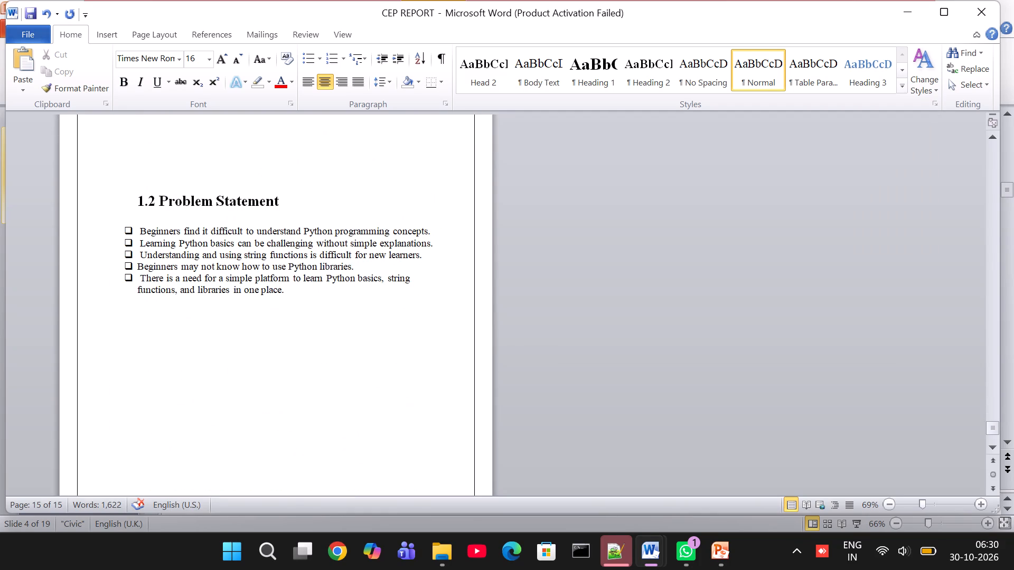
left_click(139, 236)
left_click_drag(139, 236, 267, 303)
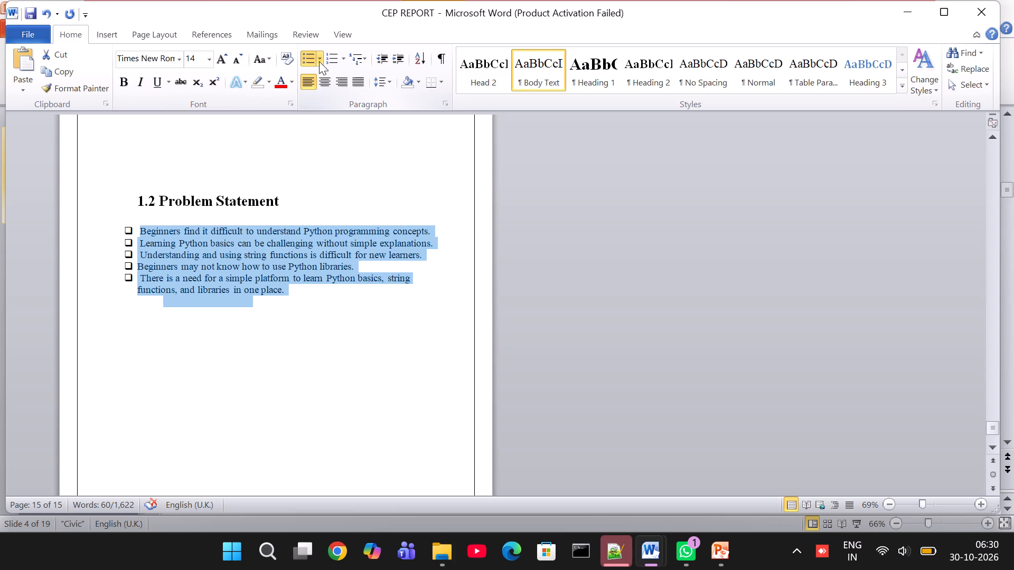
left_click(212, 56)
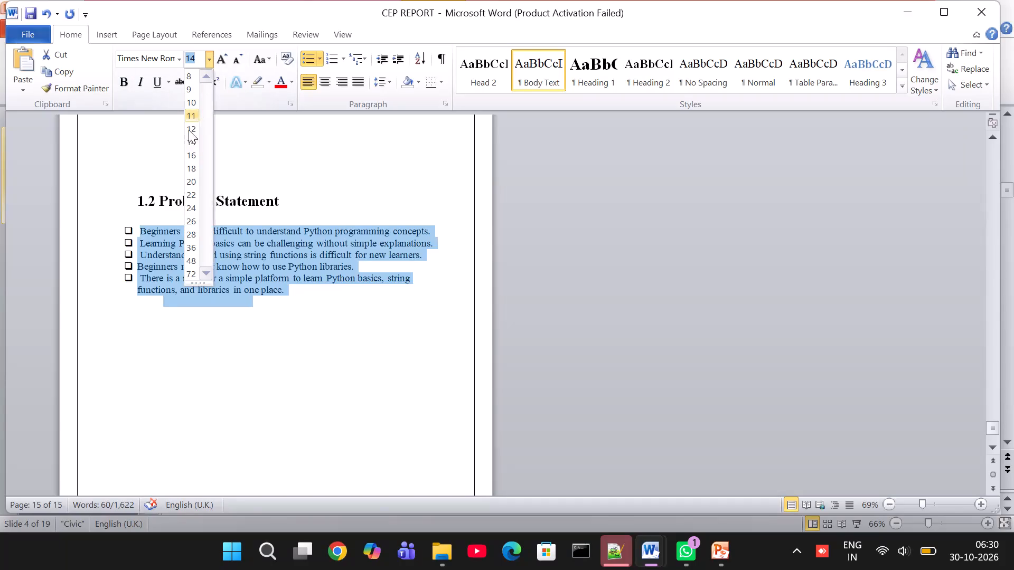
left_click(190, 155)
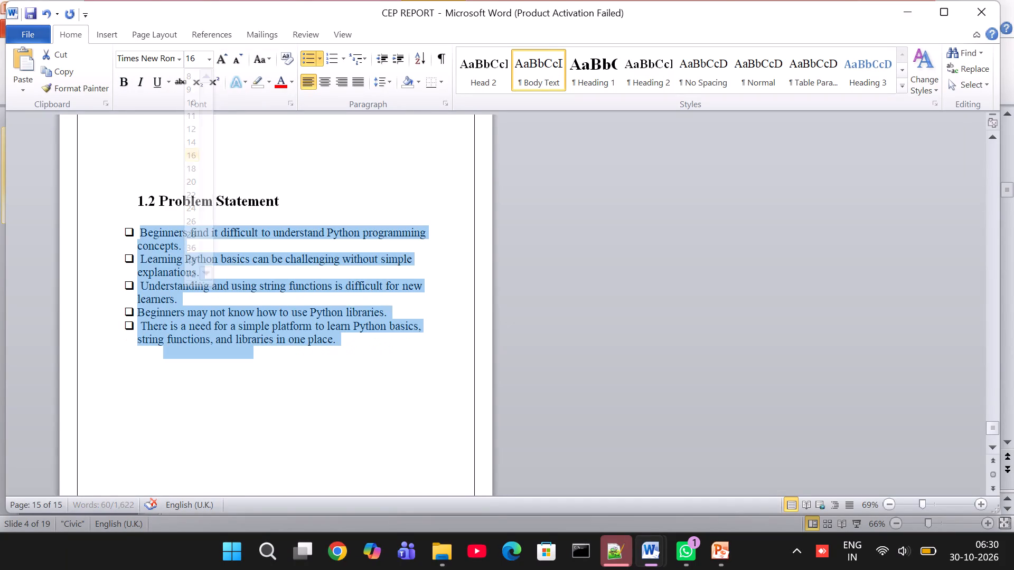
left_click(212, 421)
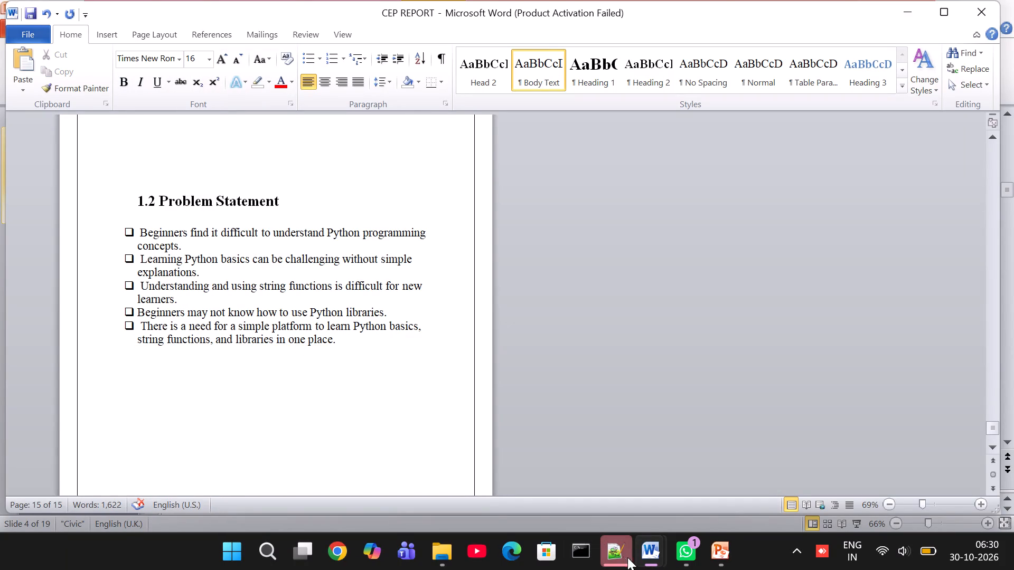
Copy all five bullet points from the Objectives slide of the CEP presentation and return to the CEP REPORT document in Word.
left_click(729, 560)
scroll(573, 400, "down", 1)
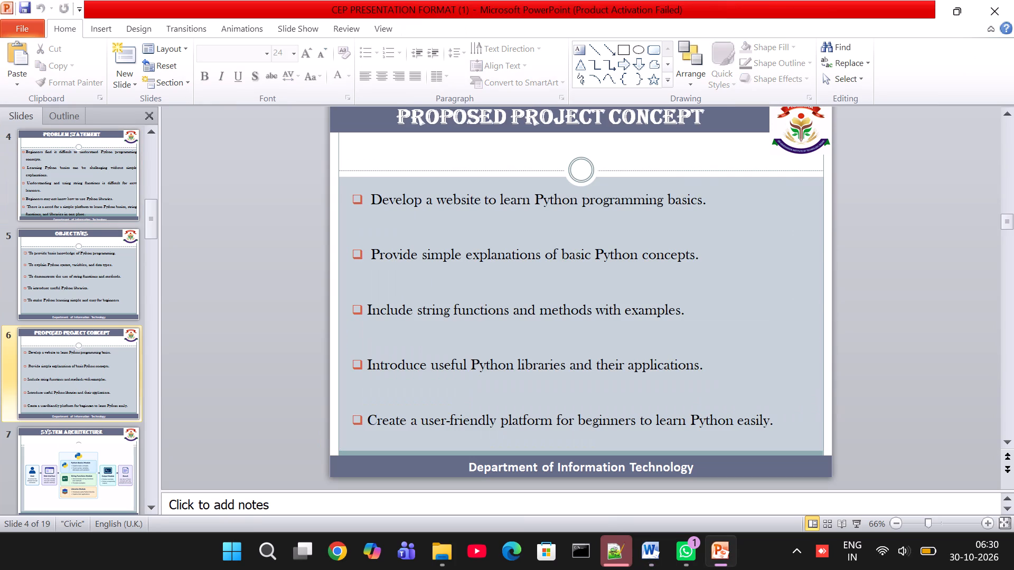
left_click(59, 248)
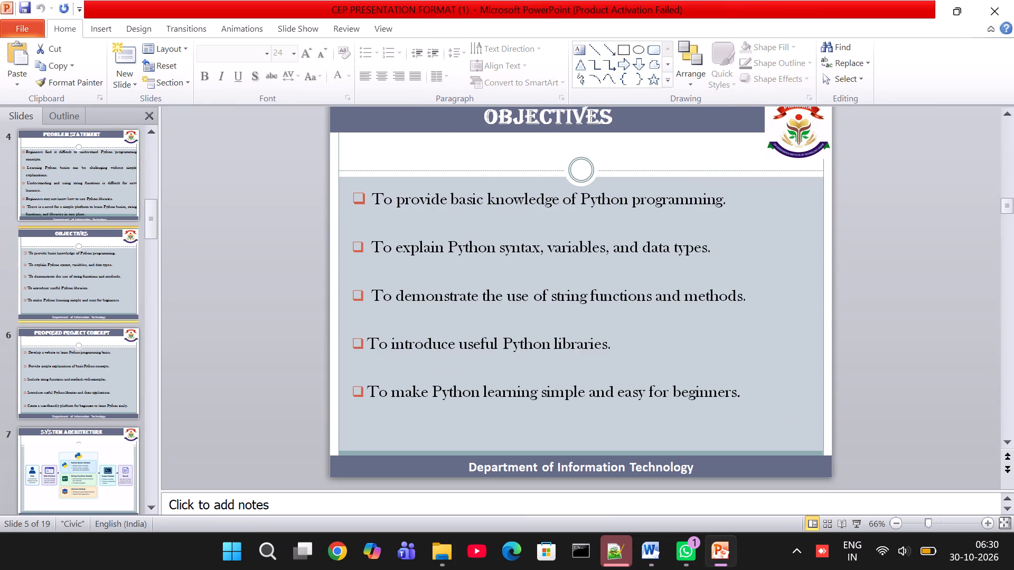
double_click(483, 115)
left_click(459, 156)
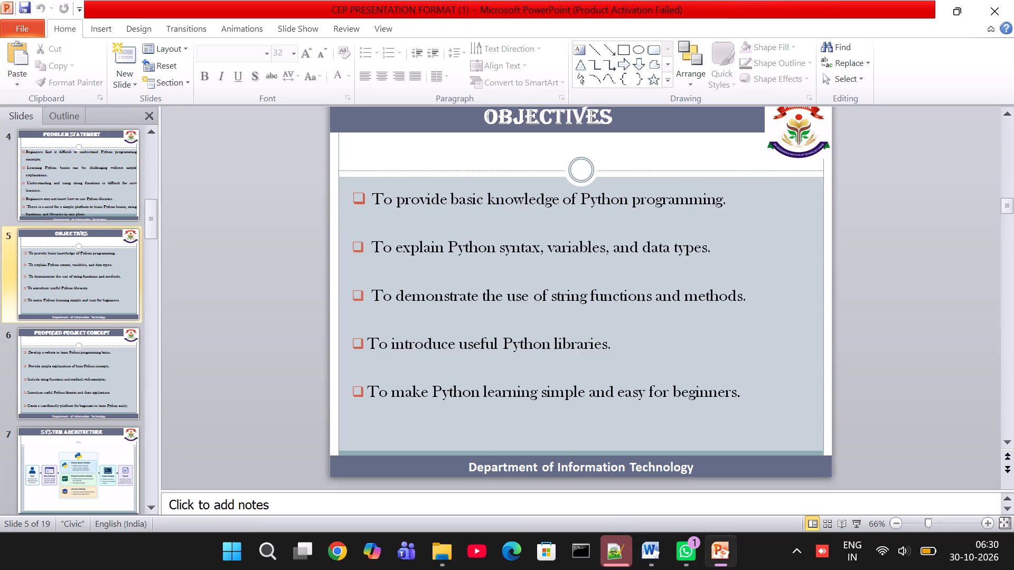
left_click_drag(485, 113, 496, 143)
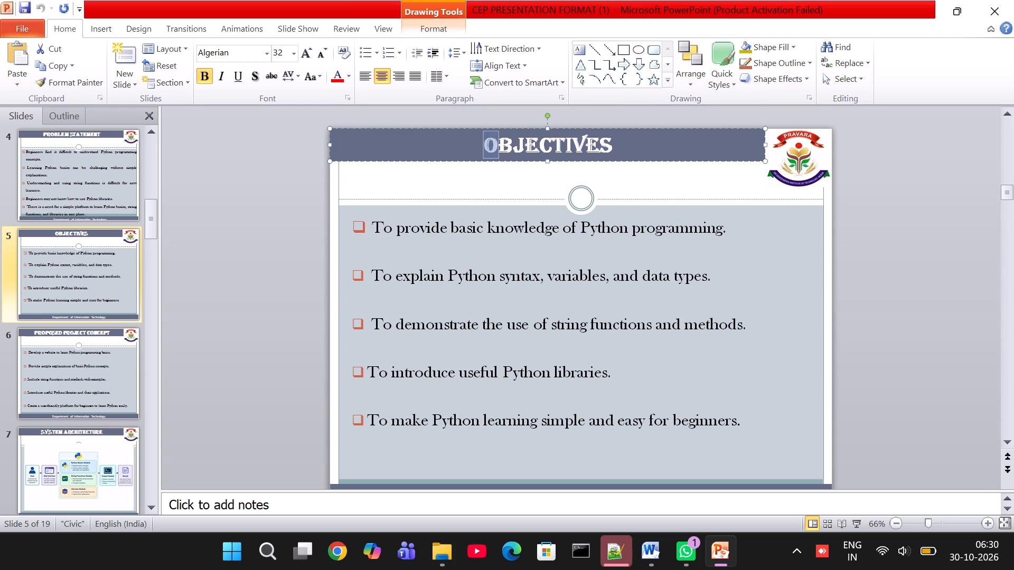
left_click_drag(496, 143, 636, 547)
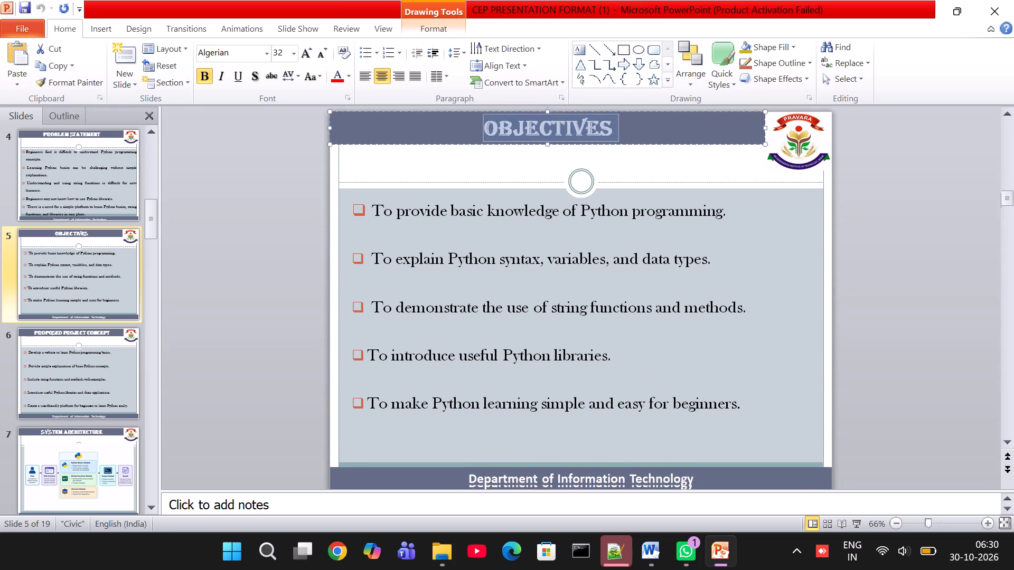
left_click_drag(636, 547, 654, 560)
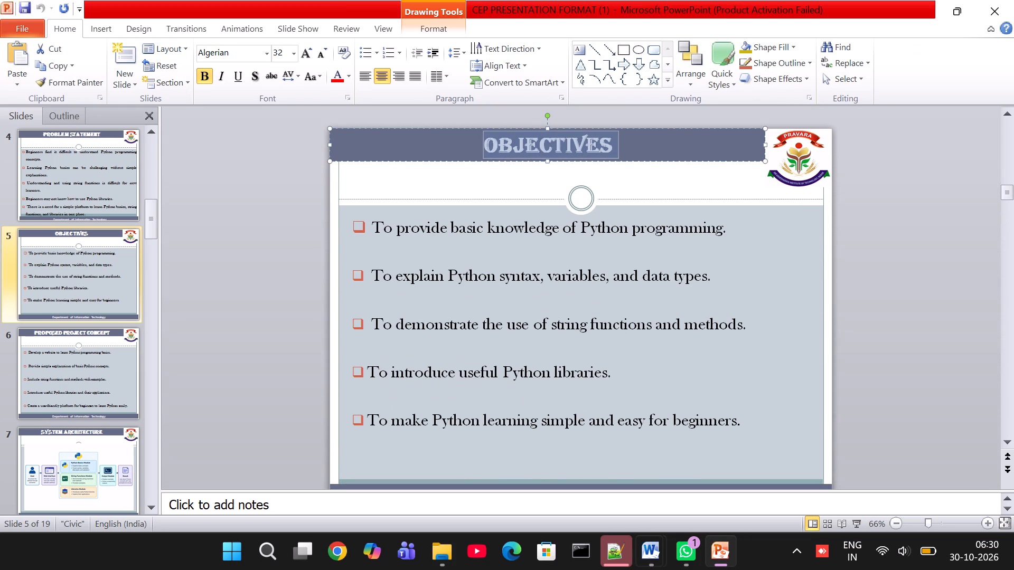
left_click(382, 235)
left_click(372, 227)
left_click_drag(372, 227, 567, 435)
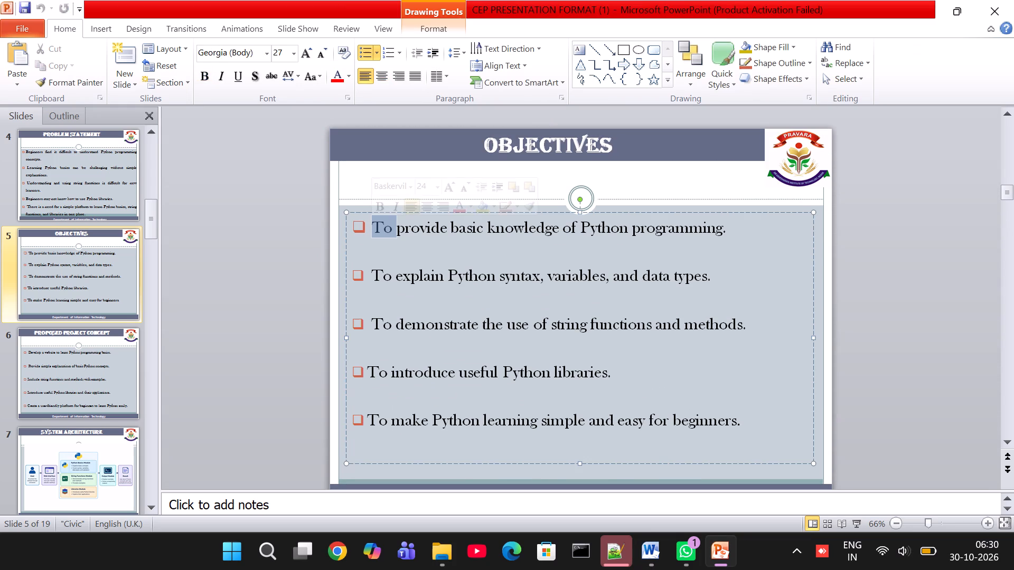
left_click_drag(567, 435, 747, 438)
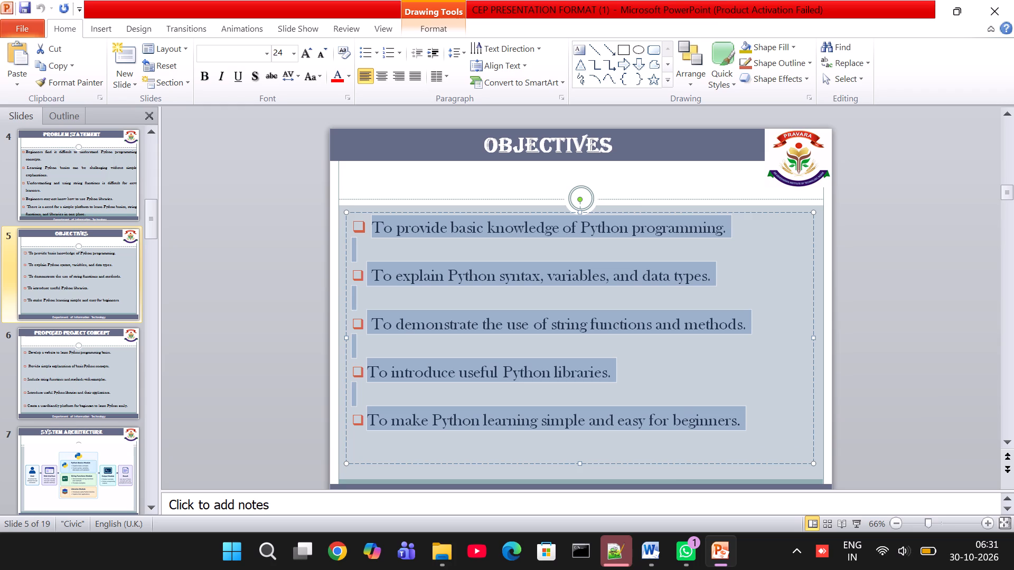
right_click(613, 421)
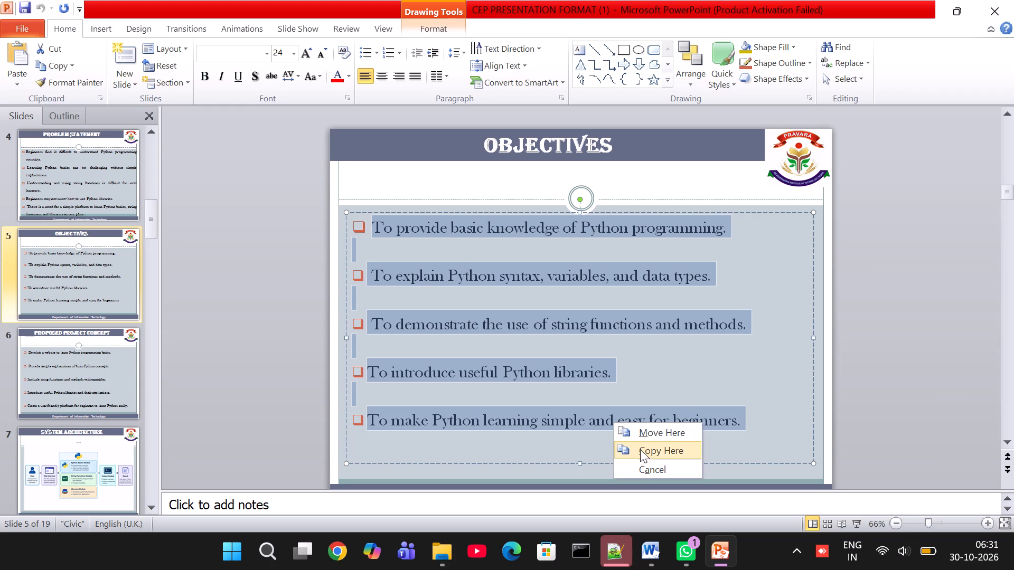
right_click(562, 410)
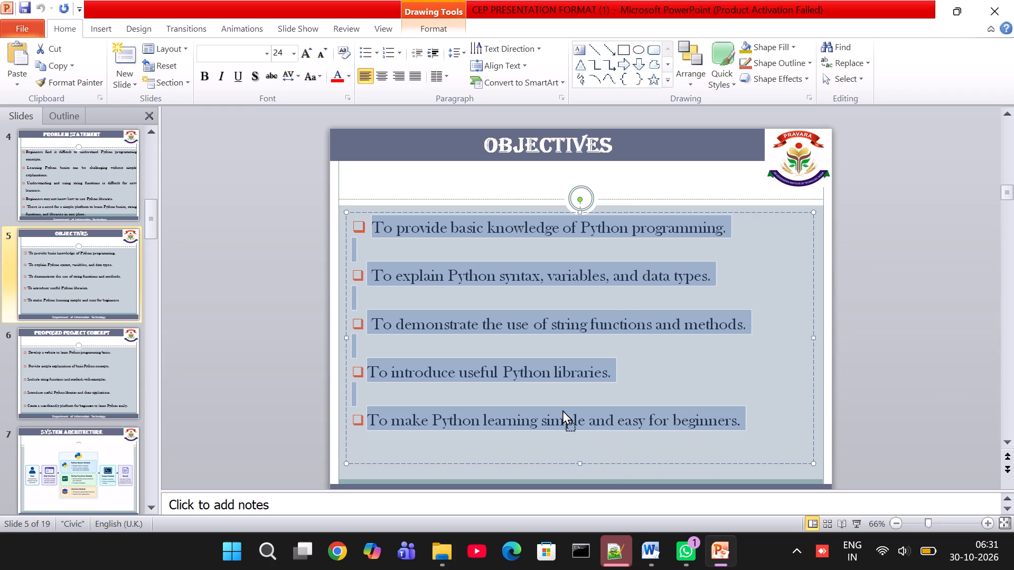
left_click(597, 160)
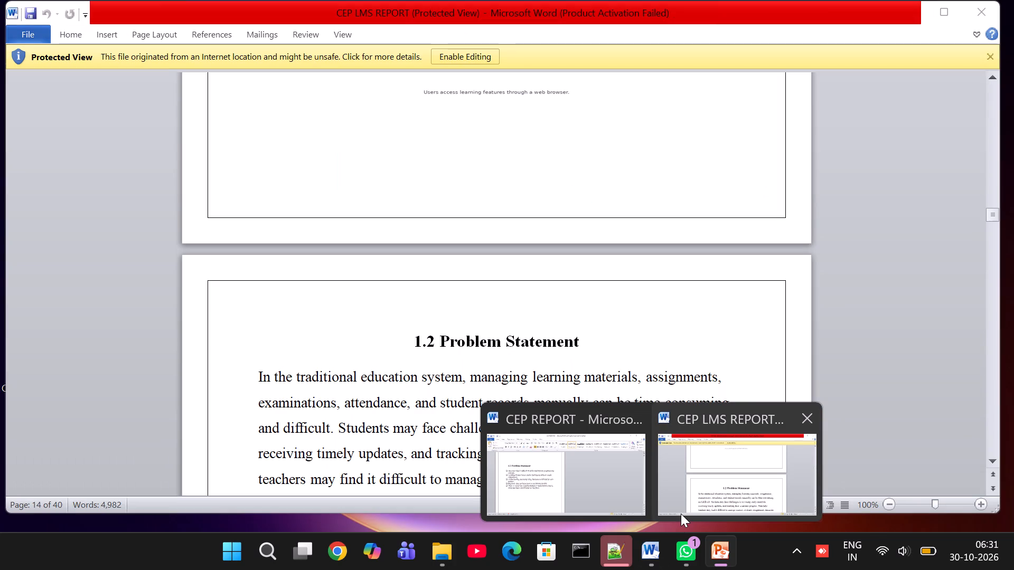
left_click(602, 490)
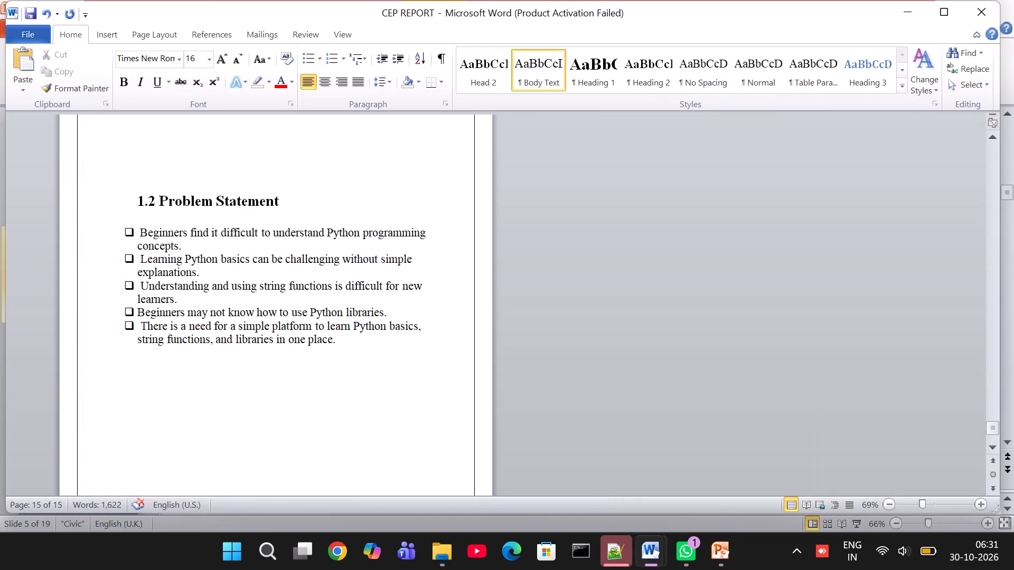
Centre the "1.2 Problem Statement" heading.
left_click(137, 204)
left_click_drag(137, 204, 267, 195)
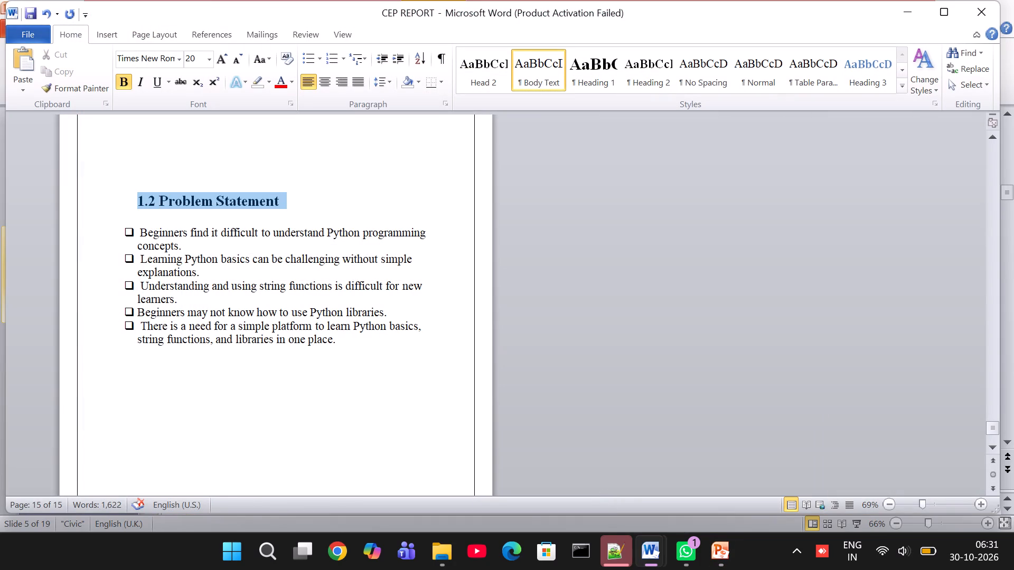
left_click_drag(267, 195, 294, 195)
left_click(340, 89)
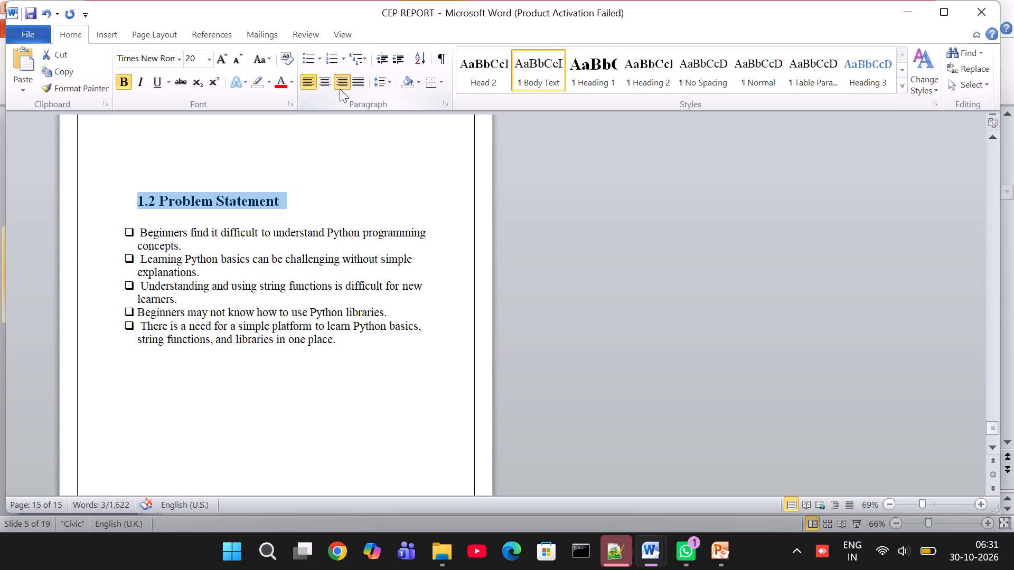
left_click(328, 86)
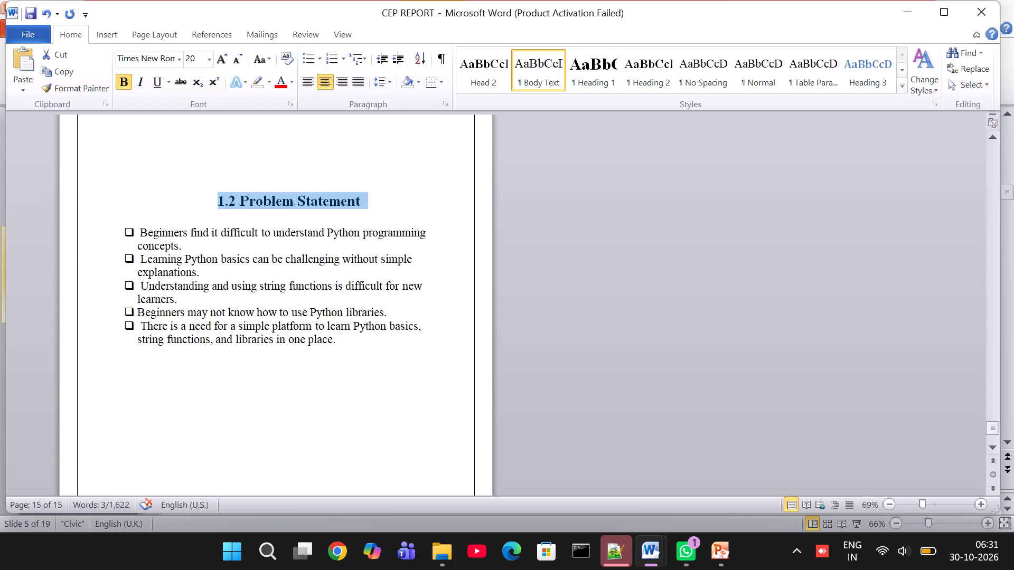
Add the heading text "1.3 Objectives" below the Problem Statement bullet list, separated from it by blank space.
left_click(274, 404)
key("Return")
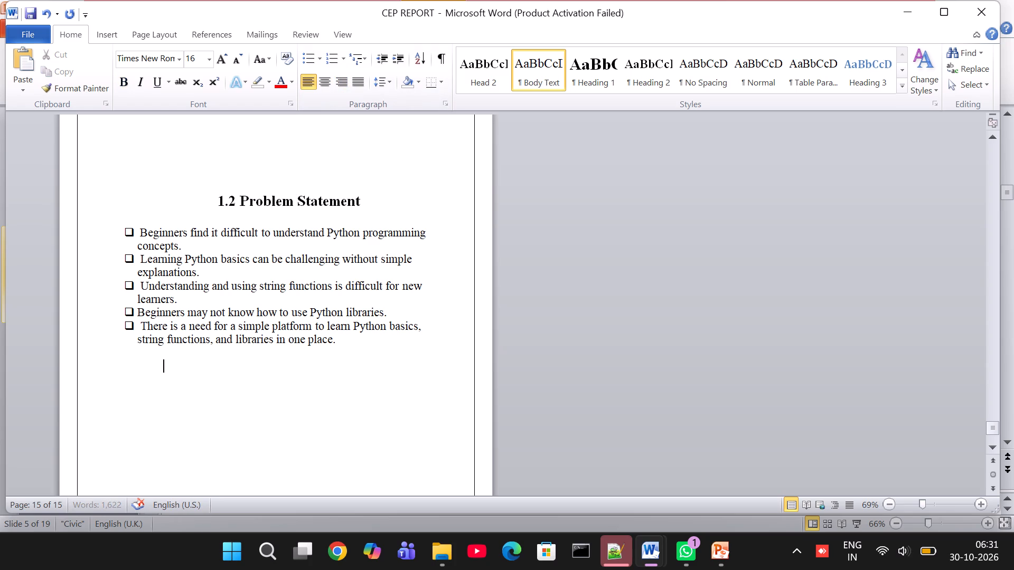
key("Return")
key("1")
type(".3")
key("space")
type("Objectives")
Format the "1.3 Objectives" heading as bold, font size 20 and centred.
left_click(164, 380)
left_click_drag(164, 380, 184, 382)
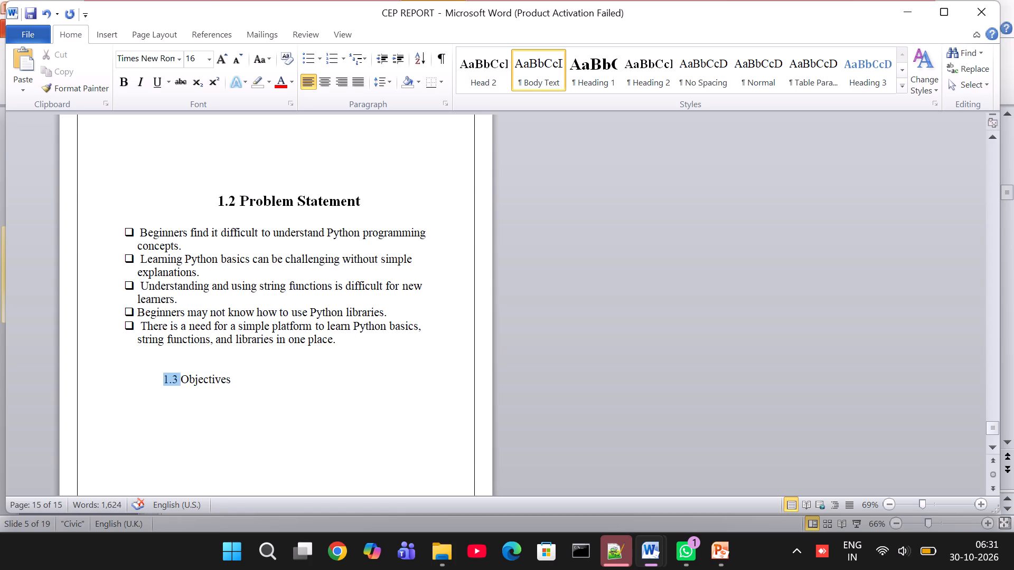
left_click_drag(184, 382, 242, 382)
left_click(209, 65)
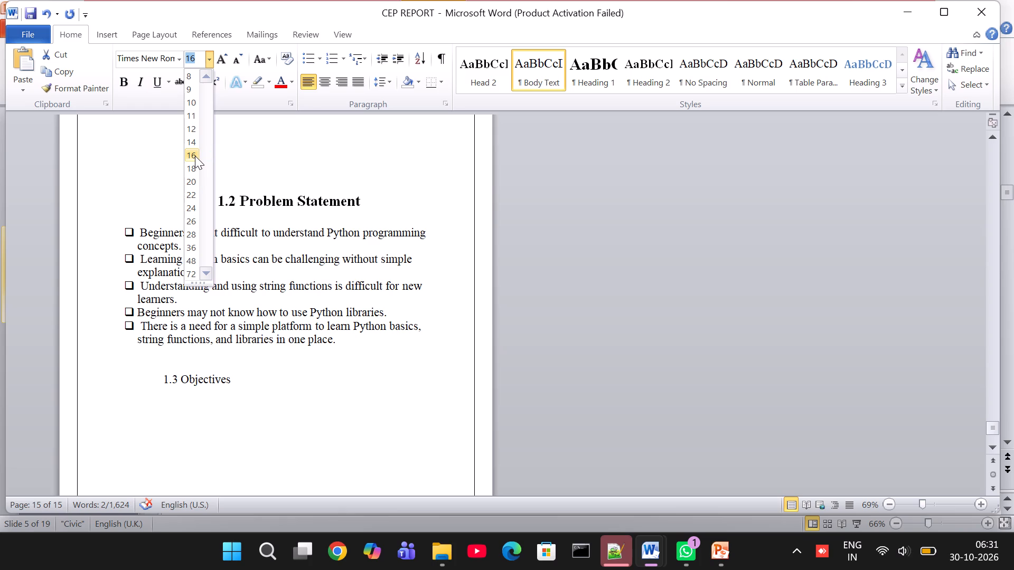
double_click(308, 198)
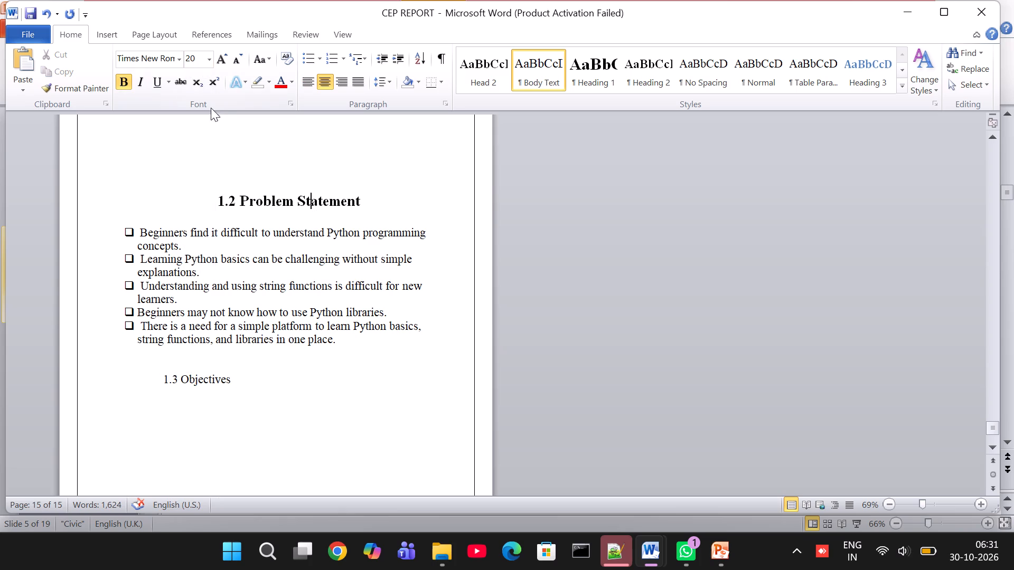
double_click(197, 385)
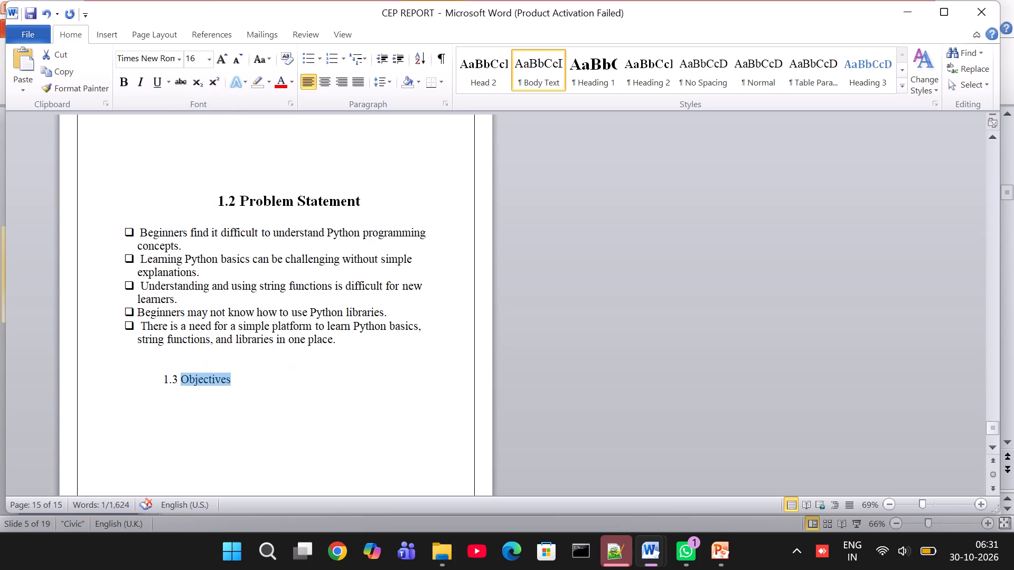
left_click(158, 375)
left_click_drag(158, 375, 240, 380)
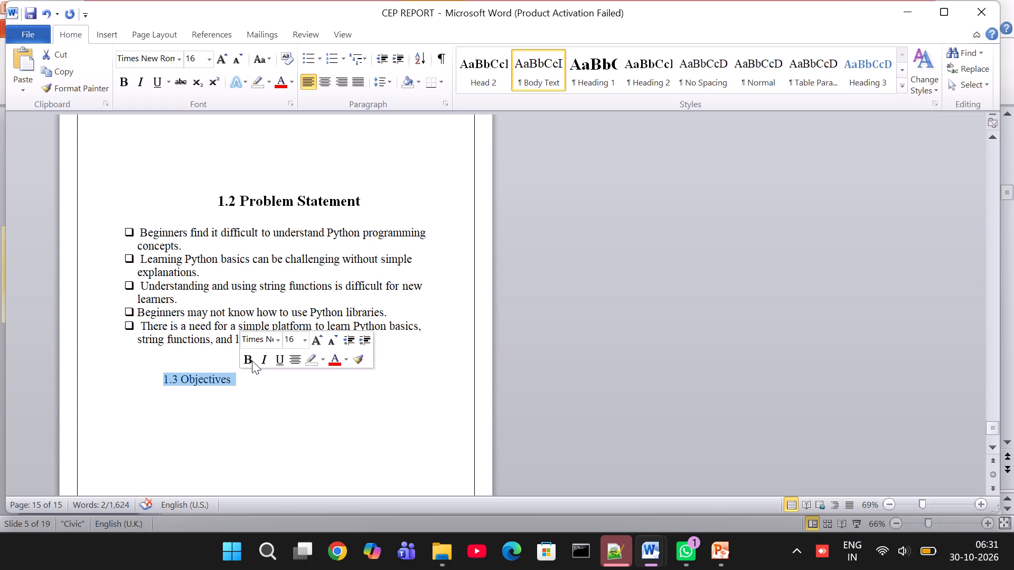
left_click(252, 360)
left_click(302, 343)
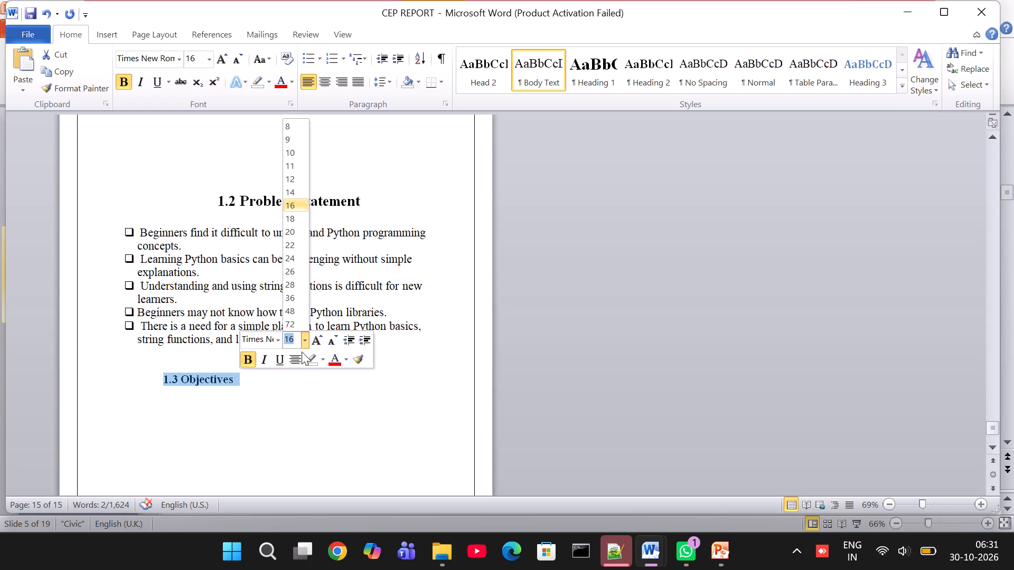
left_click(298, 232)
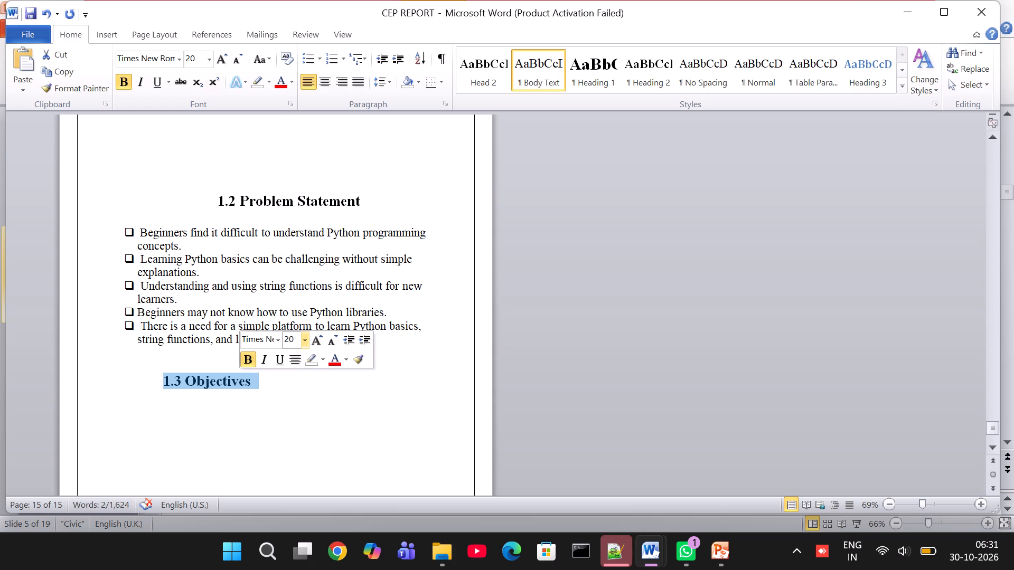
left_click(299, 364)
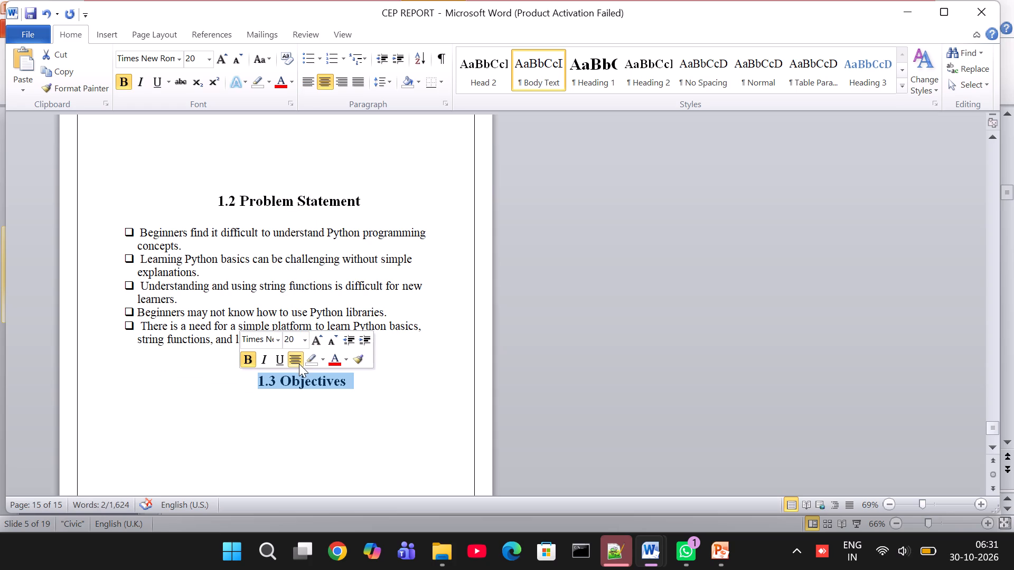
left_click(297, 412)
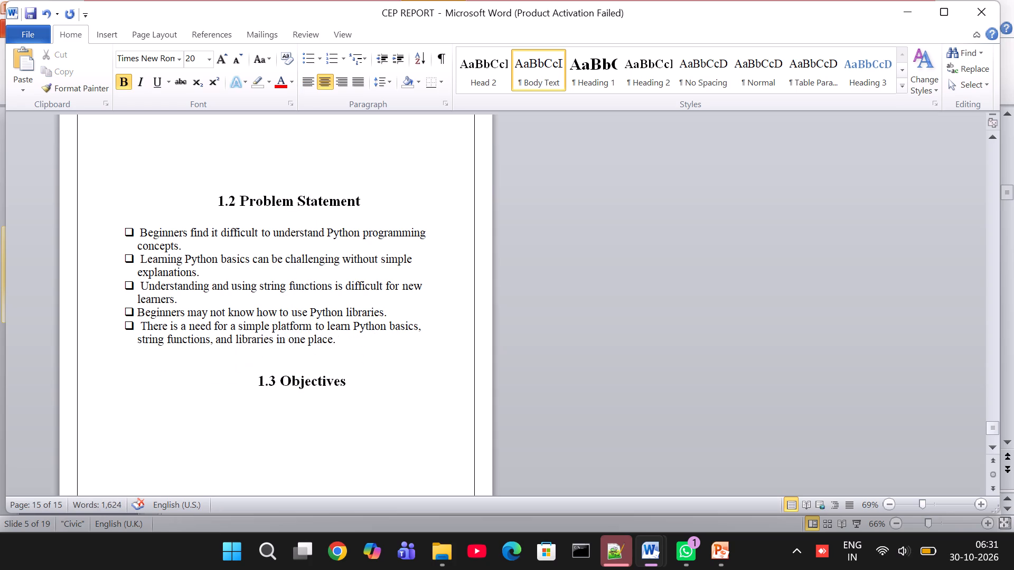
Return the "1.3 Objectives" heading to left alignment and remove the indent from the blank line above it.
left_click(252, 389)
key("BackSpace")
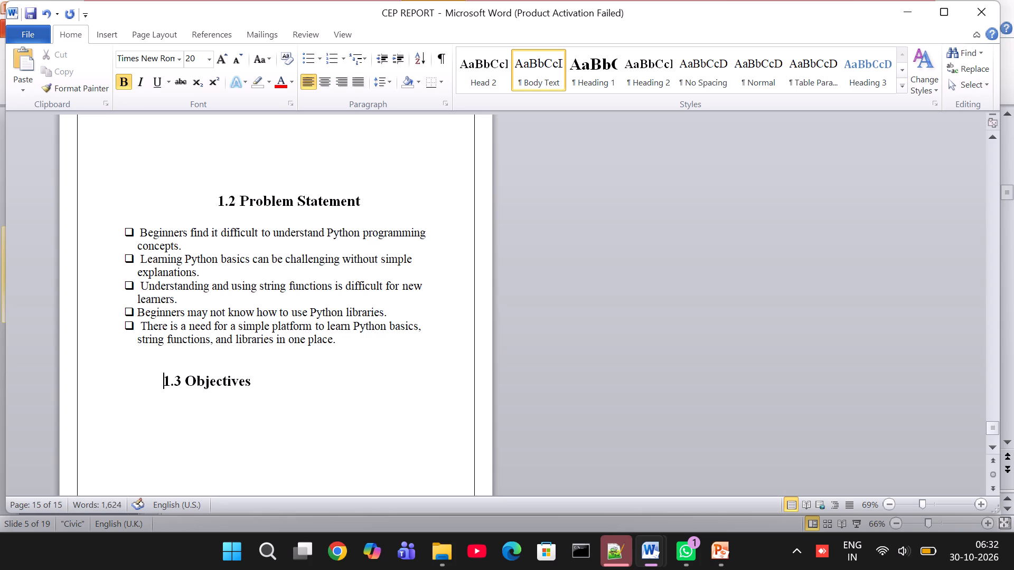
left_click(144, 370)
key("BackSpace")
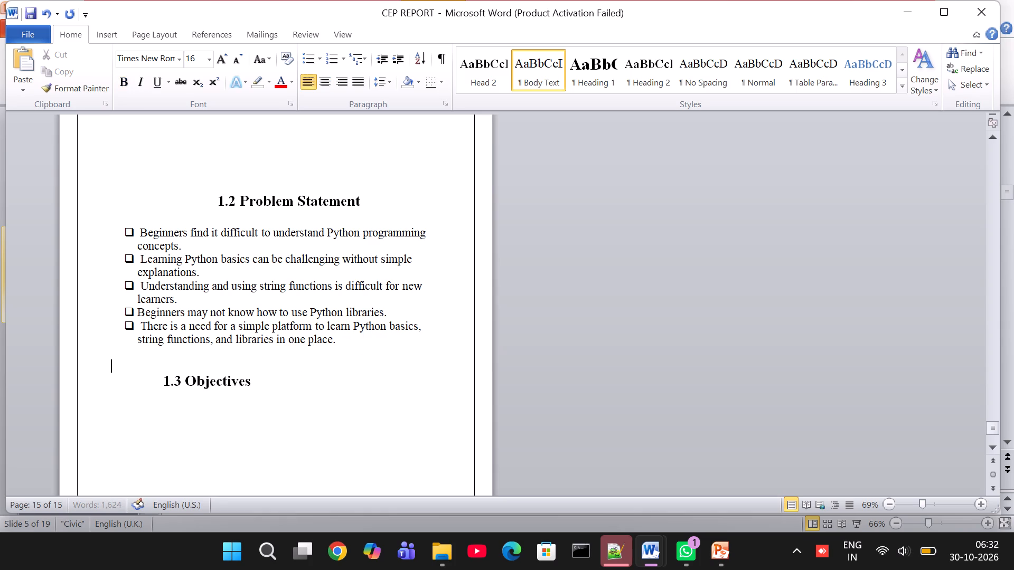
Centre the "1.3 Objectives" heading together with the empty line below it.
left_click(165, 388)
left_click_drag(165, 388, 259, 389)
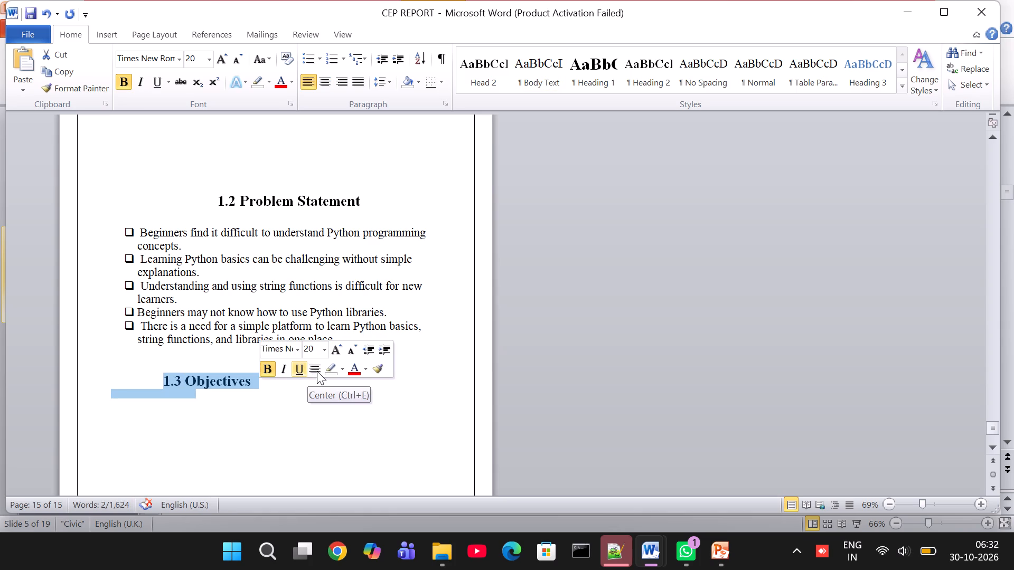
left_click(317, 371)
Paste the copied objectives bullets under the "1.3 Objectives" heading, leaving two blank lines between heading and list.
left_click(280, 432)
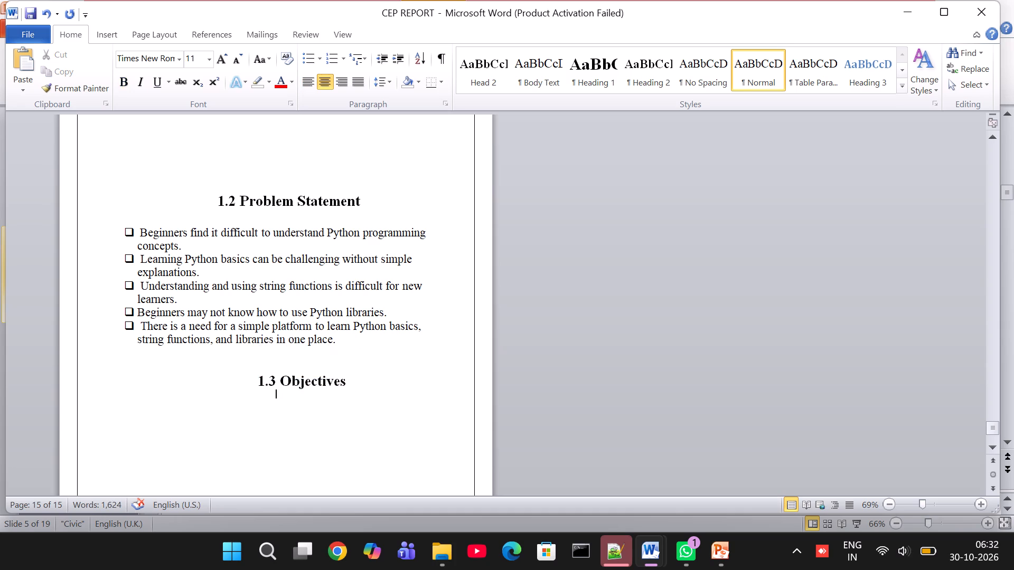
key("Return")
key("Return")
key("ctrl+v")
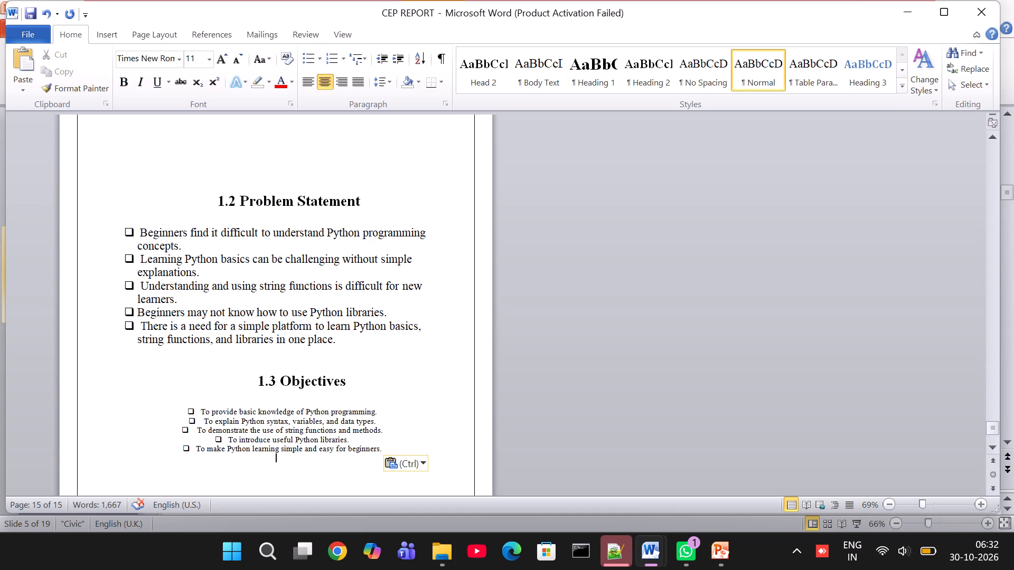
left_click(236, 259)
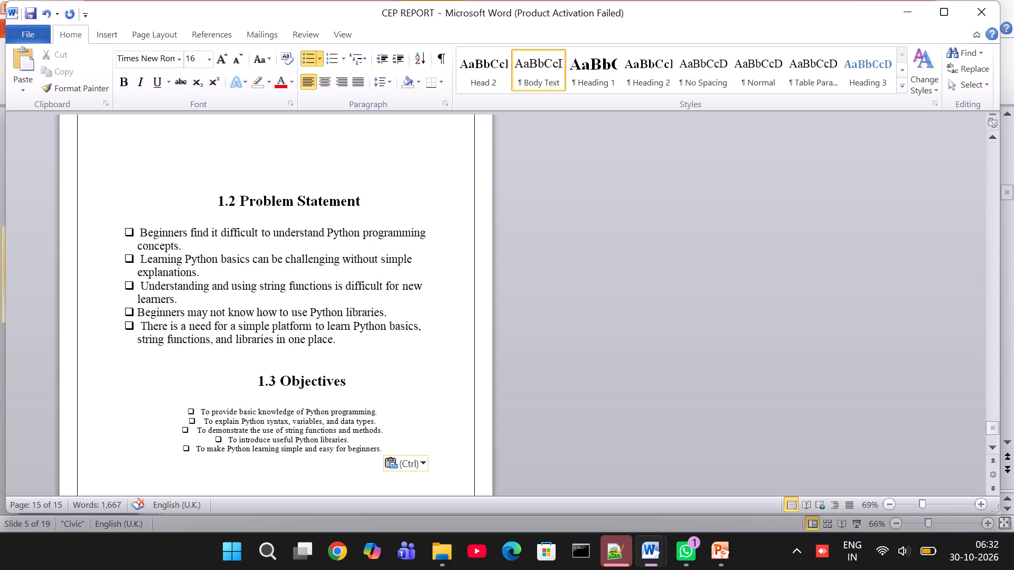
Set the font size of all five bullets under the "1.3 Objectives" heading to 16.
left_click(162, 421)
left_click_drag(162, 421, 240, 477)
left_click(188, 397)
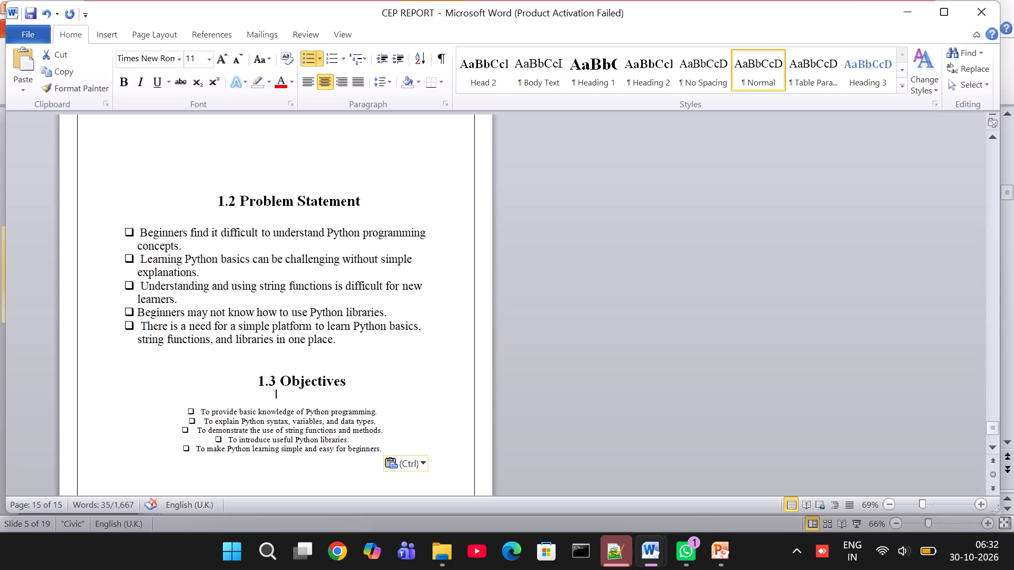
left_click_drag(188, 397, 228, 459)
left_click(203, 415)
left_click_drag(203, 415, 226, 459)
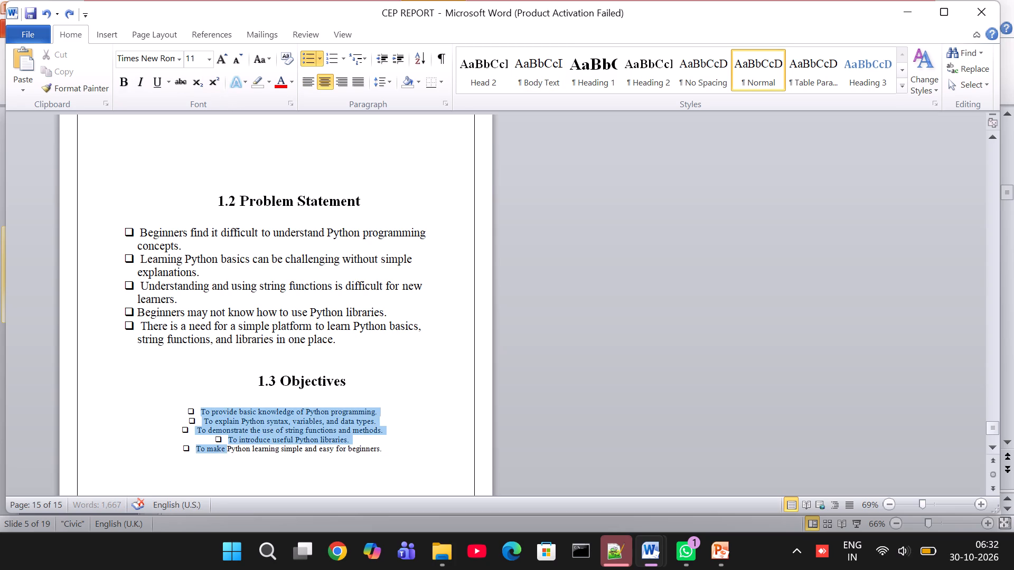
left_click_drag(226, 459, 252, 491)
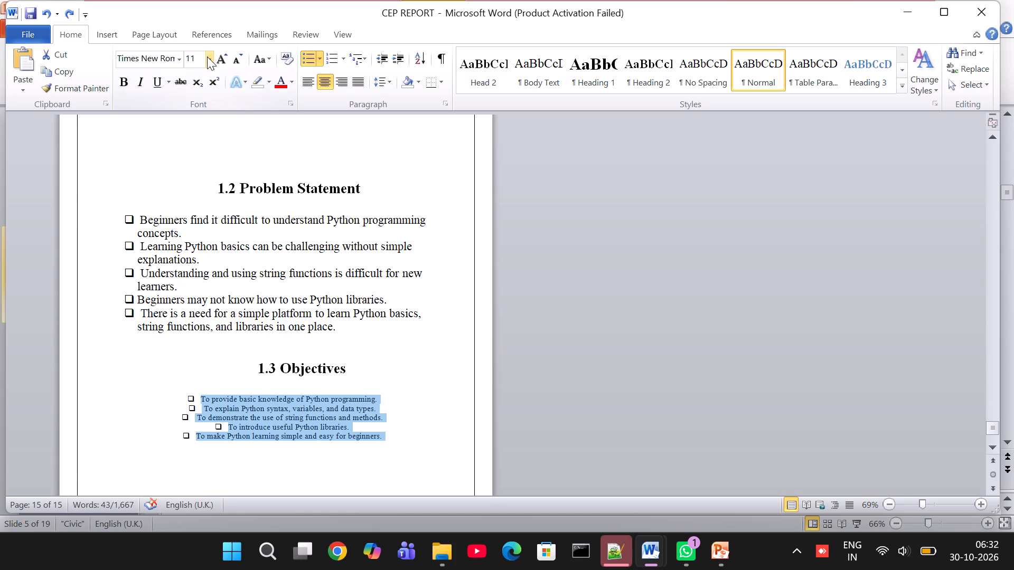
left_click(207, 56)
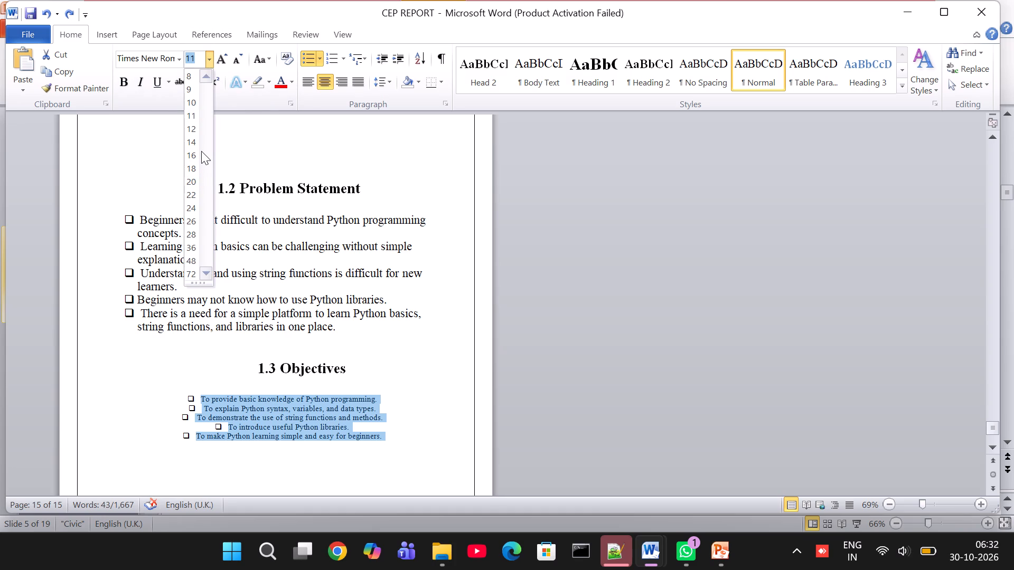
left_click(195, 156)
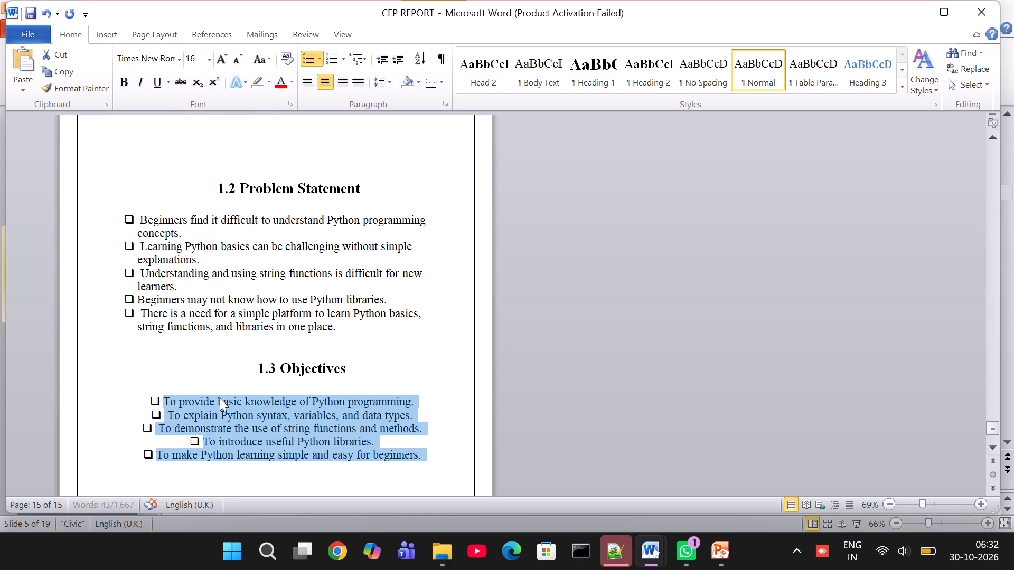
left_click(189, 436)
left_click(189, 439)
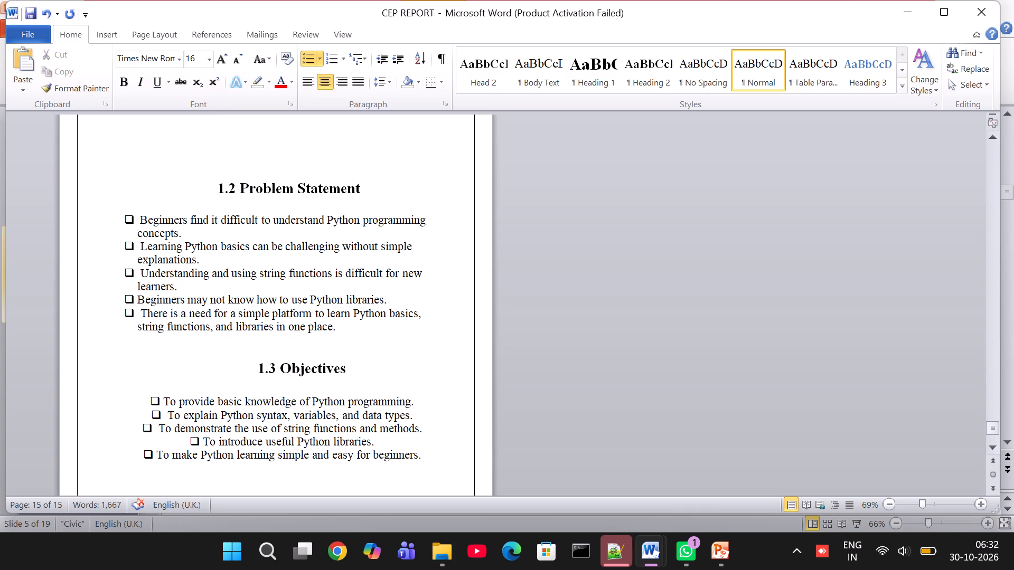
Add two blank lines below the last bullet of the "1.3 Objectives" list.
scroll(195, 465, "down", 1)
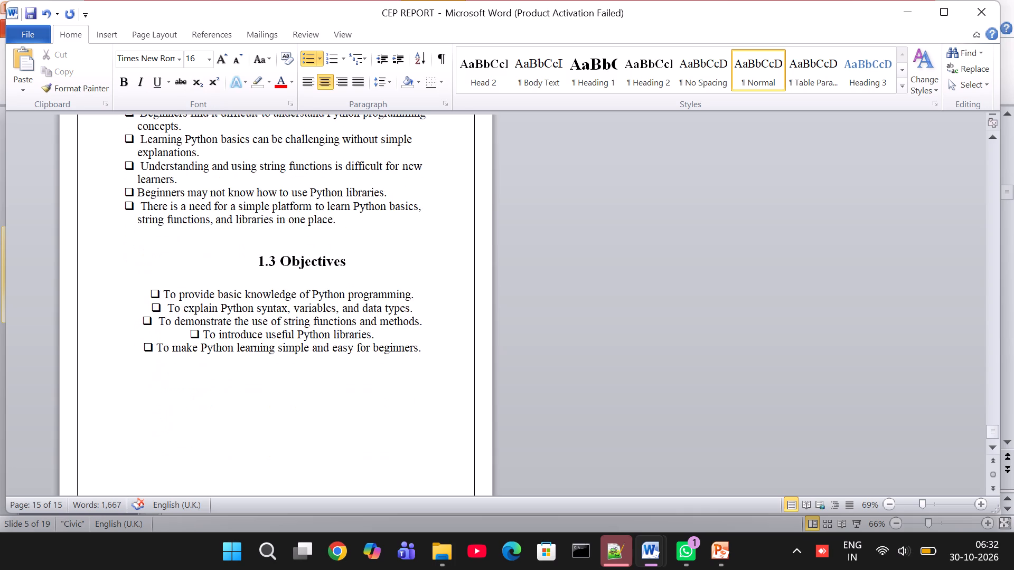
scroll(195, 465, "down", 3)
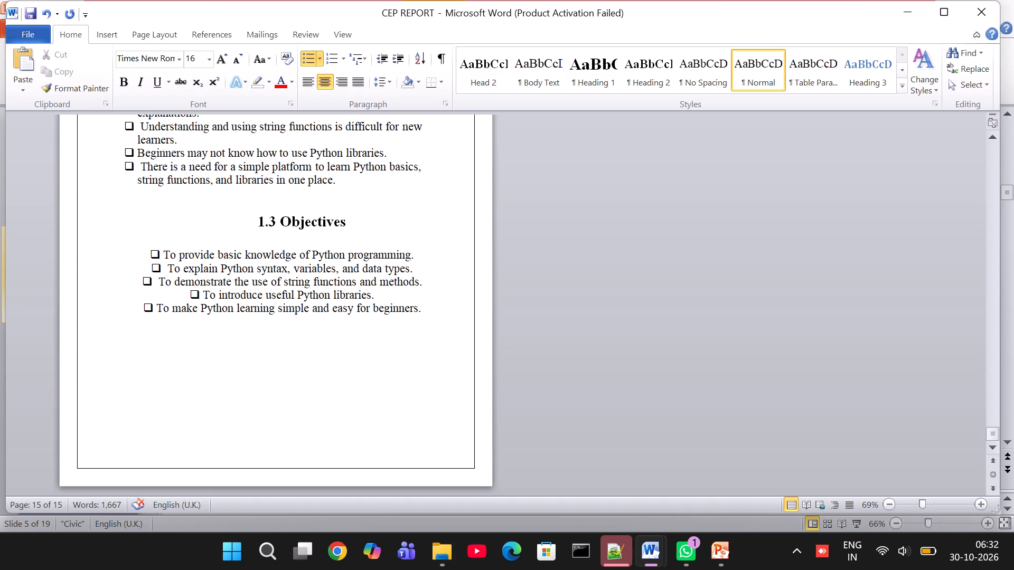
left_click(258, 383)
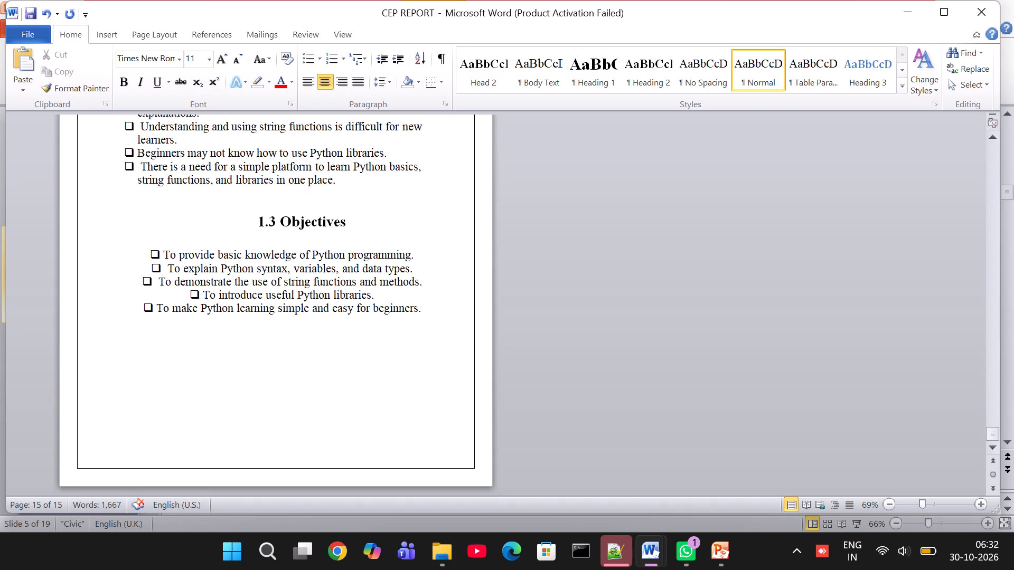
key("Return")
key("Return")
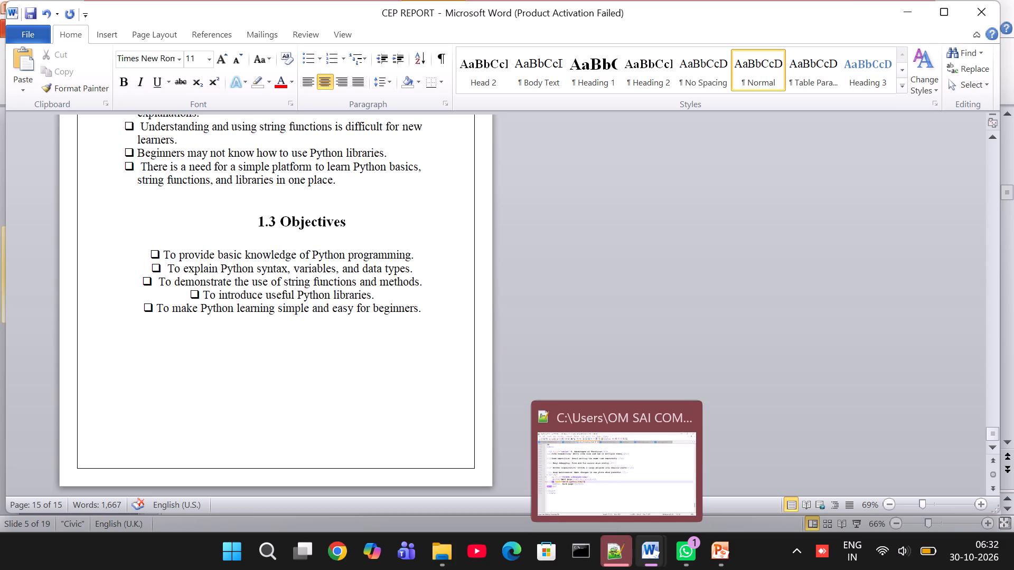
Switch to the CEP LMS REPORT document and examine its sections after 1.2, from 1.4 Scope and 1.5 Methodology to the Chapter 2 opening.
left_click(729, 554)
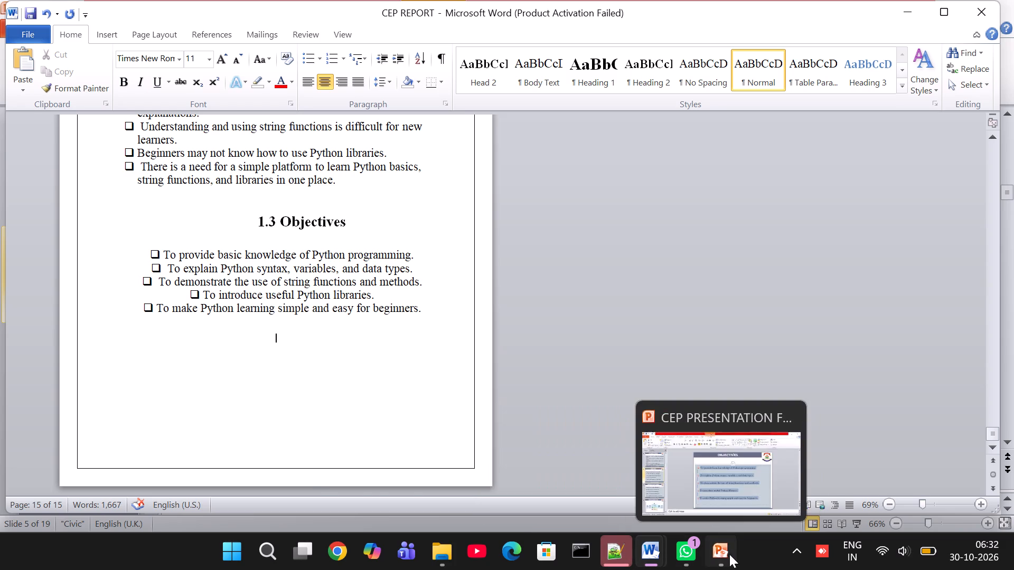
left_click(650, 555)
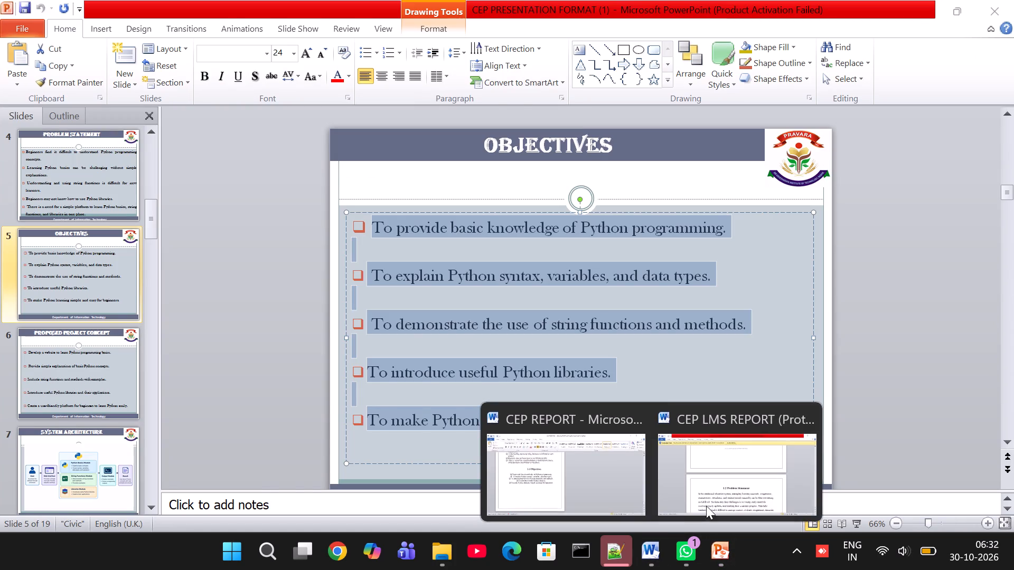
left_click(725, 492)
scroll(563, 386, "down", 1)
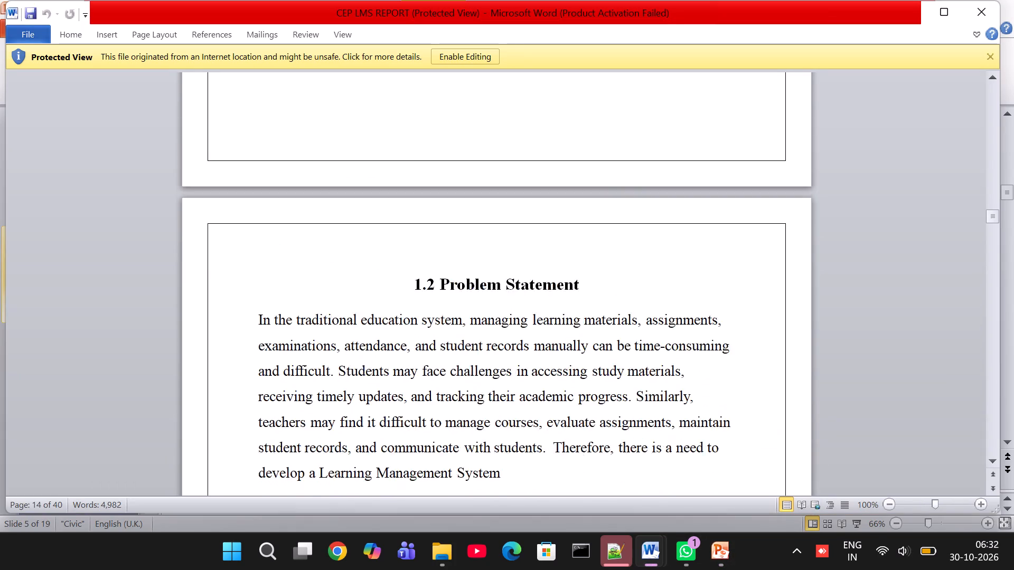
scroll(563, 386, "down", 4)
scroll(563, 386, "up", 2)
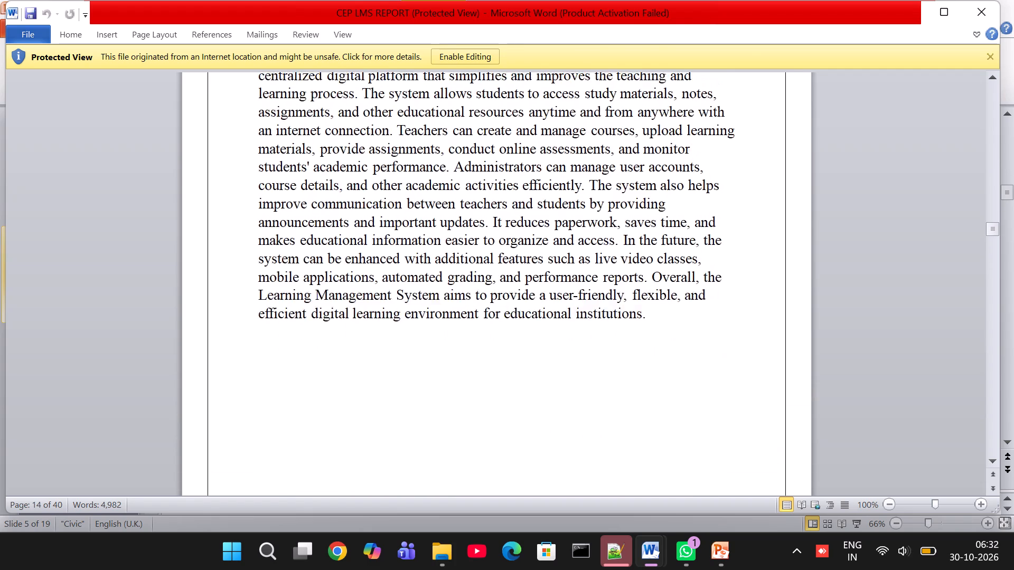
scroll(563, 386, "up", 2)
scroll(563, 386, "down", 2)
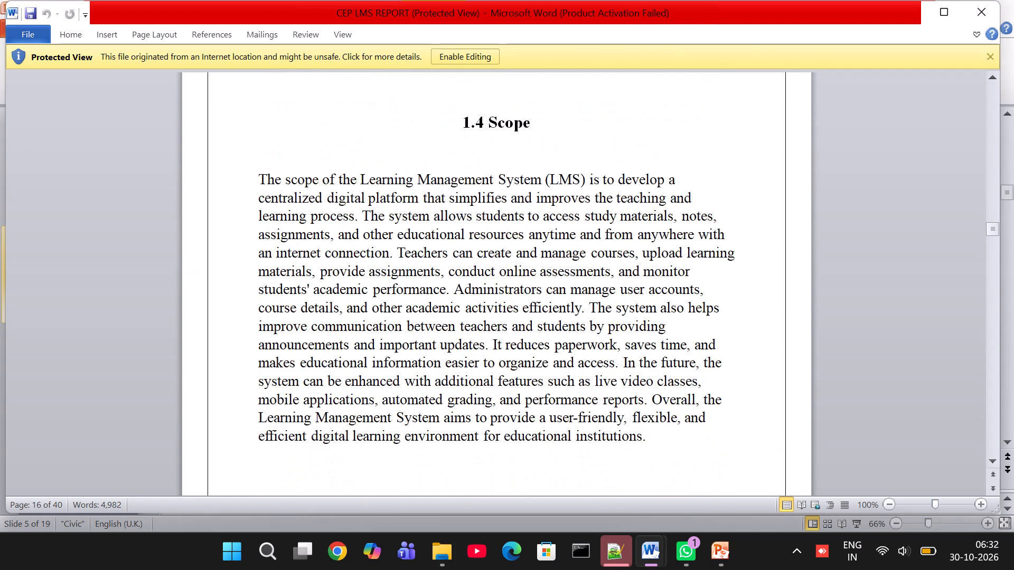
scroll(563, 386, "up", 1)
scroll(563, 386, "down", 3)
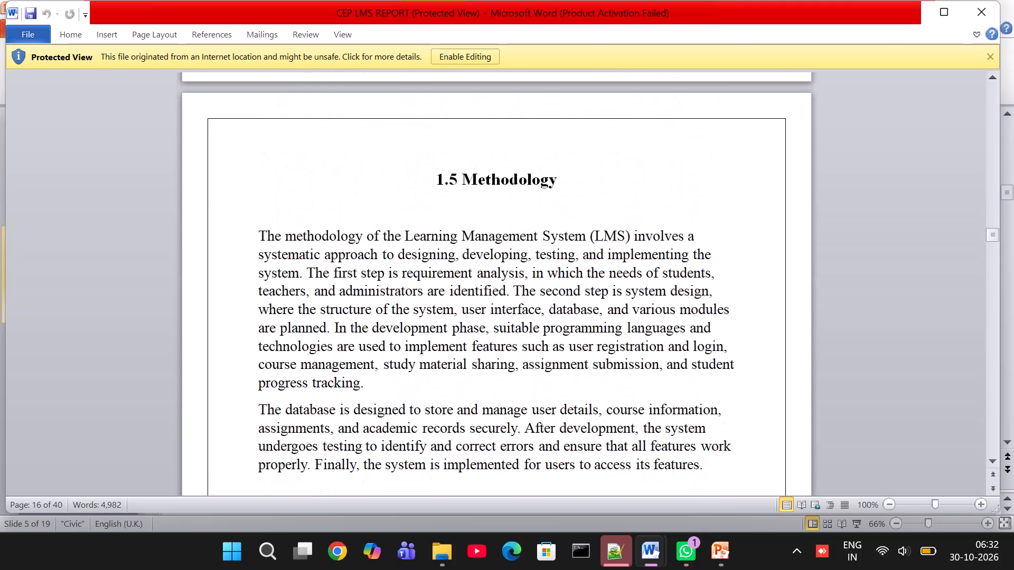
scroll(563, 386, "down", 4)
scroll(563, 386, "up", 1)
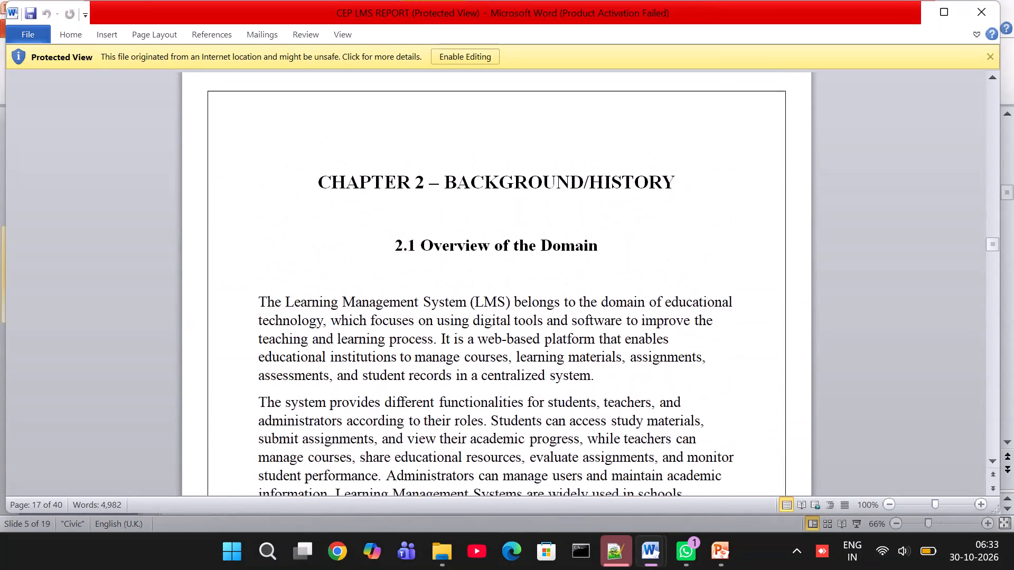
scroll(563, 386, "up", 1)
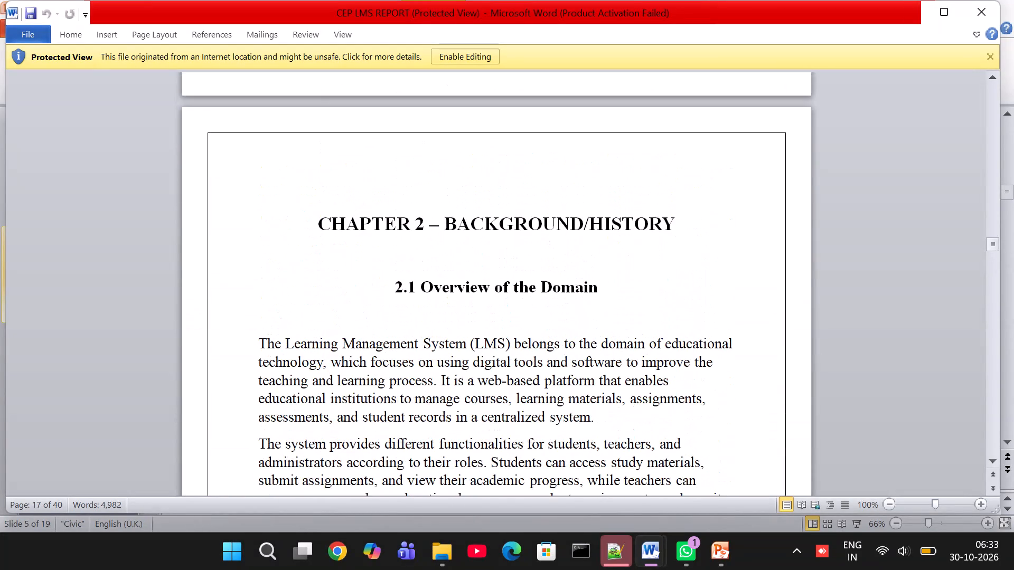
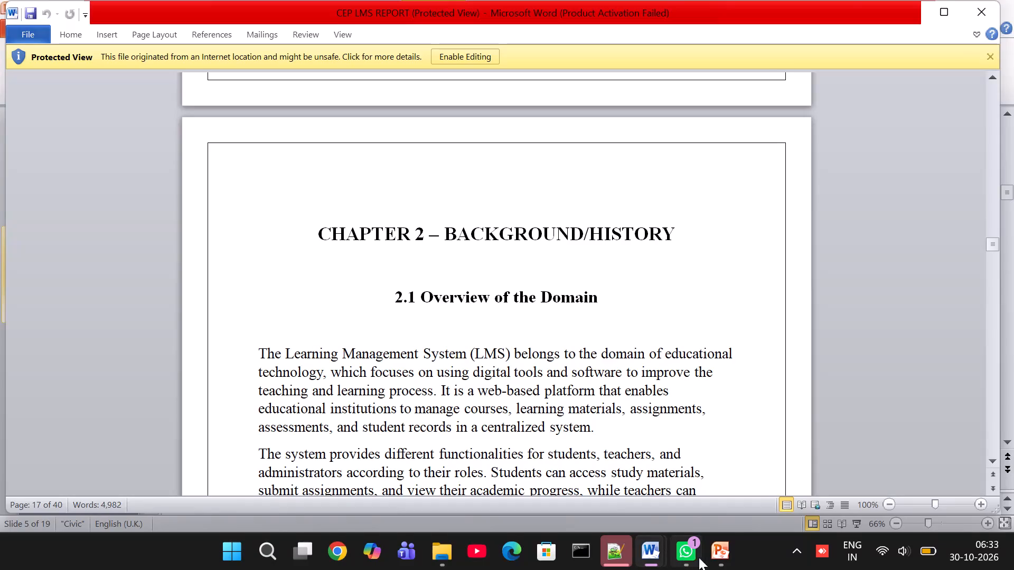
Switch to the CEP REPORT document and change the five bullets under "1.3 Objectives" to the multicoloured picture bullet.
left_click(708, 557)
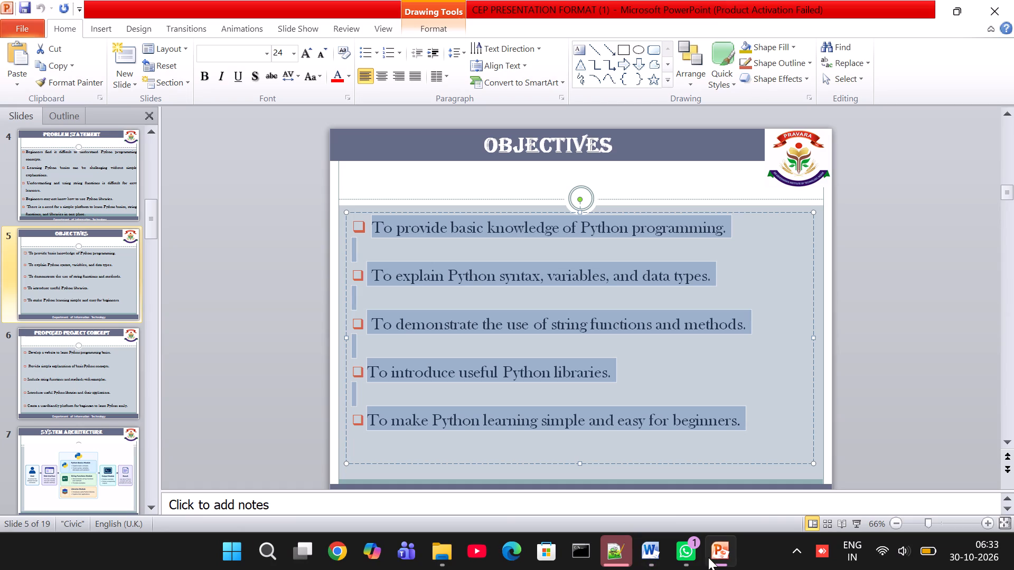
left_click(650, 554)
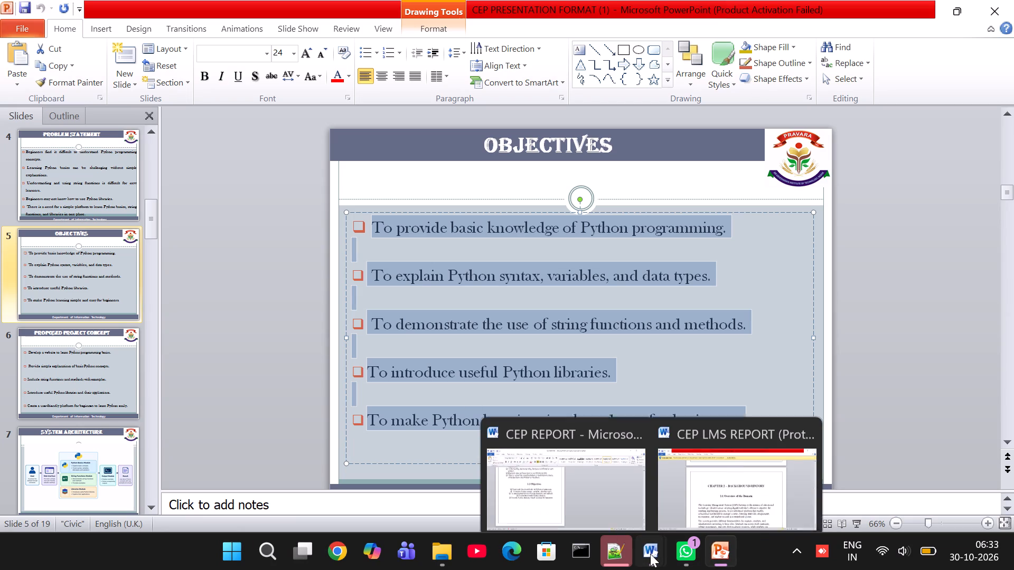
left_click(567, 446)
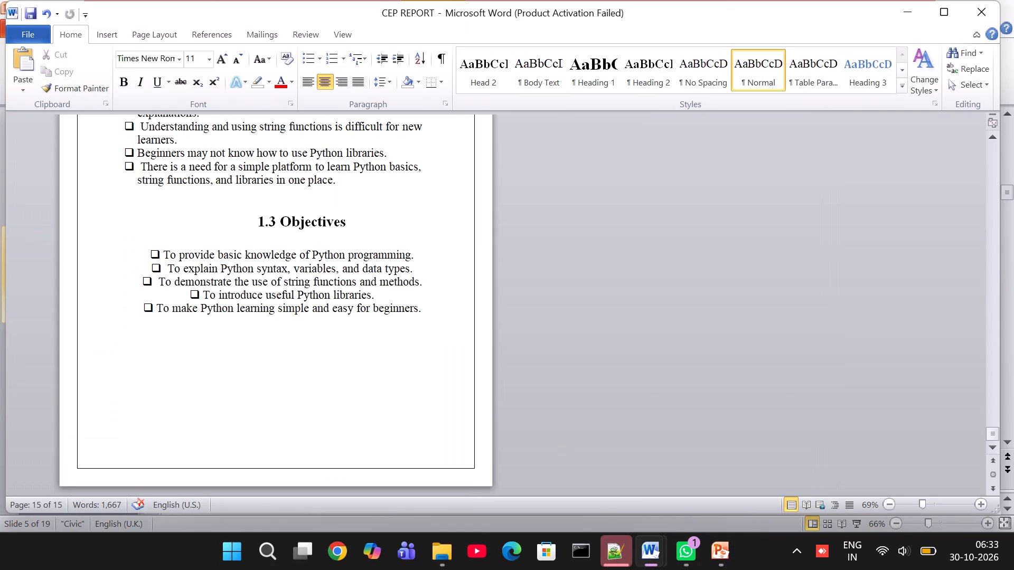
left_click_drag(148, 246, 277, 341)
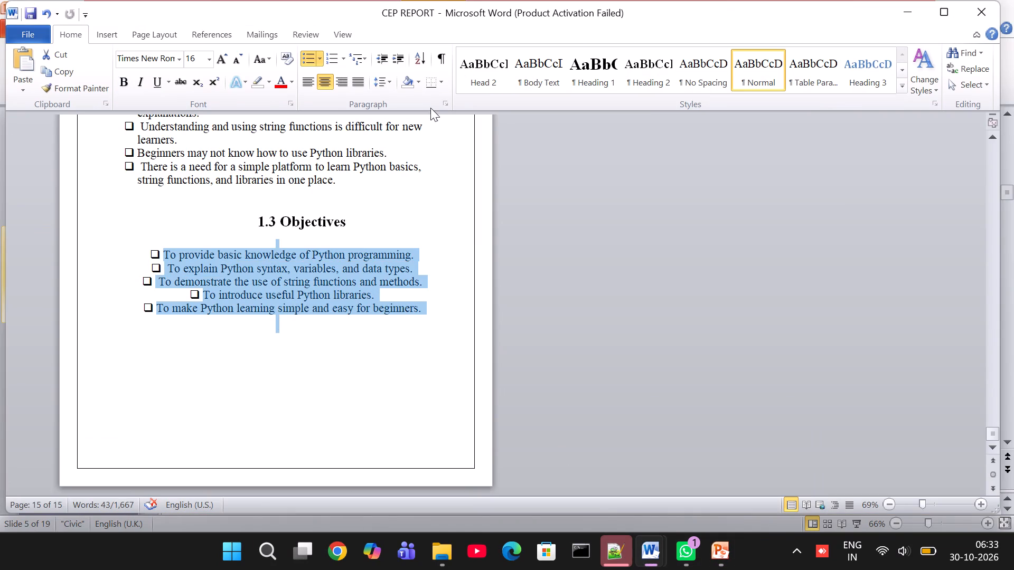
left_click(318, 61)
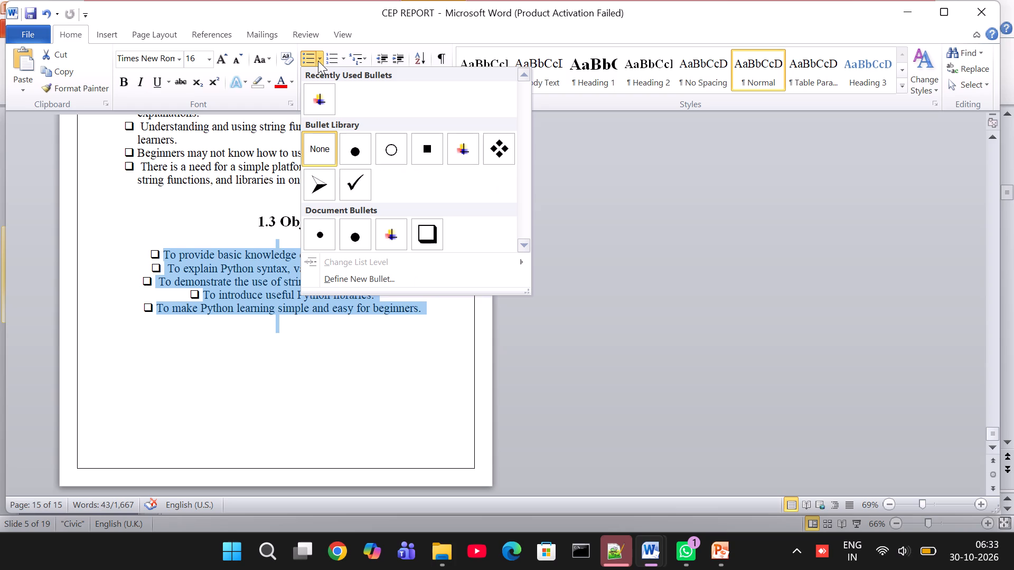
left_click(393, 232)
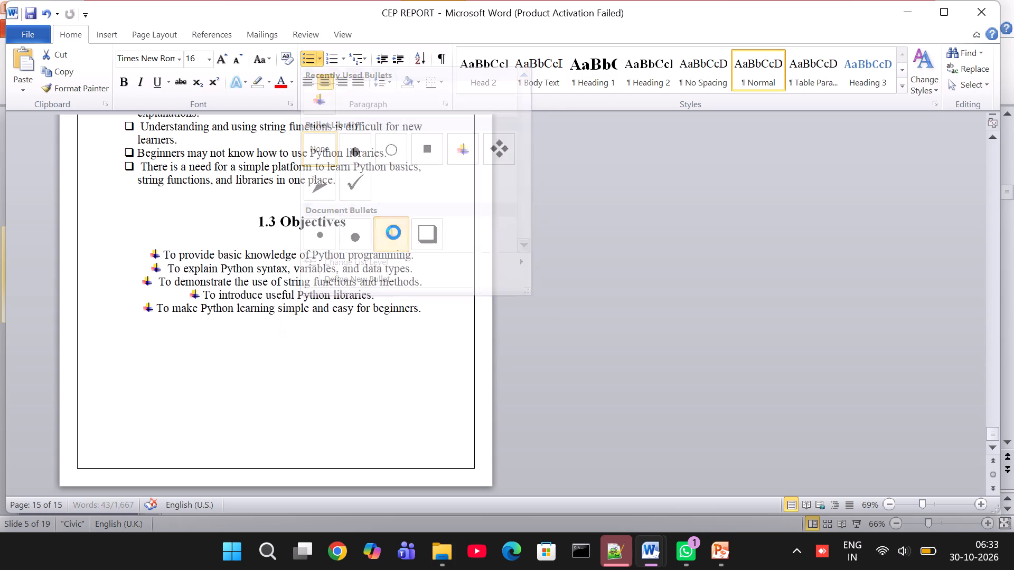
Change the bullets of the "1.2 Problem Statement" list to the same multicoloured picture bullet.
scroll(234, 223, "up", 2)
left_click(121, 132)
left_click_drag(121, 132, 258, 265)
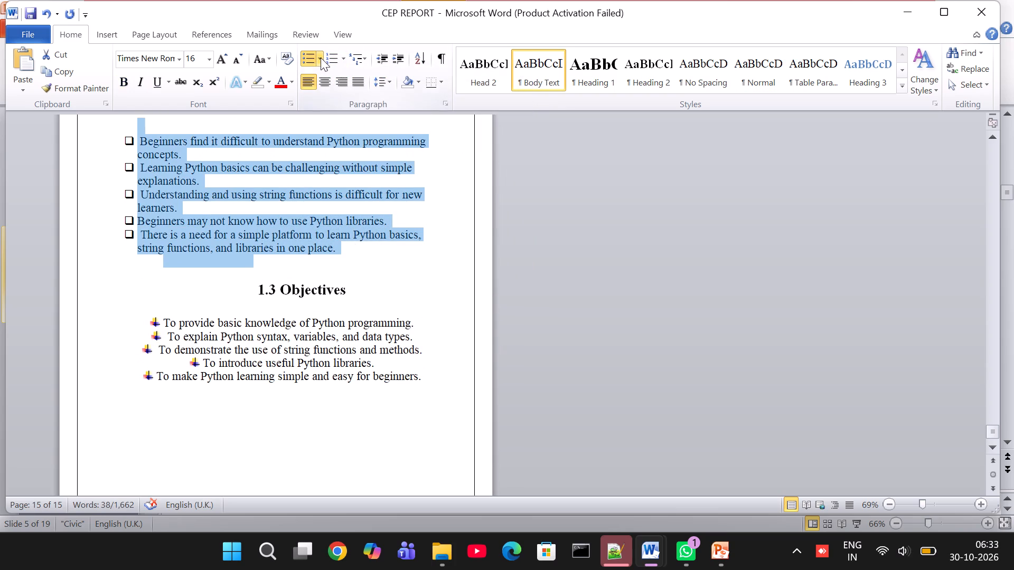
left_click_drag(320, 56, 387, 229)
left_click(387, 229)
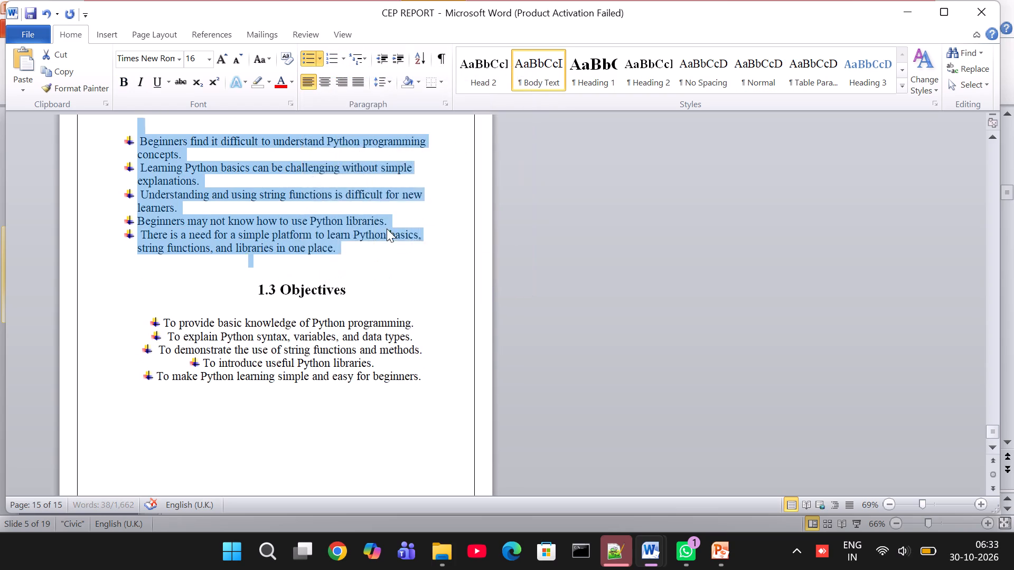
Remove the blank lines above the "1.2 Problem Statement" heading so it sits at the top of page 15.
scroll(205, 166, "up", 4)
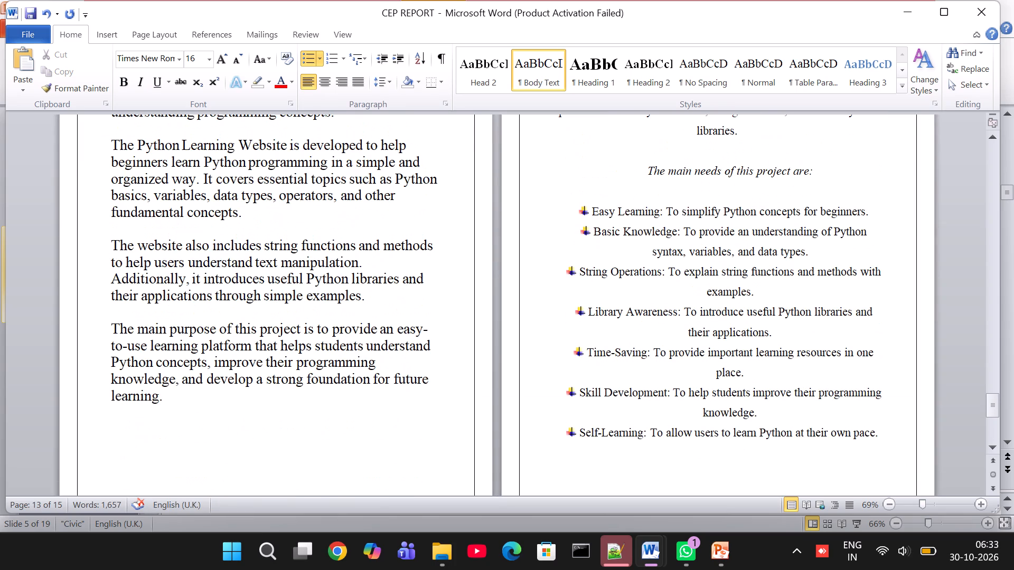
scroll(205, 166, "down", 5)
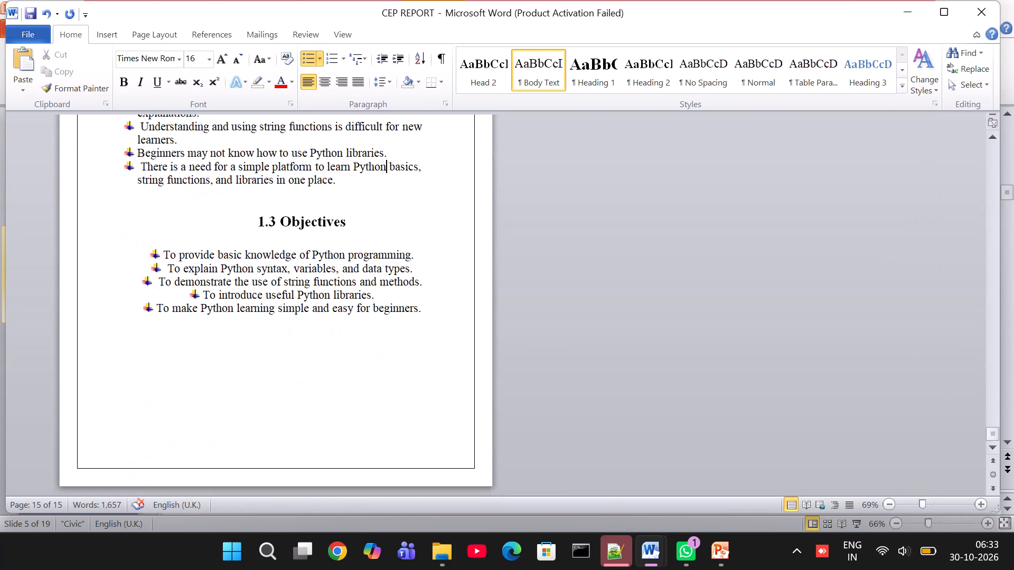
scroll(242, 279, "up", 2)
left_click(233, 276)
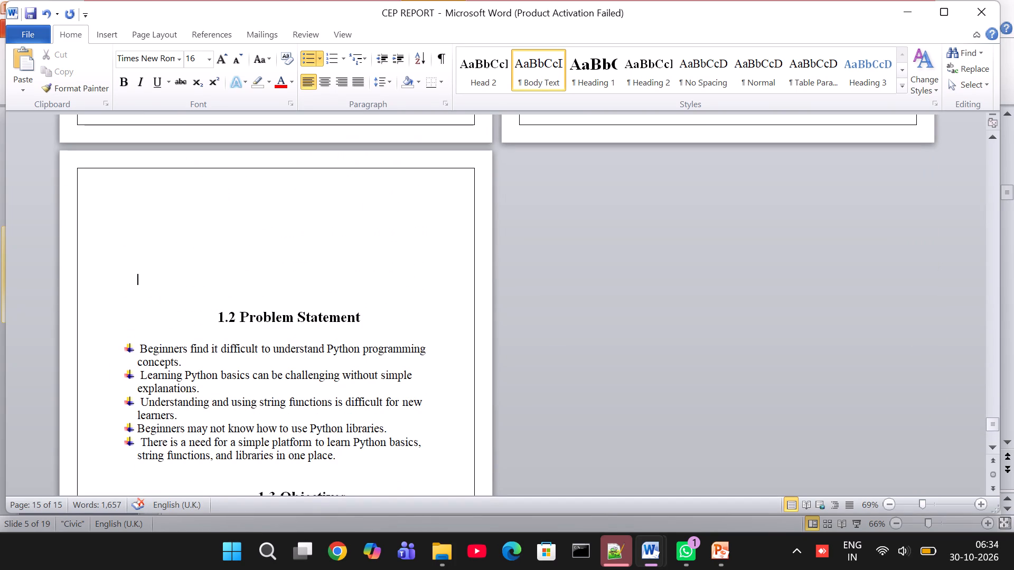
key("BackSpace")
key("BackSpace")
key("BackSpace")
key("BackSpace")
key("BackSpace")
key("BackSpace")
key("BackSpace")
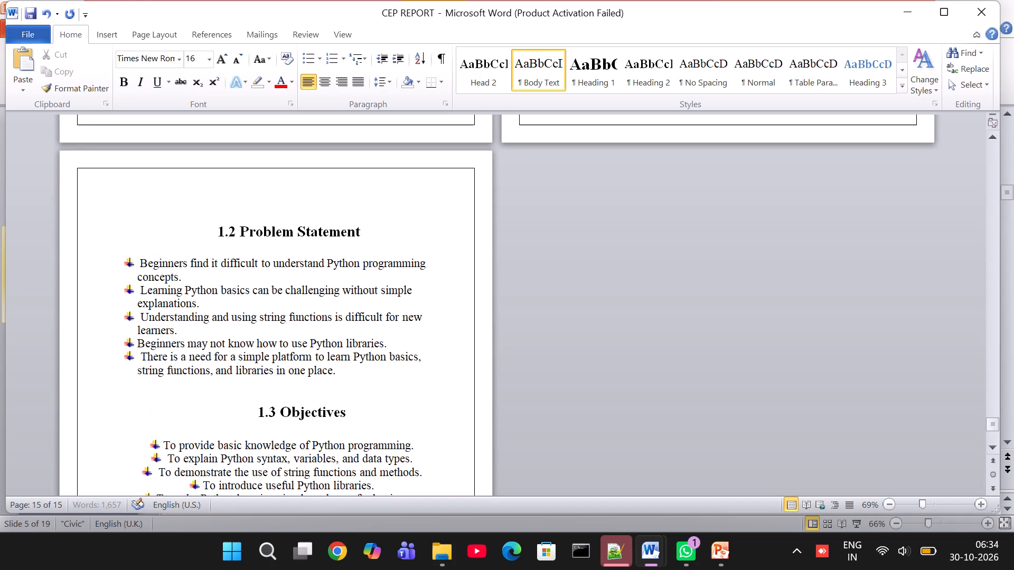
key("BackSpace")
key("BackSpace")
key("BackSpace")
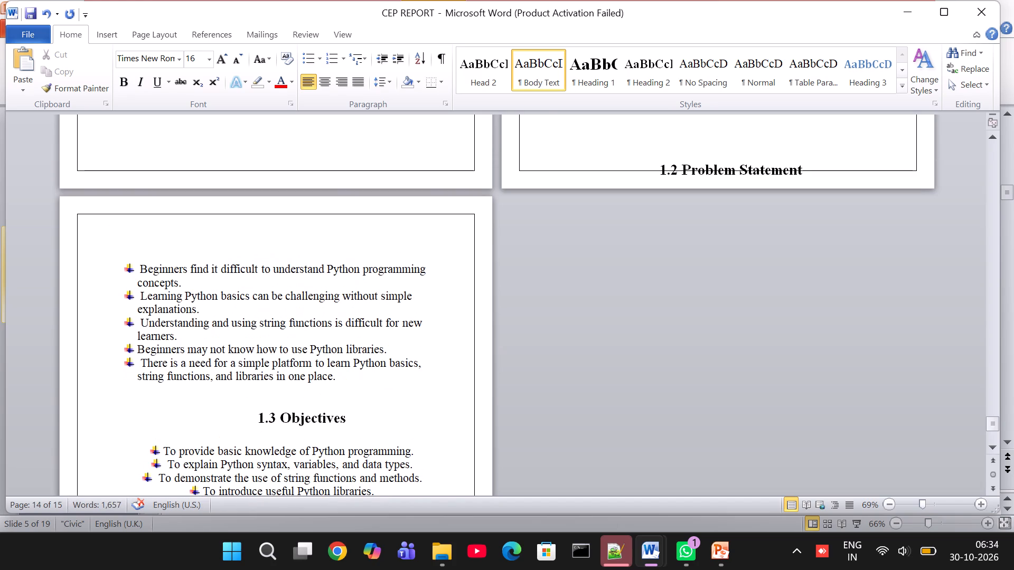
key("Return")
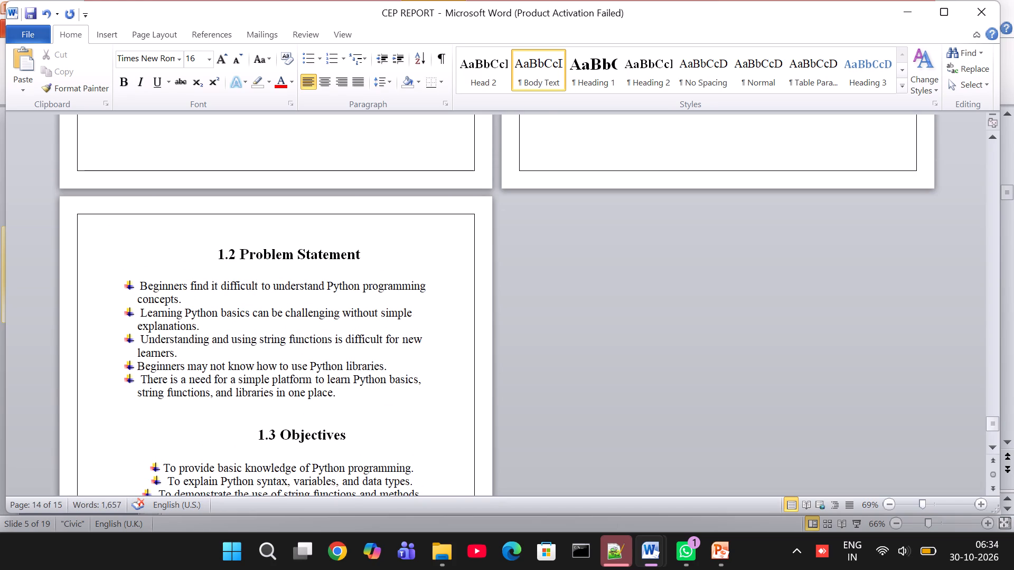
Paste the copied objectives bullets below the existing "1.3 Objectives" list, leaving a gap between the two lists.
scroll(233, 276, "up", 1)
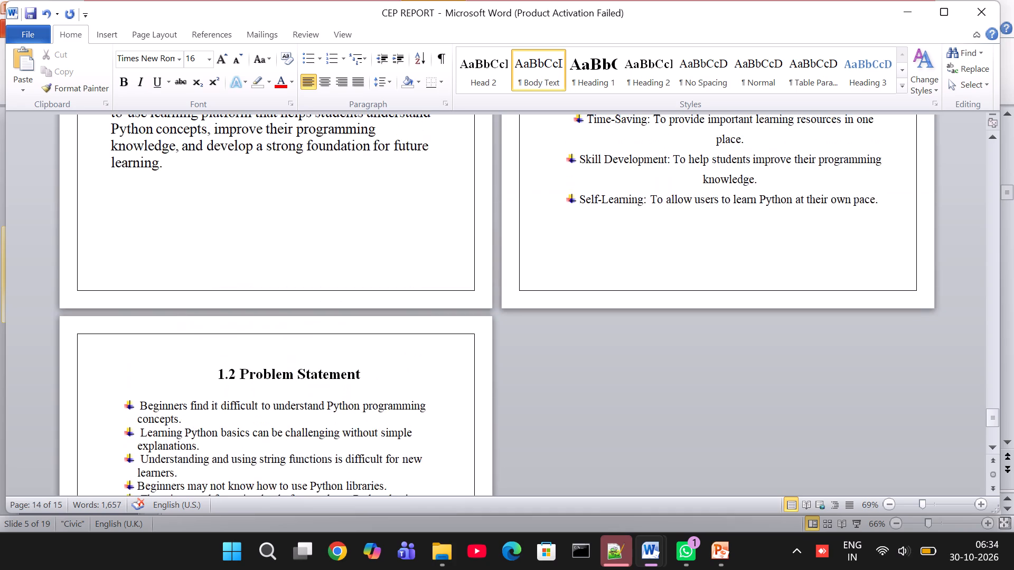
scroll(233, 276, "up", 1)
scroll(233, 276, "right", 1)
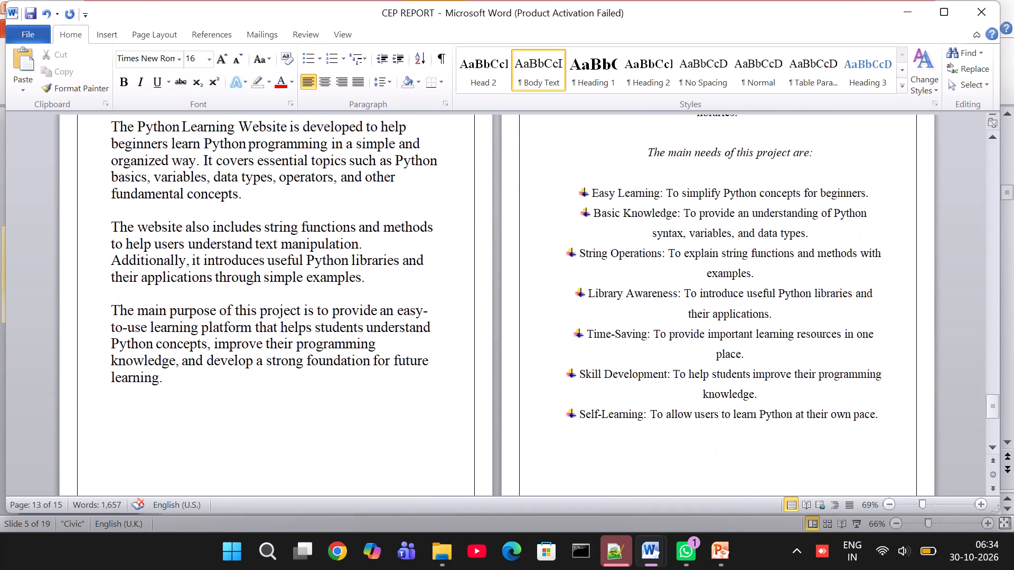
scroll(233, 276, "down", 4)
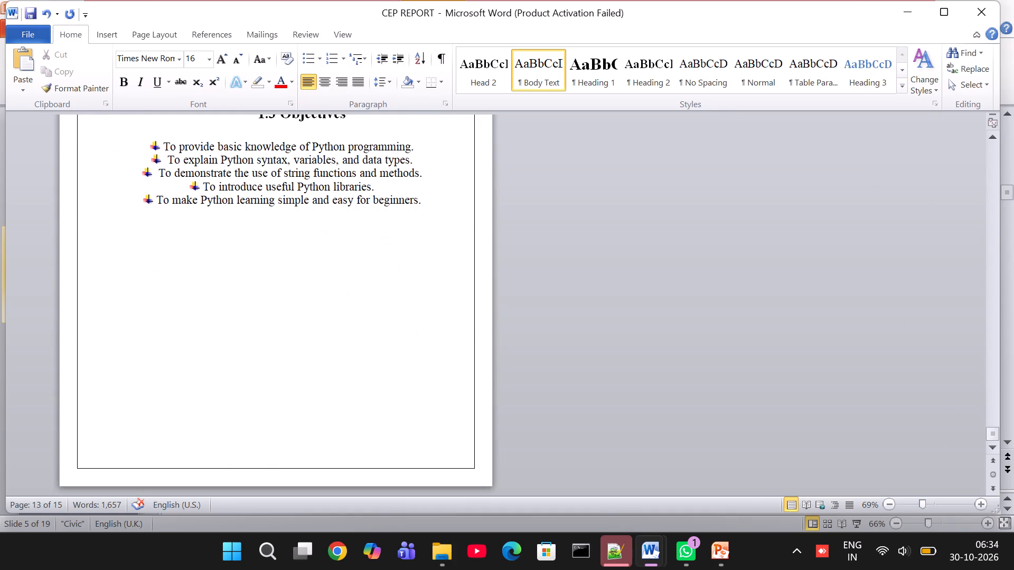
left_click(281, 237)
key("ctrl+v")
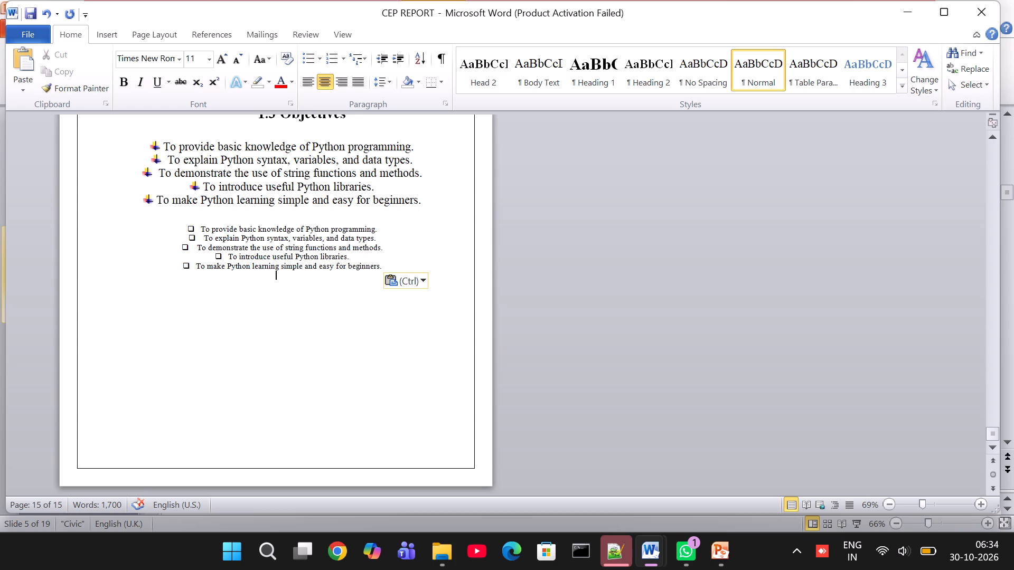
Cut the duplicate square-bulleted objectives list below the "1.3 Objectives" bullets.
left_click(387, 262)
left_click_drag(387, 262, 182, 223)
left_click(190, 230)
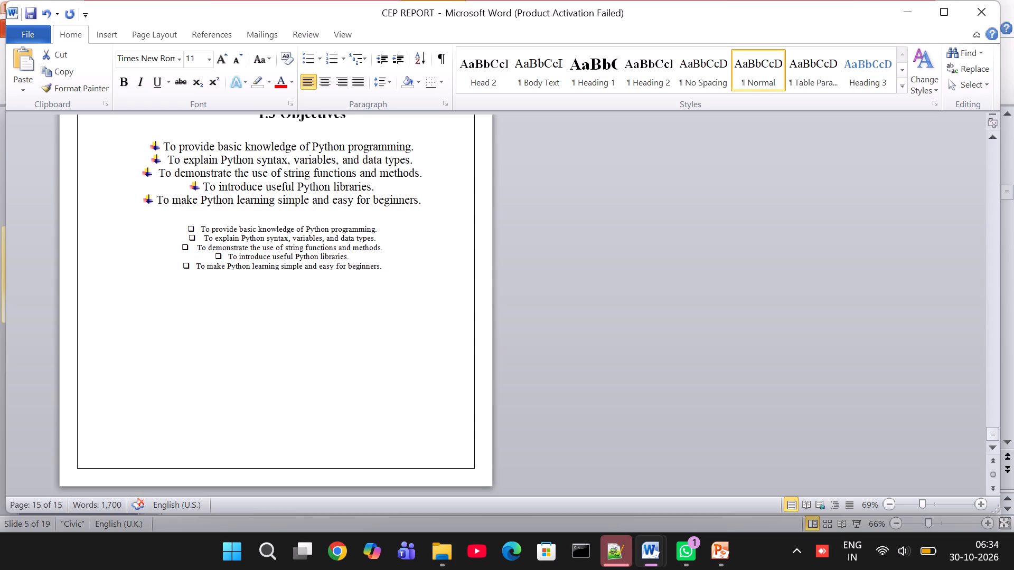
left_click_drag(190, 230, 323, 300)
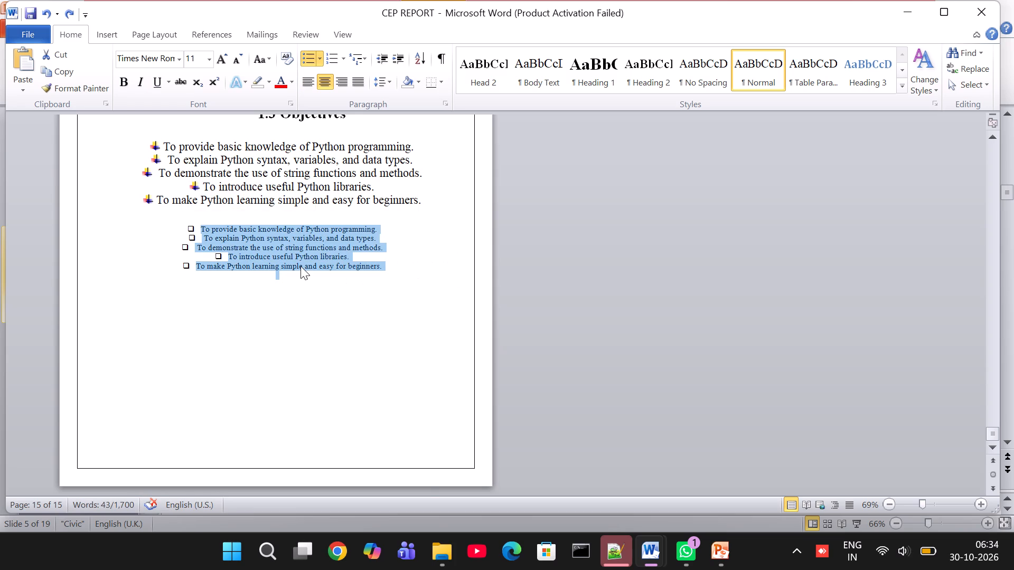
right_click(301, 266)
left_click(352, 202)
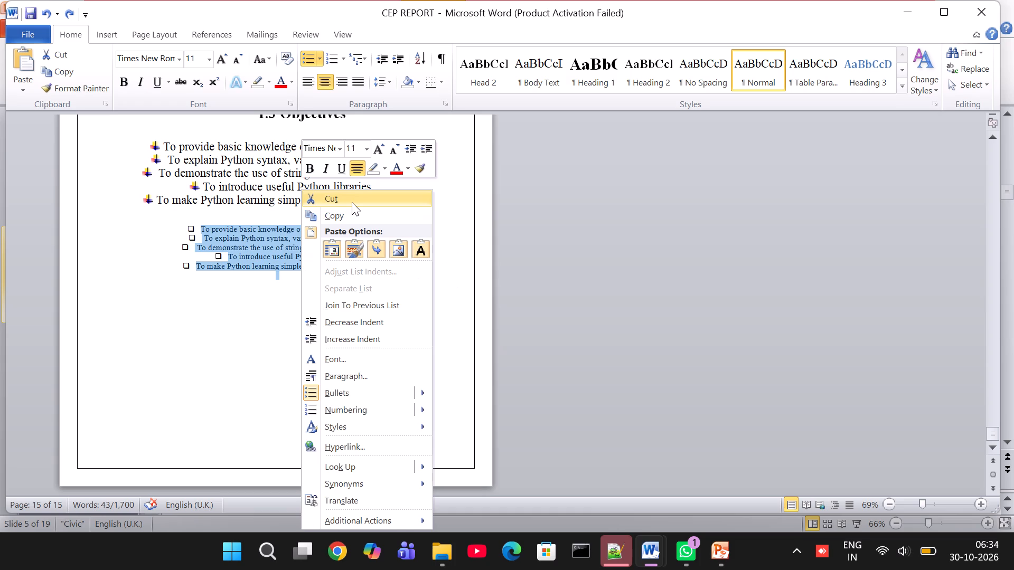
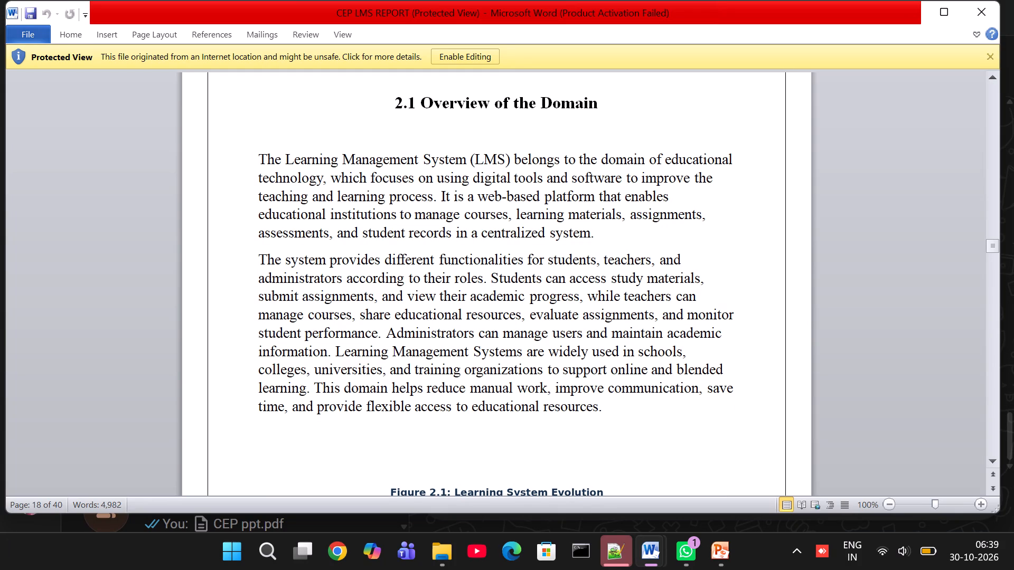
Read through the CEP LMS report from section 2.1 Overview of the Domain to the start of Chapter 3 – Literature Survey.
scroll(585, 332, "down", 2)
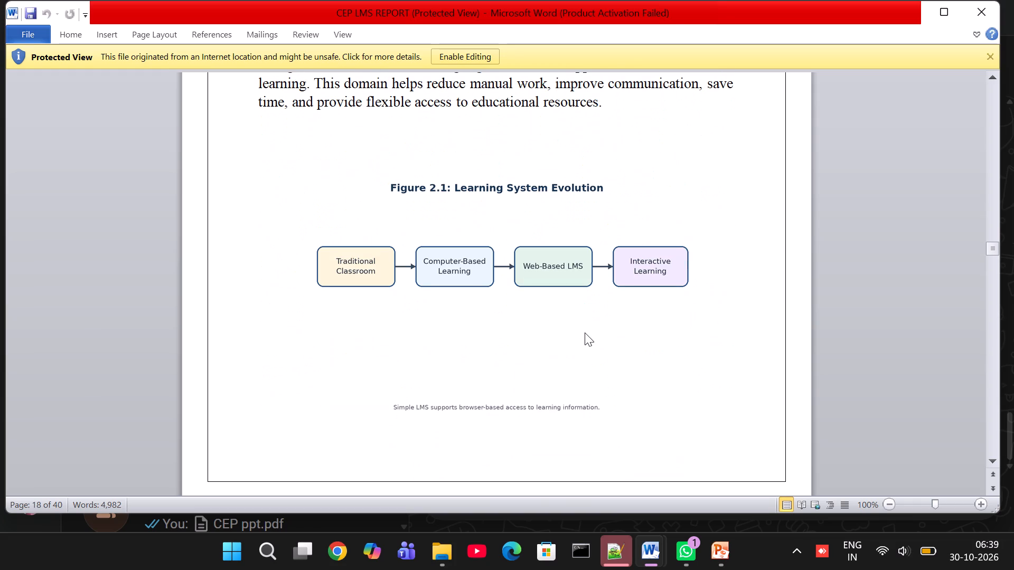
scroll(585, 332, "down", 2)
scroll(585, 332, "up", 1)
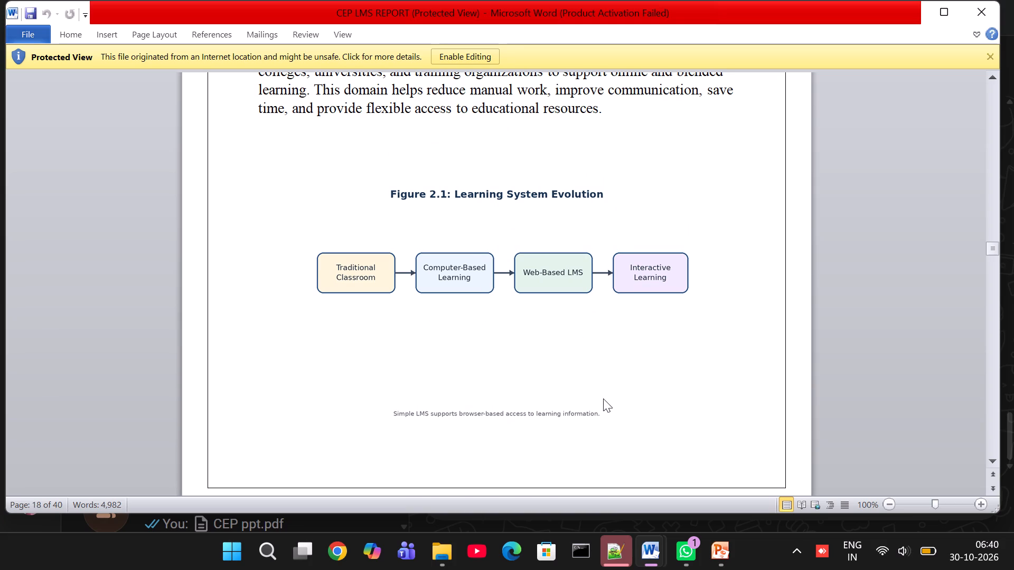
scroll(603, 398, "down", 2)
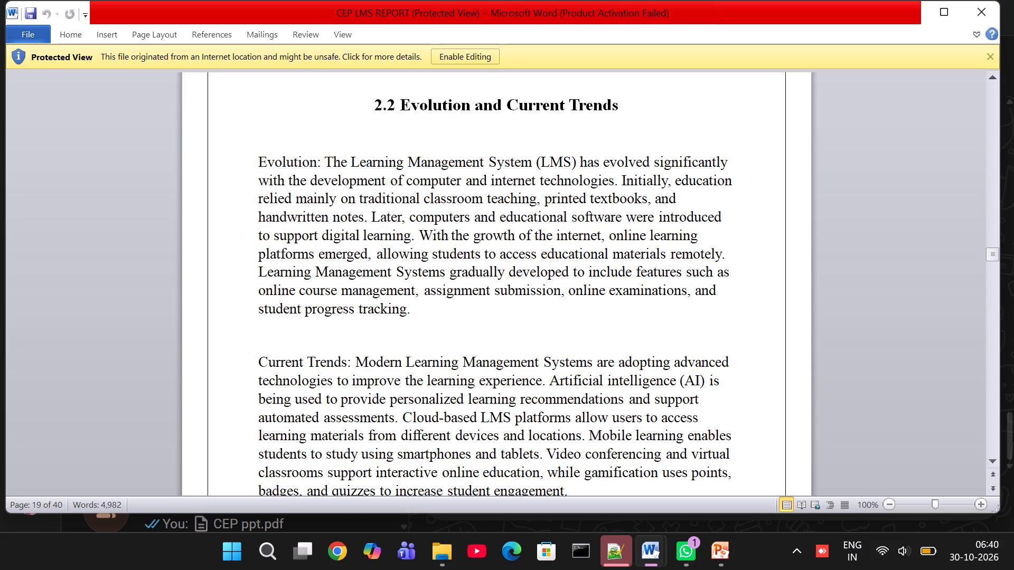
scroll(603, 398, "down", 2)
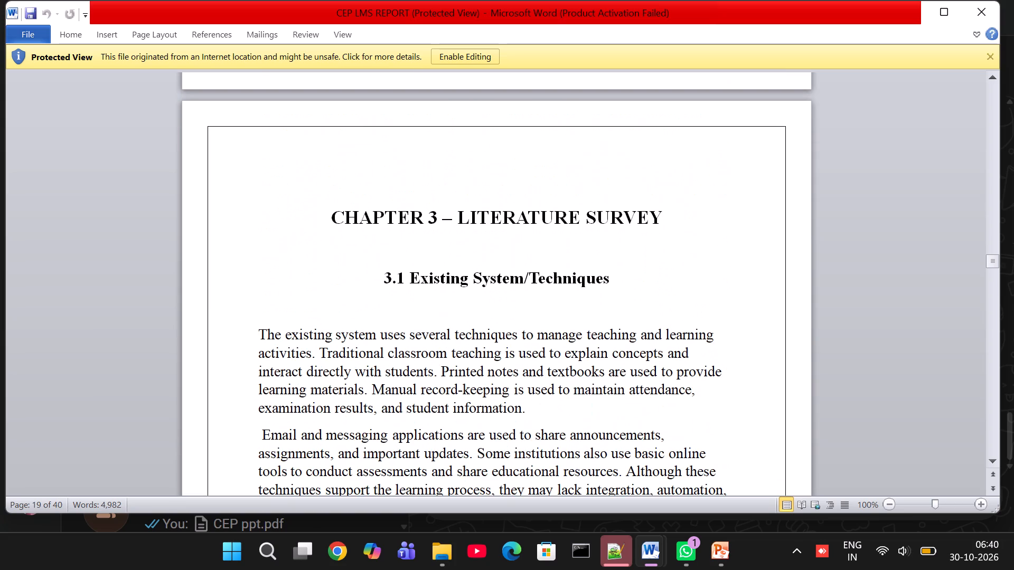
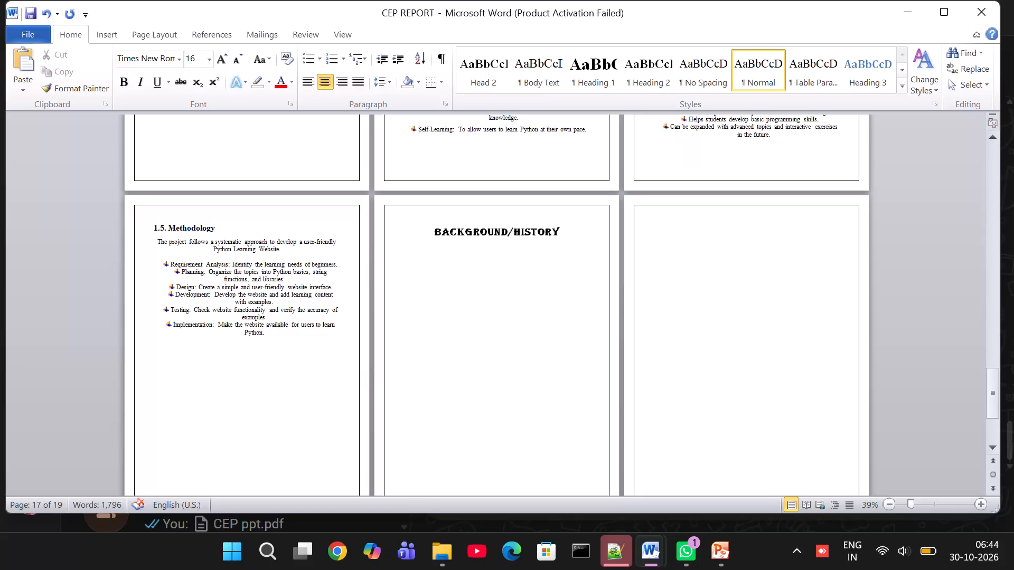
Paste the copied Python domain overview, diagram, evolution and current trends text below the BACKGROUND/HISTORY heading.
left_click(492, 251)
key("ctrl+v")
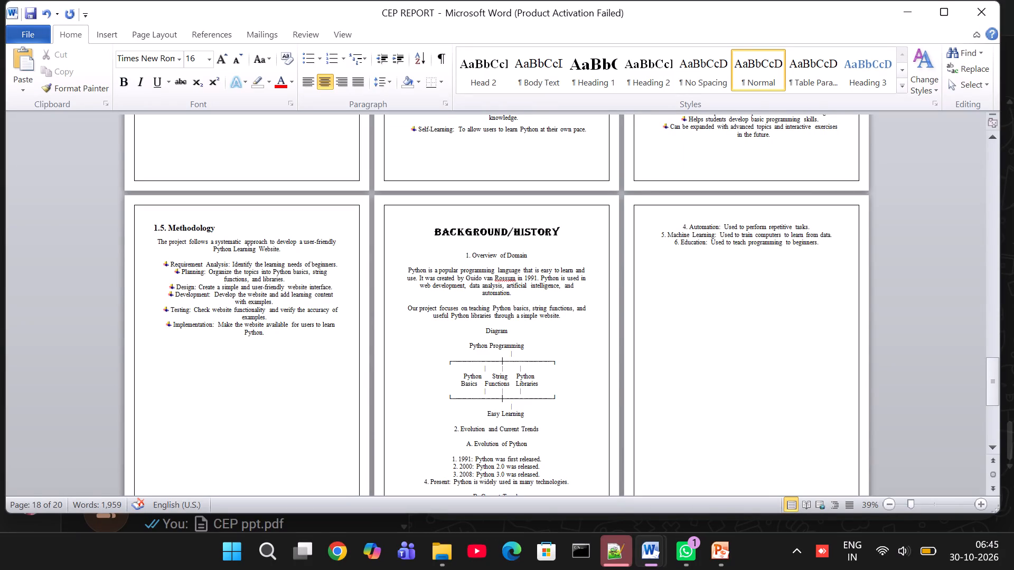
Open the font choices for the "1. Overview of Domain" heading below BACKGROUND/HISTORY.
left_click_drag(530, 256, 449, 253)
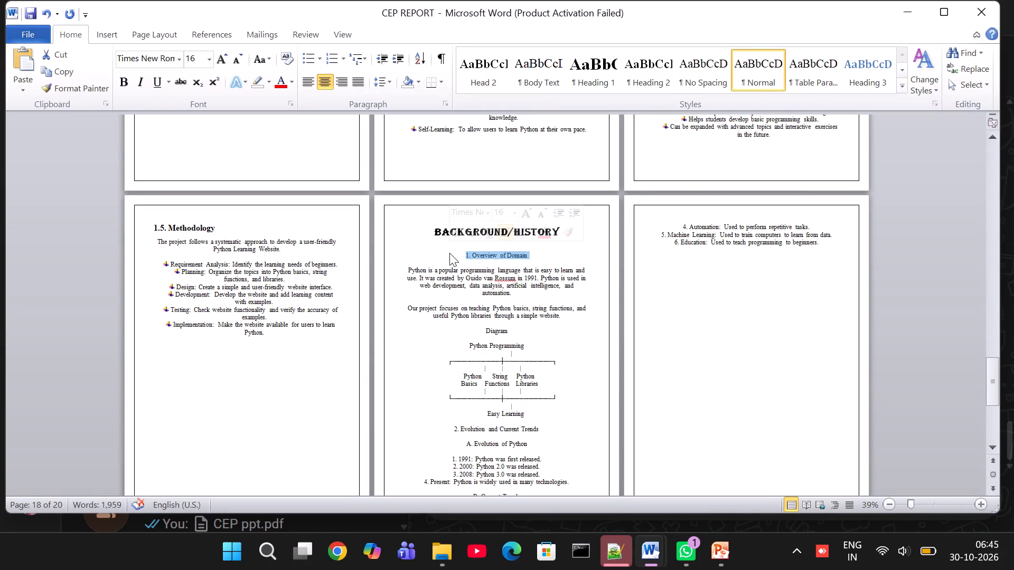
left_click(489, 217)
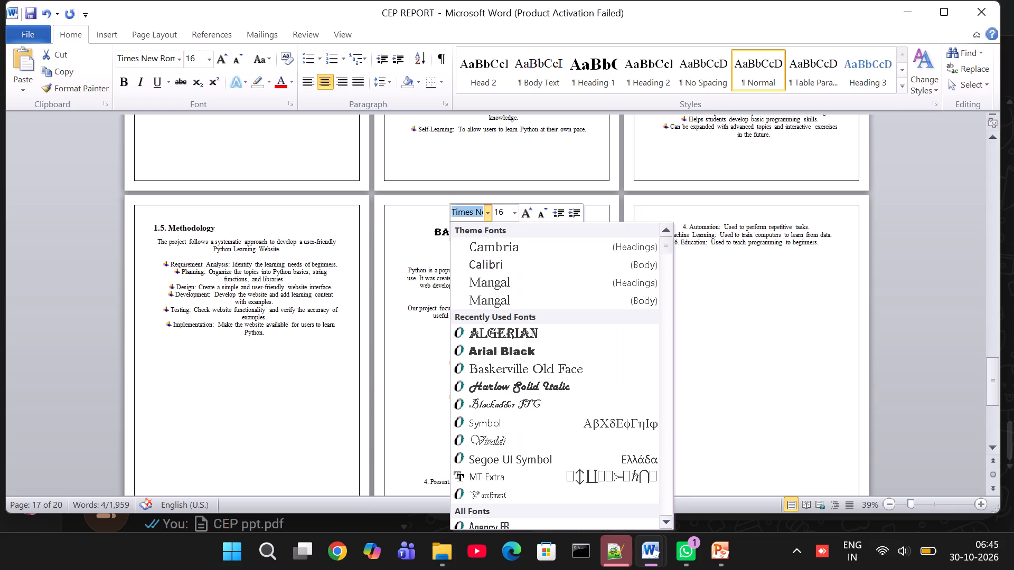
Format the "1. Overview of Domain" heading under BACKGROUND/HISTORY as bold with font size 20.
left_click(439, 250)
right_click(495, 251)
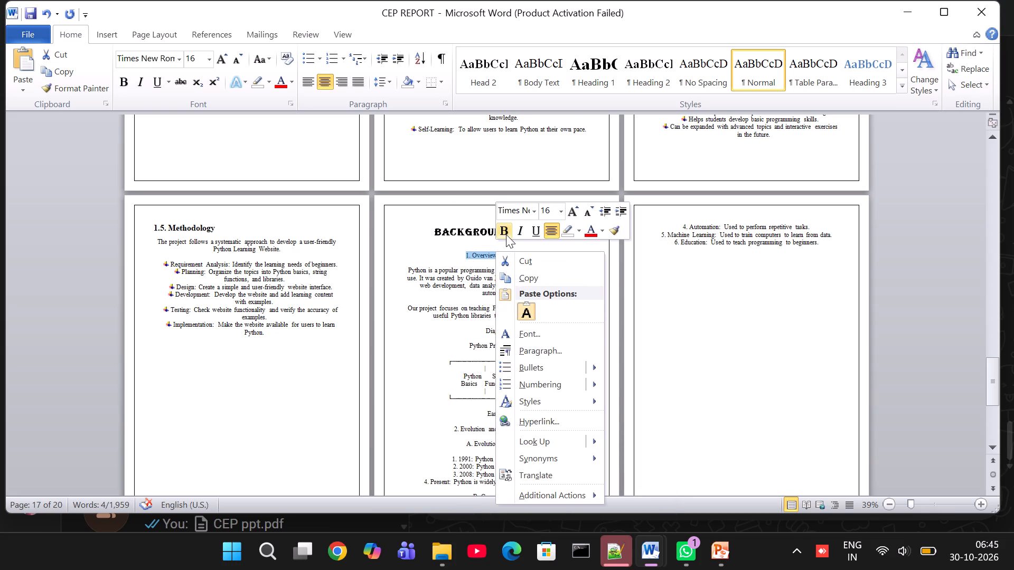
left_click(504, 234)
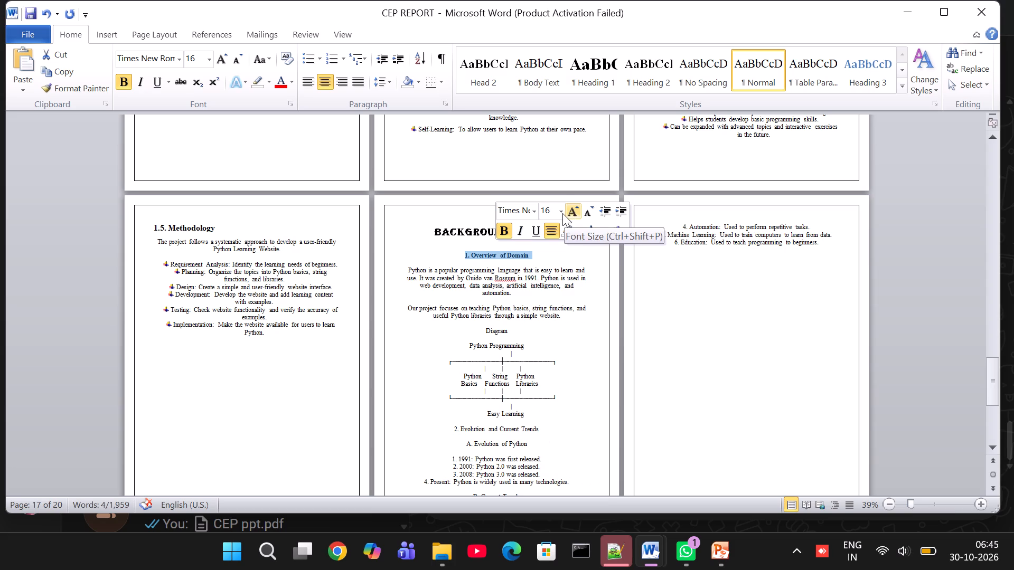
left_click(562, 213)
left_click(546, 335)
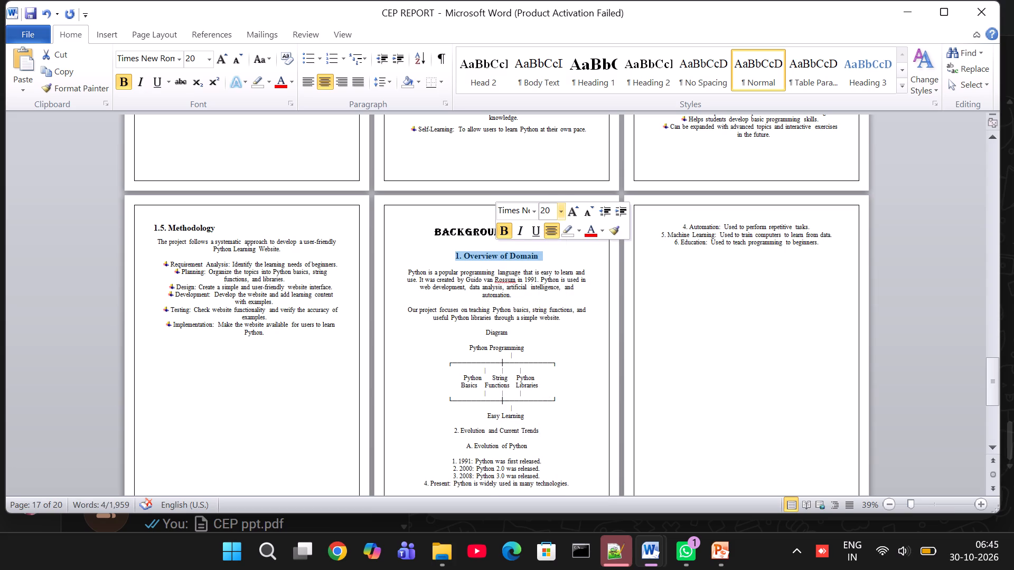
Replace the text-drawn Python Programming diagram below the "Diagram" label with two extra blank lines.
left_click(448, 357)
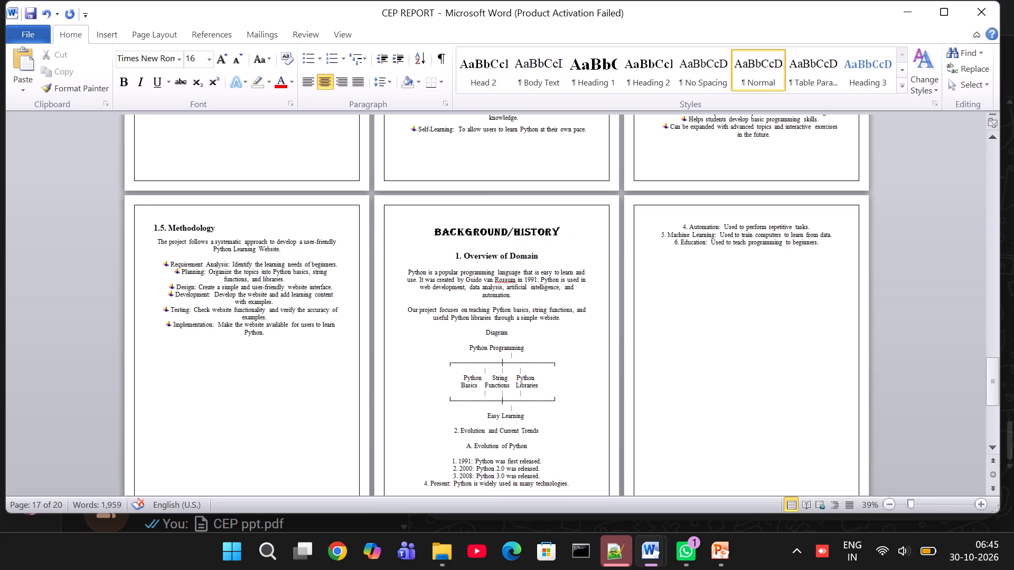
left_click_drag(470, 344, 551, 426)
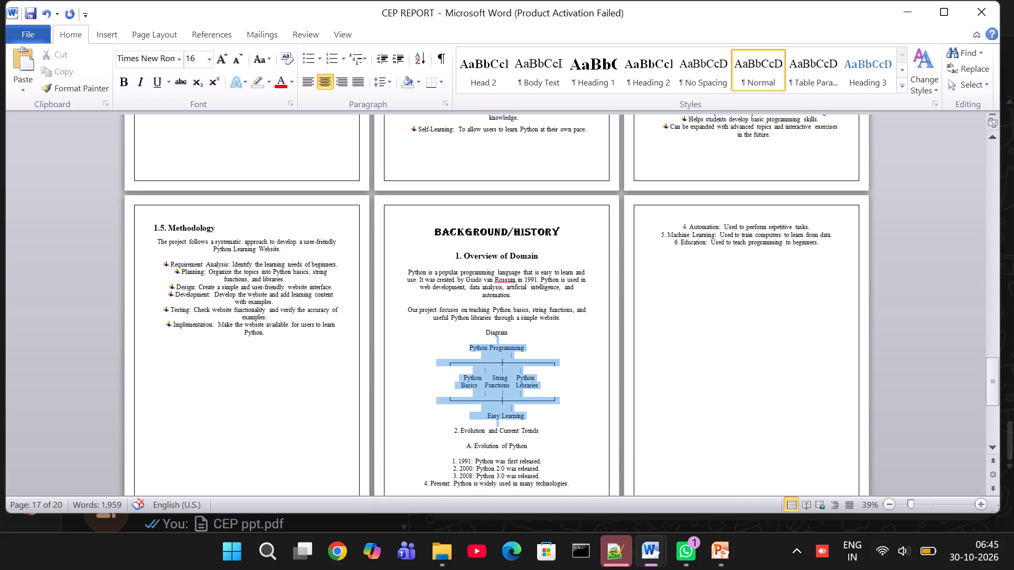
left_click_drag(551, 426, 548, 419)
key("BackSpace")
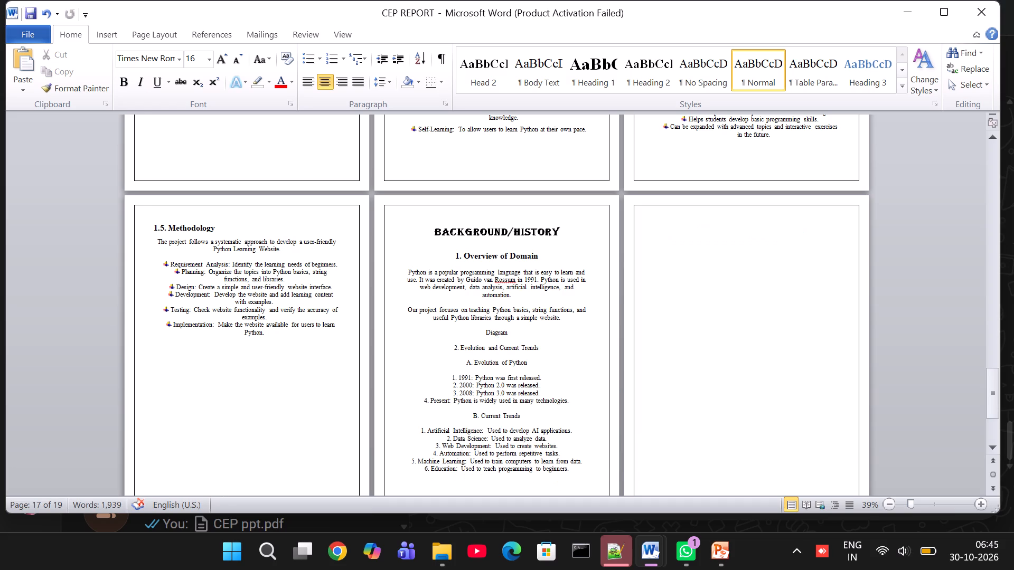
key("Return")
key("Return")
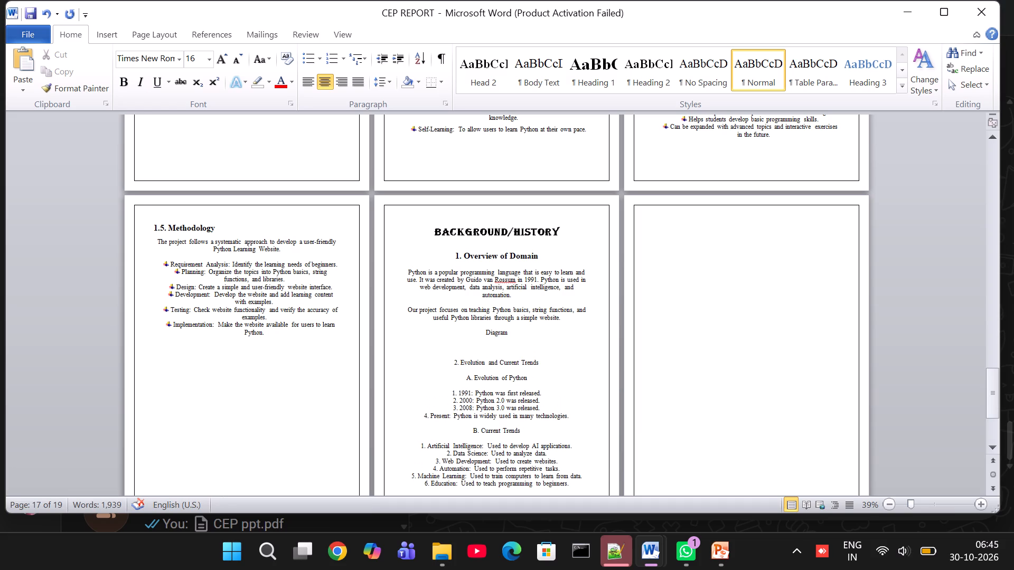
Format the "2. Evolution and Current Trends" heading with font size 20 and bold.
left_click(452, 360)
left_click_drag(452, 360, 553, 365)
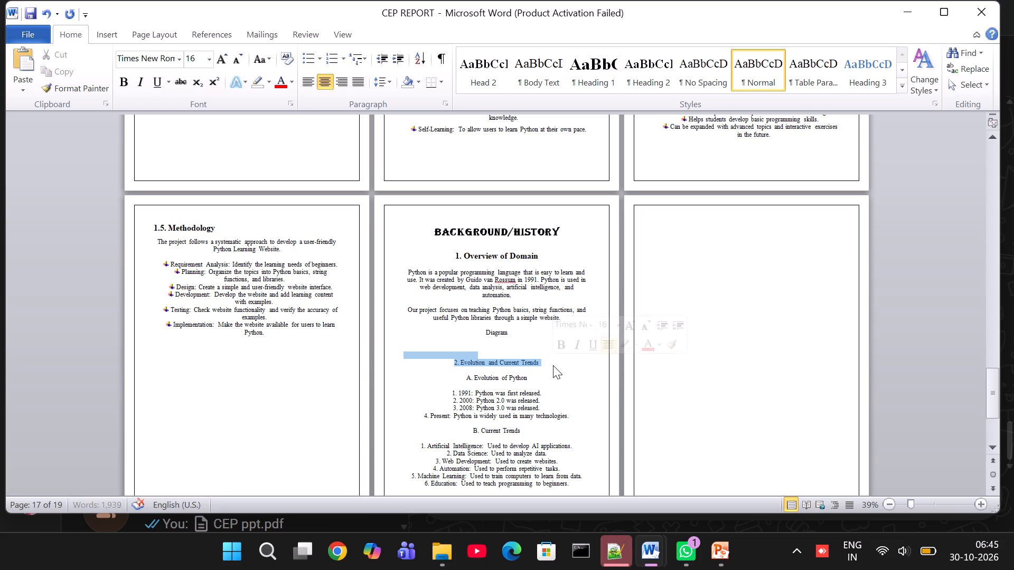
left_click(615, 324)
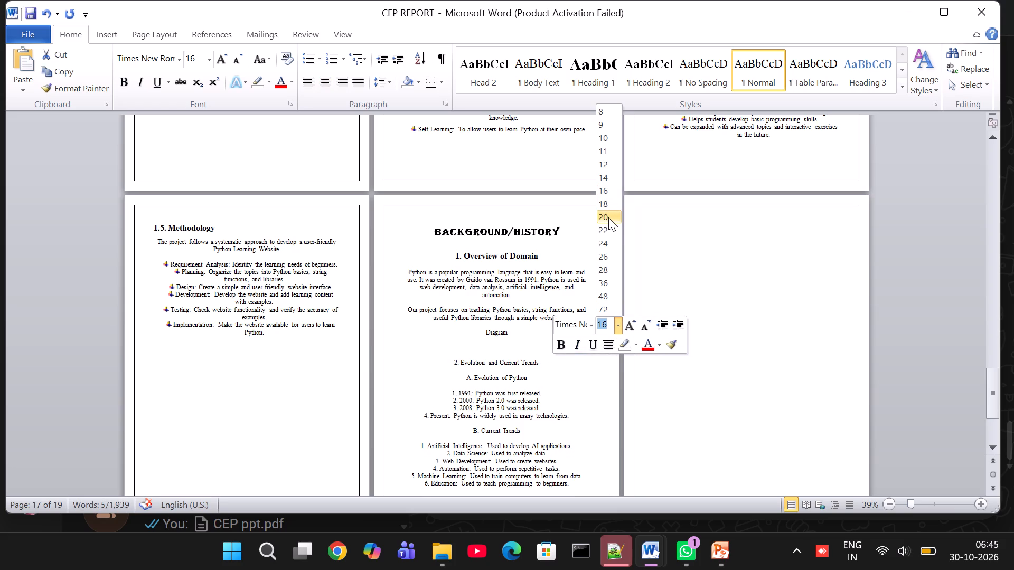
left_click(608, 218)
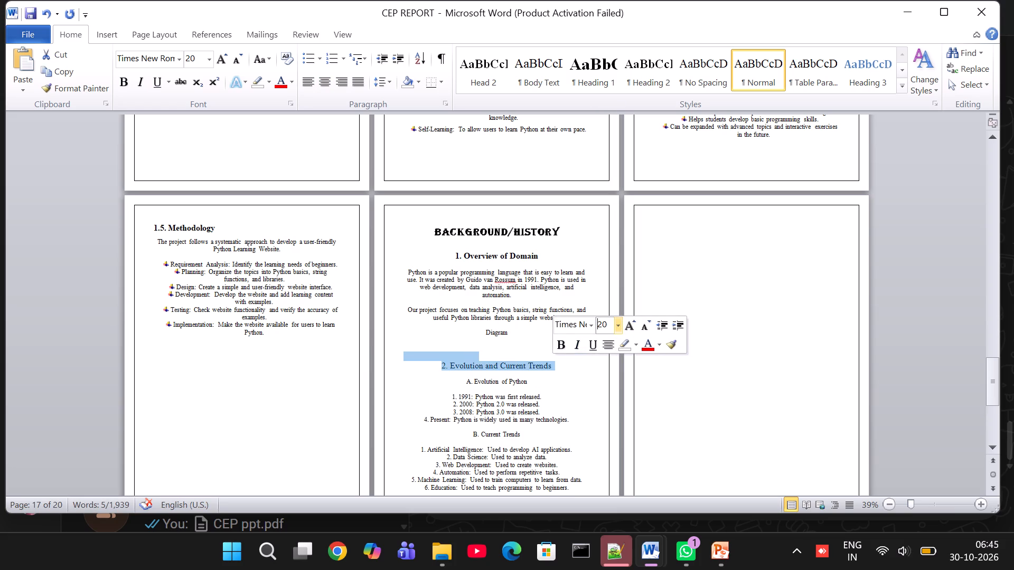
left_click(563, 351)
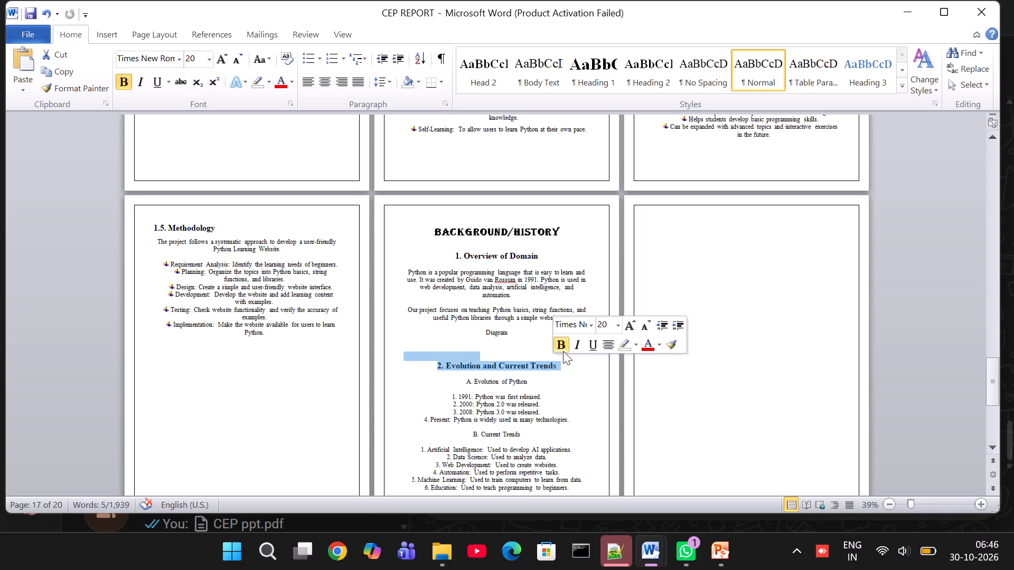
scroll(527, 249, "up", 3, "ctrl")
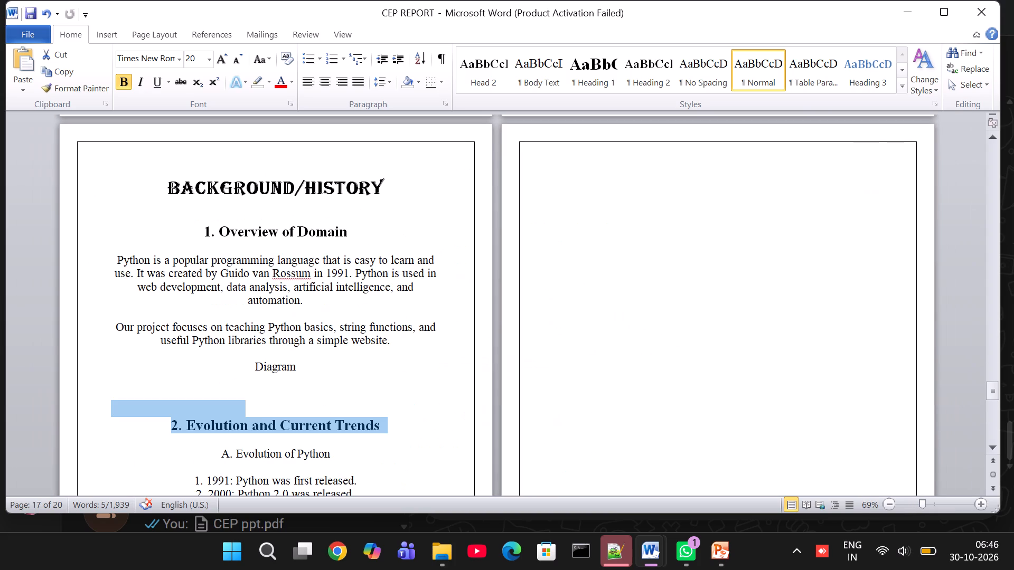
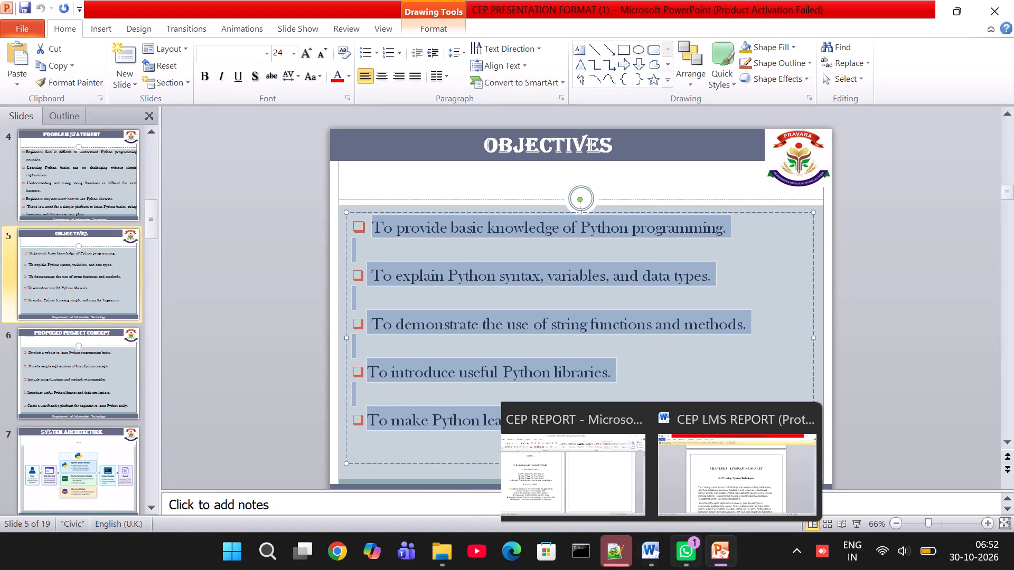
Switch to the CEP REPORT document in Word and go back up to the "1. Overview of Domain" section.
left_click(654, 561)
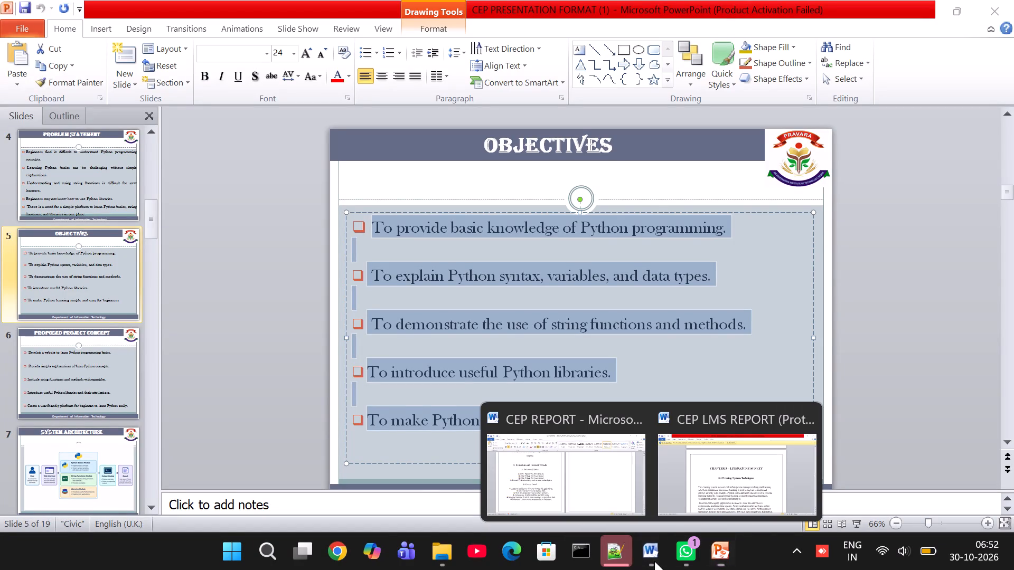
left_click(586, 495)
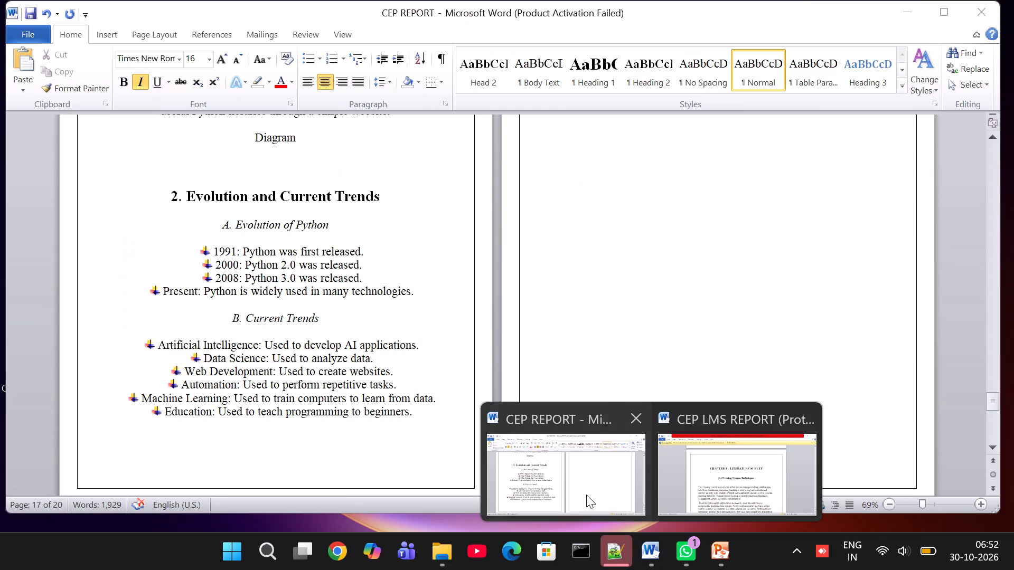
scroll(371, 249, "up", 1)
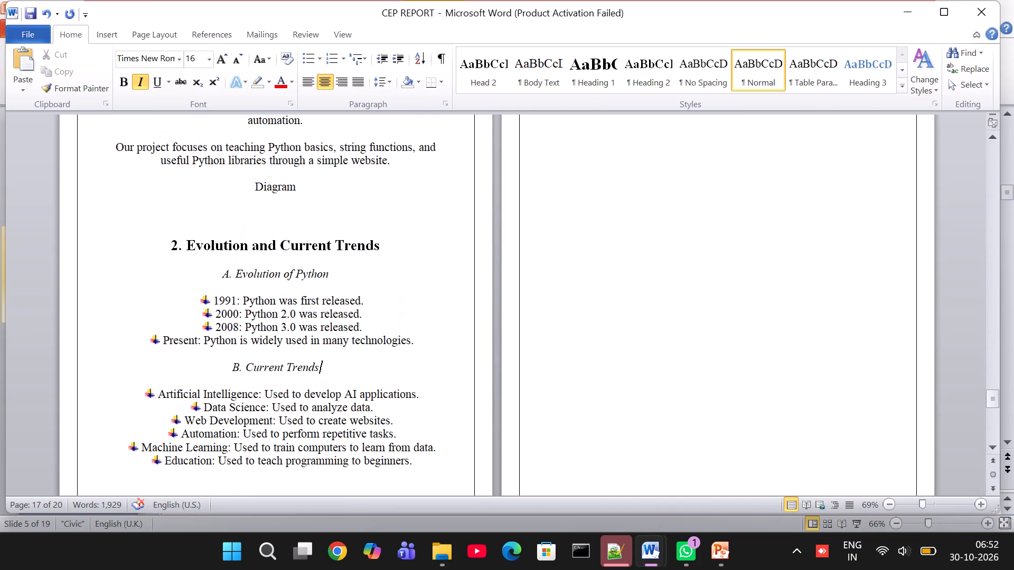
scroll(371, 249, "up", 2)
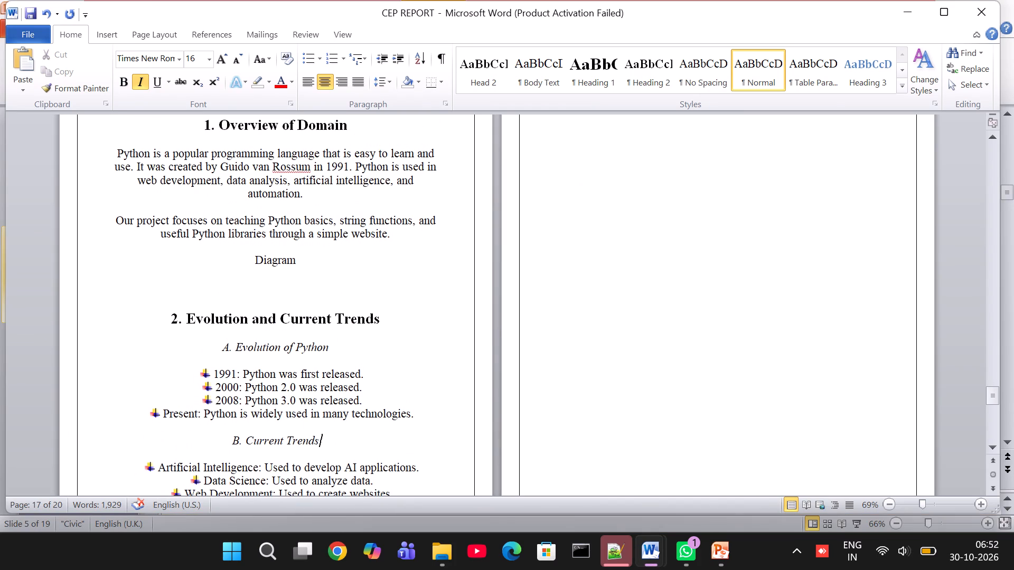
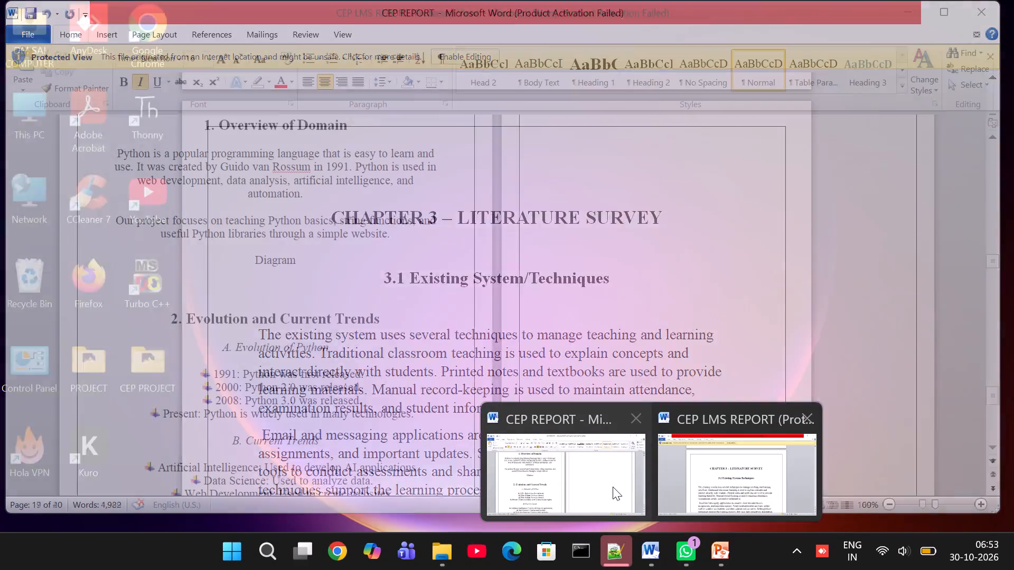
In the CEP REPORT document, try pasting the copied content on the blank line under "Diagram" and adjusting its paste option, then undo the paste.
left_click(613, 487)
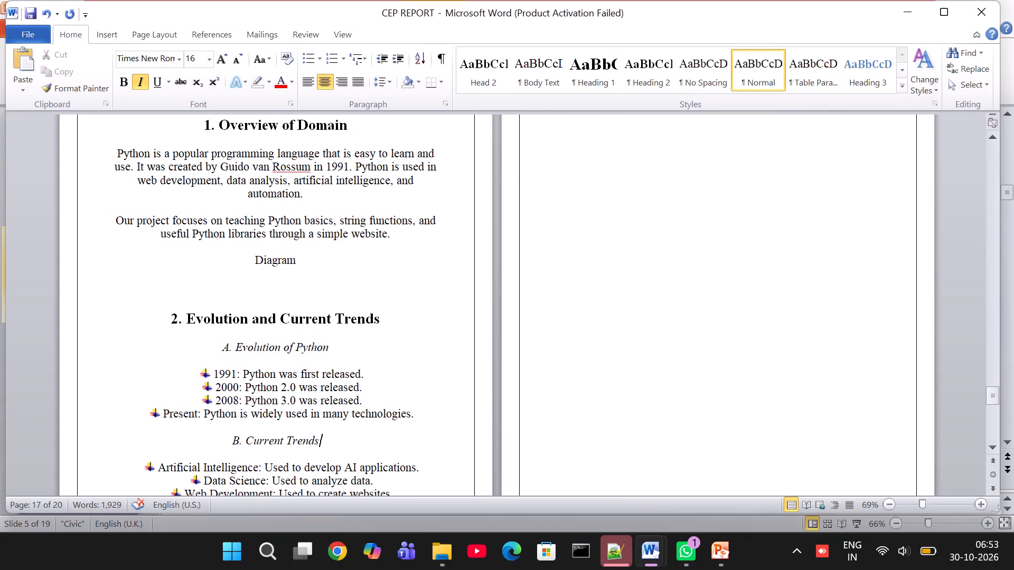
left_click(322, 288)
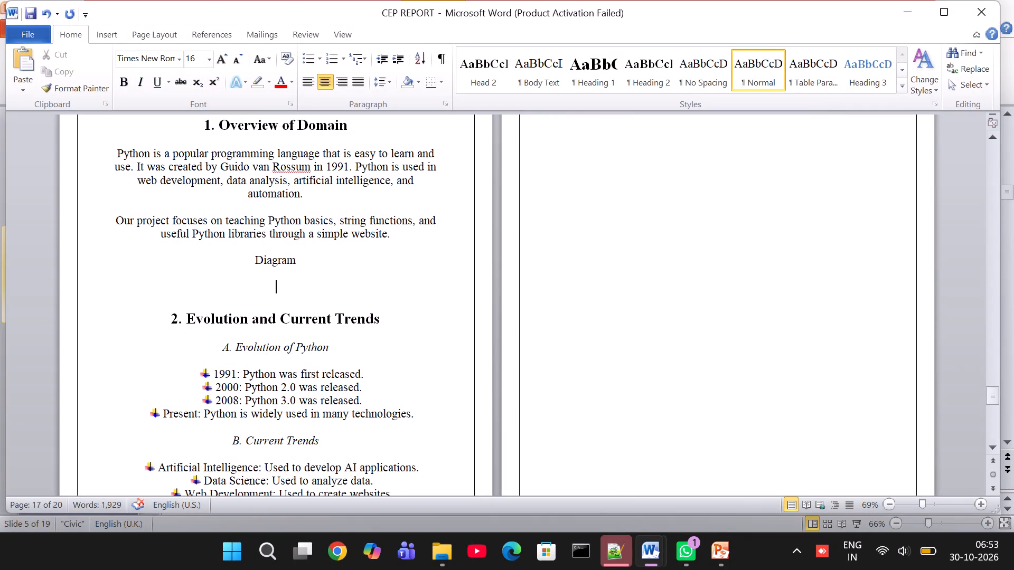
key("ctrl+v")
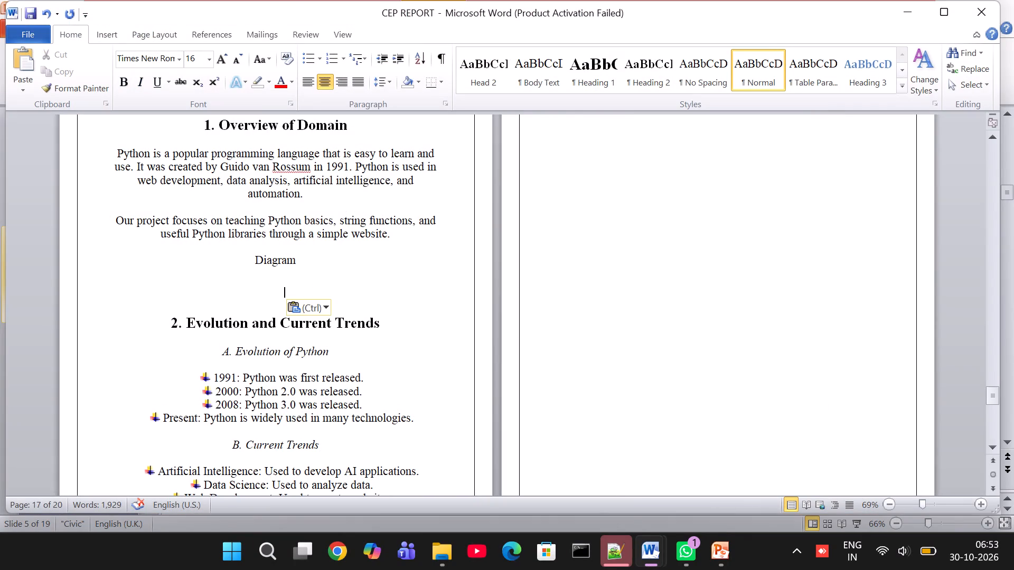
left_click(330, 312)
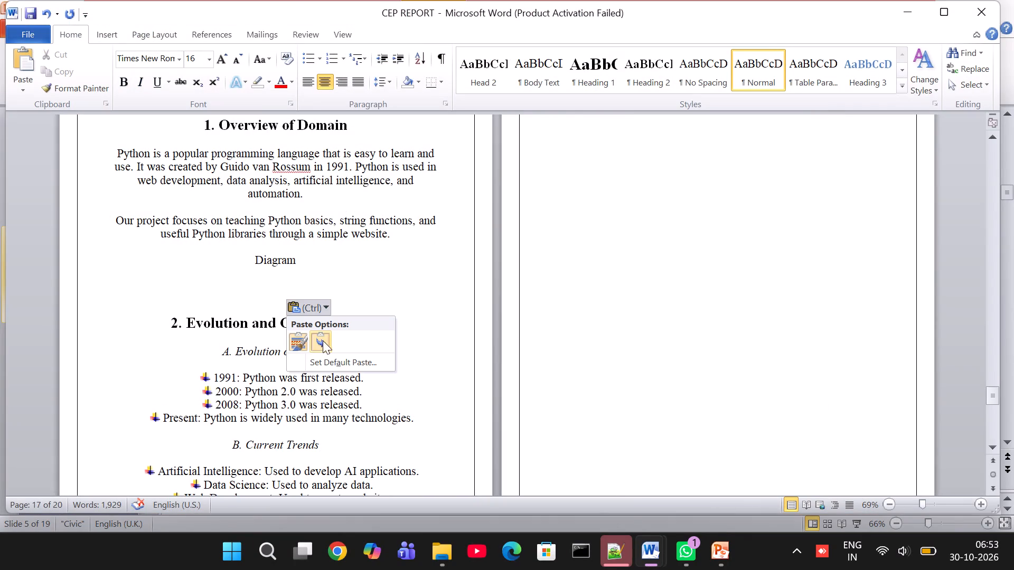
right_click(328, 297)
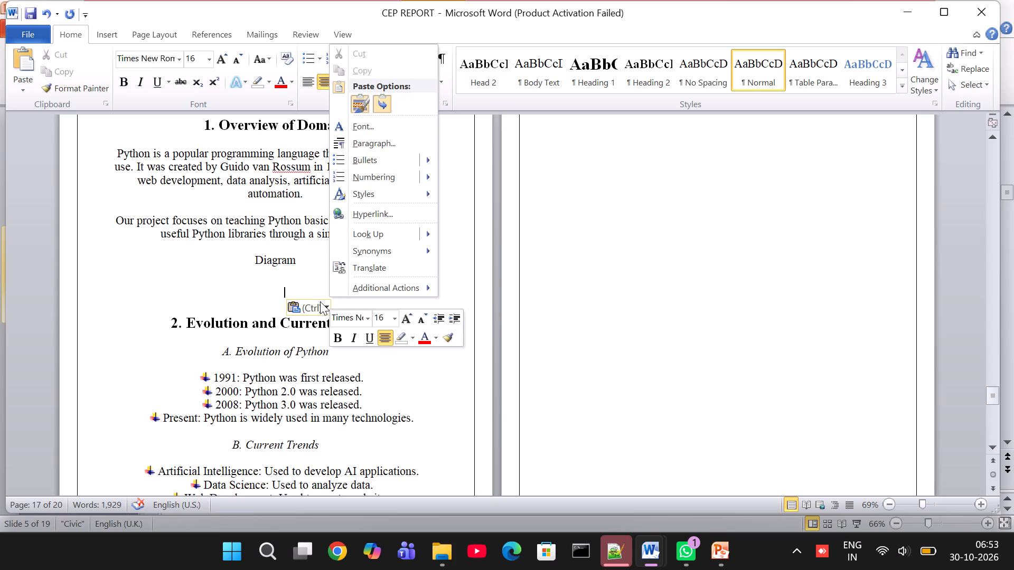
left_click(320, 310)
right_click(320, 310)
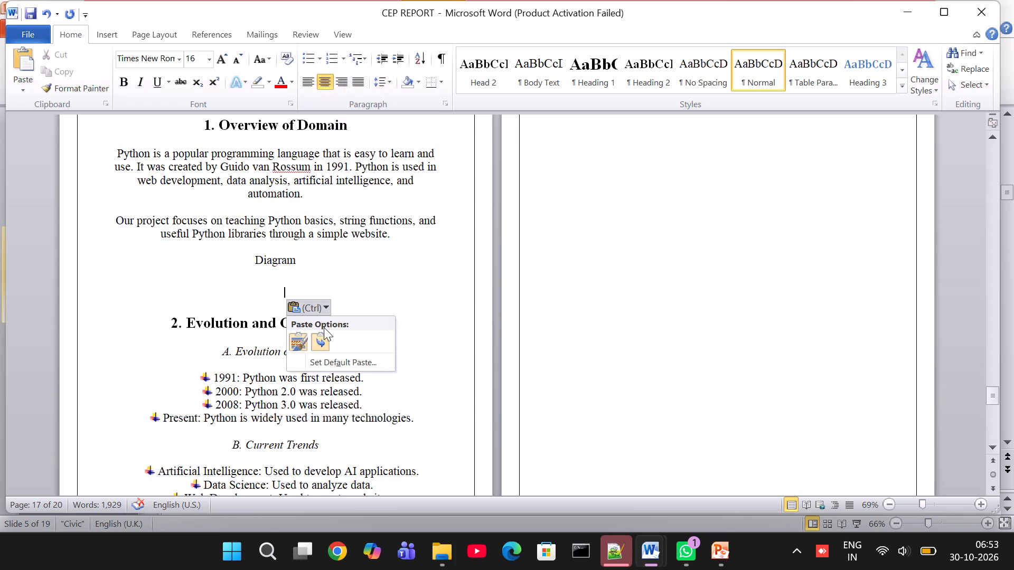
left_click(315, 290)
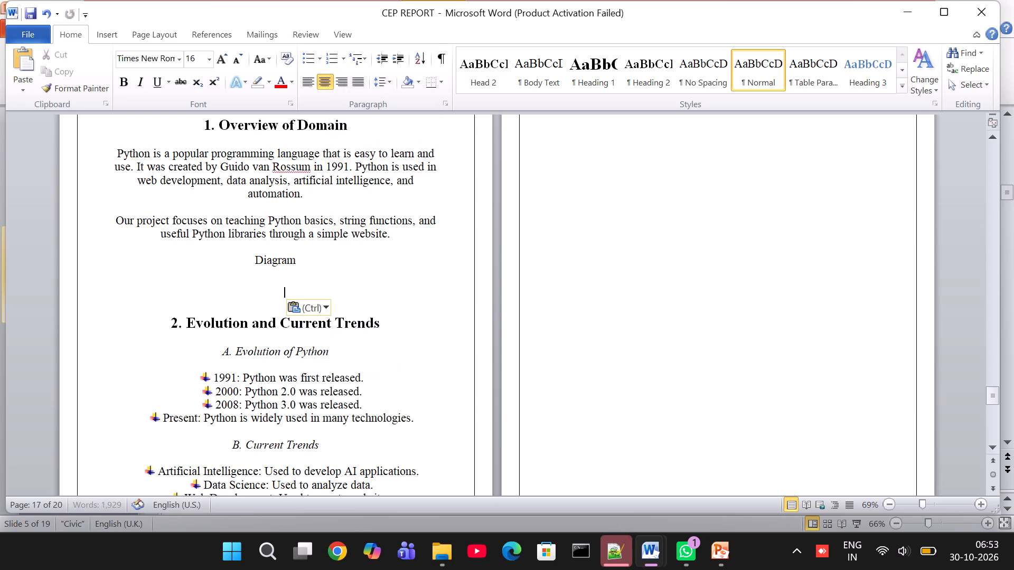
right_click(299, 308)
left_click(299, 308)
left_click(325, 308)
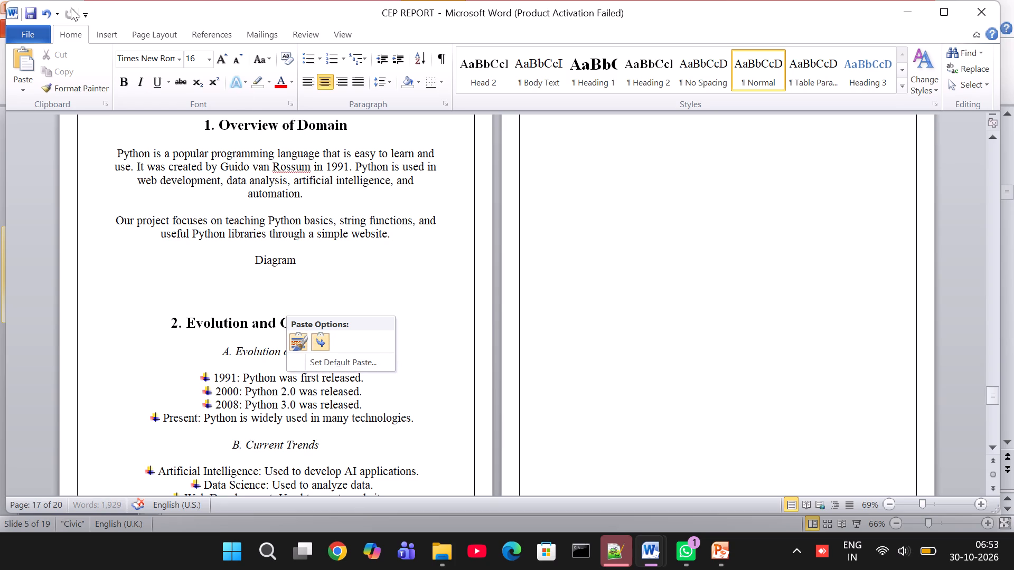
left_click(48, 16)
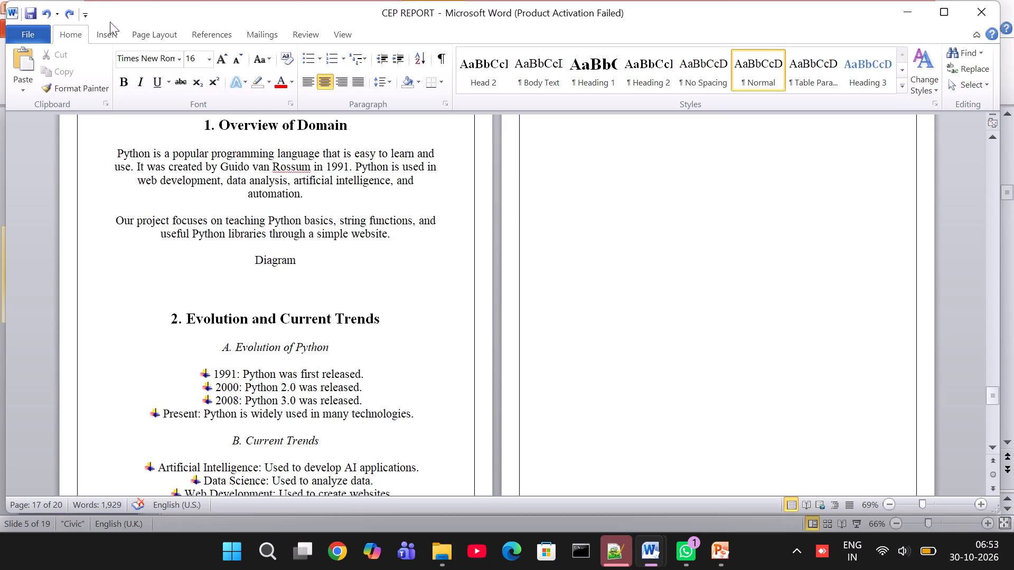
Start inserting a picture from file on the blank line under "Diagram" in the "1. Overview of Domain" section.
left_click(113, 25)
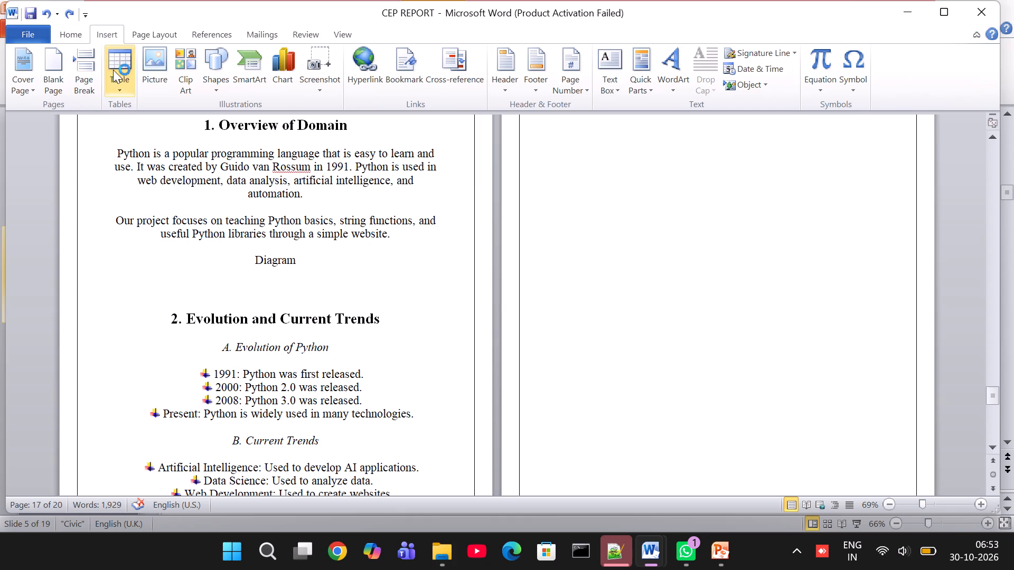
left_click(144, 72)
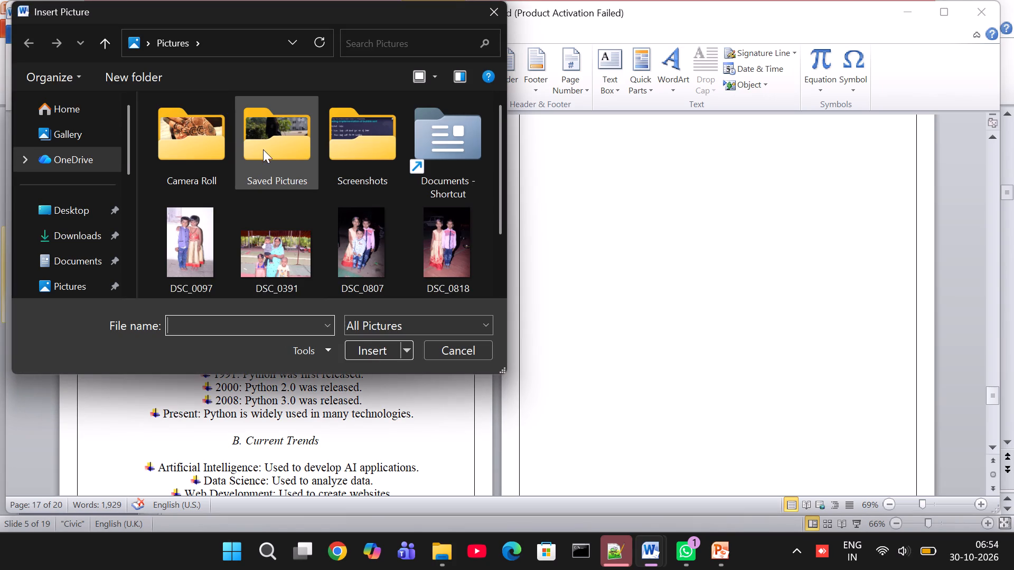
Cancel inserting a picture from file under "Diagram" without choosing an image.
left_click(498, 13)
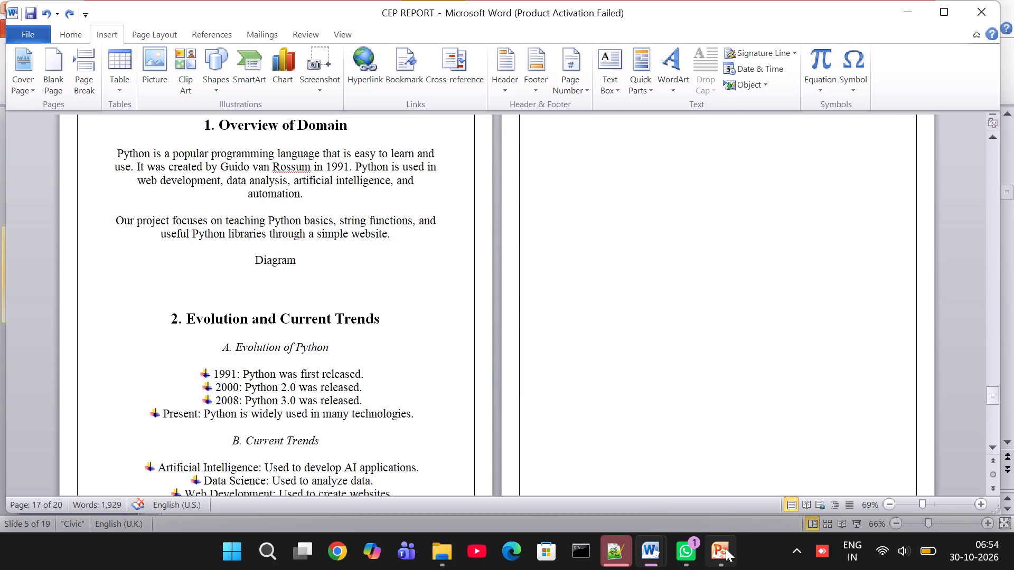
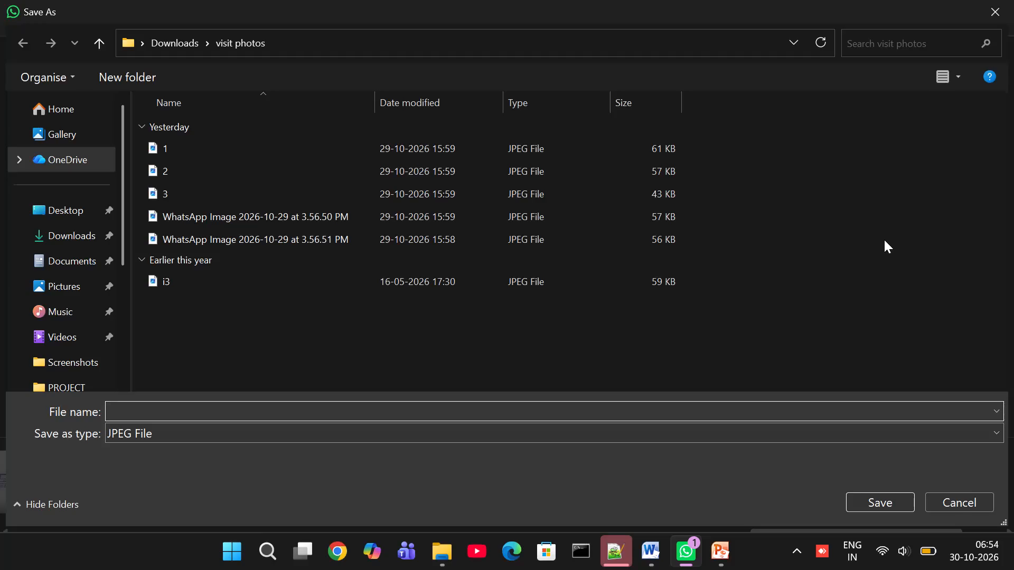
Enter 12 as the file name for saving the WhatsApp image as a JPEG in the "visit photos" folder.
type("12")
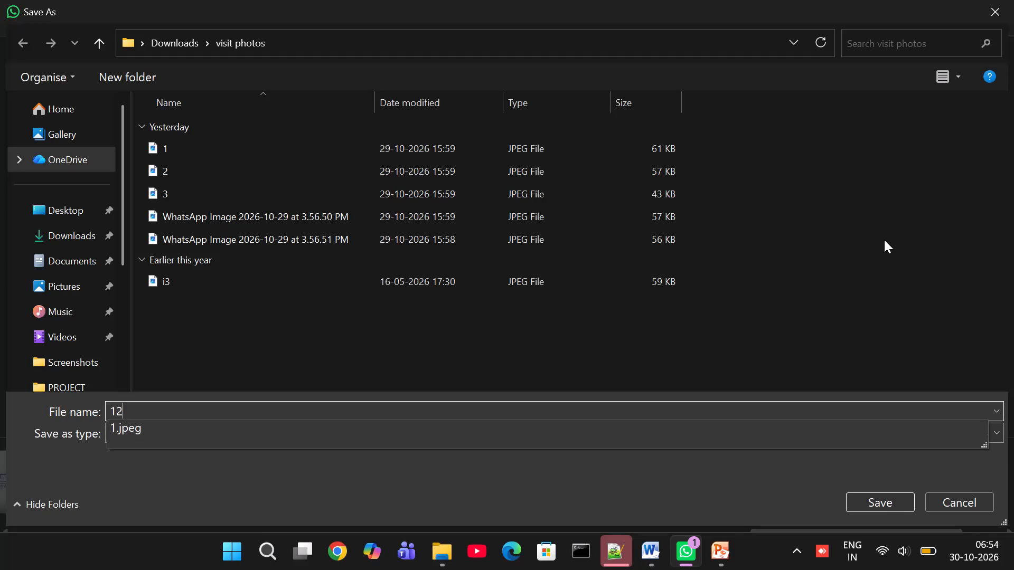
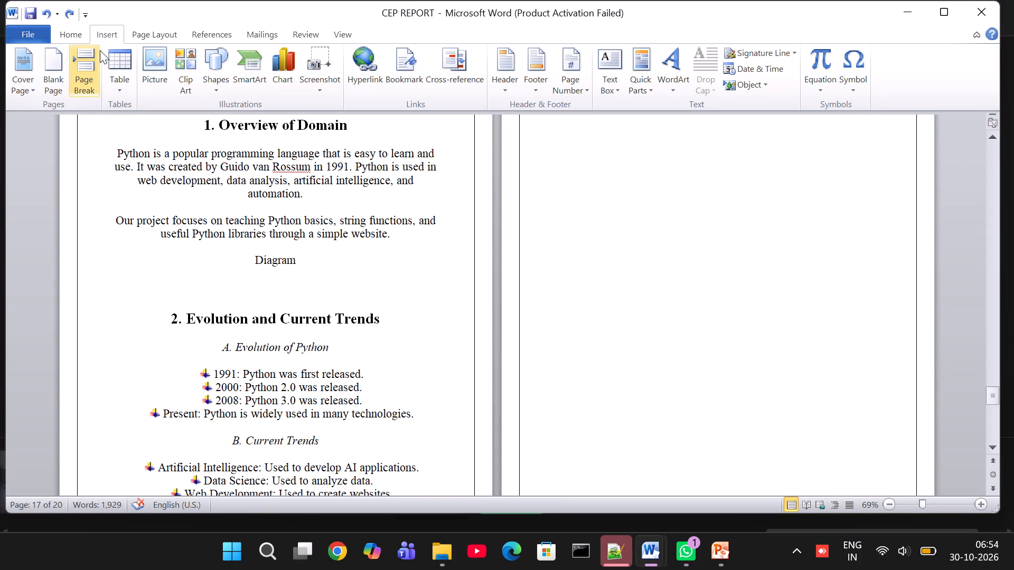
left_click(142, 59)
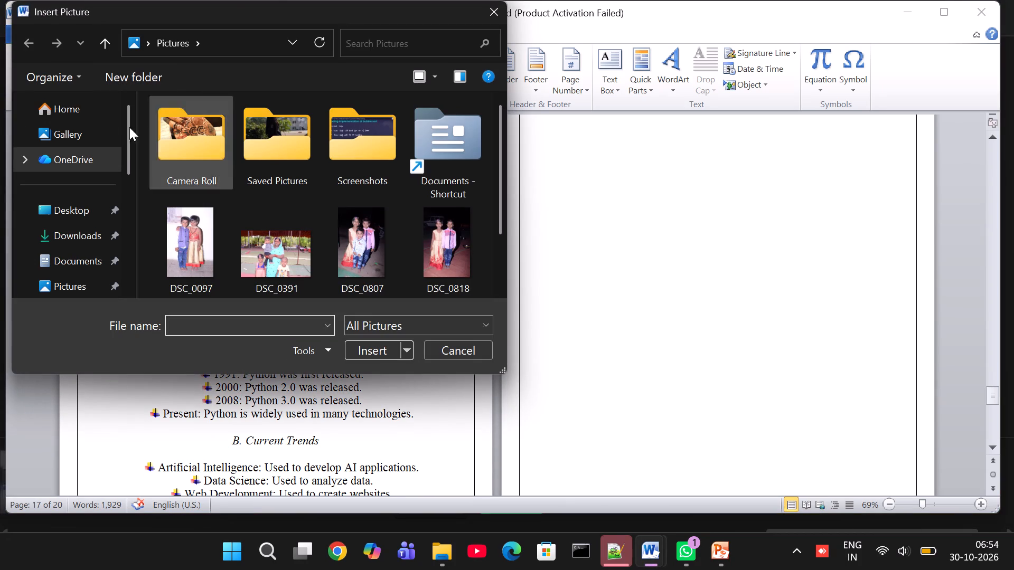
left_click(95, 235)
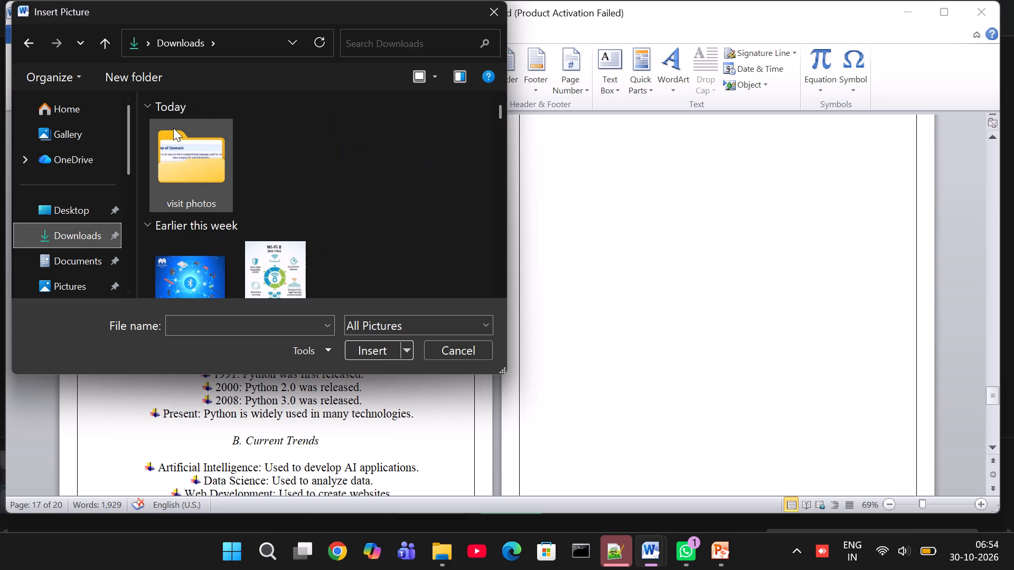
double_click(172, 154)
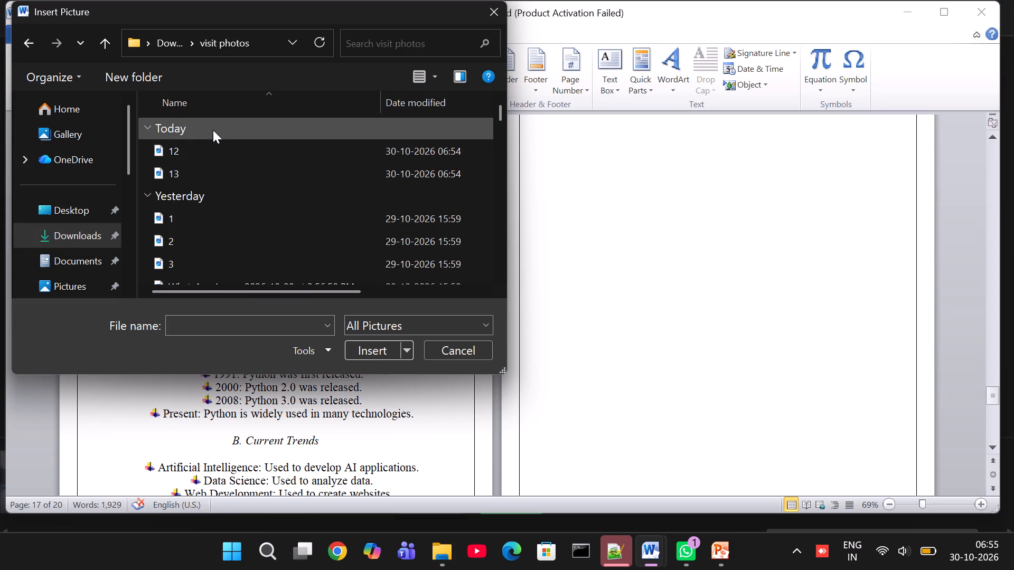
double_click(213, 145)
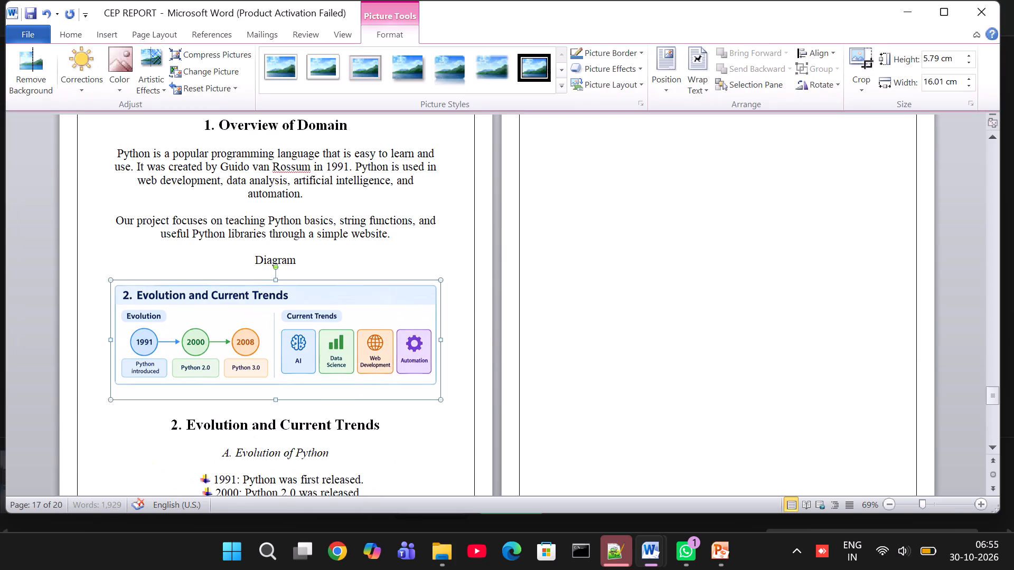
Add a "Diagram" label below the Education bullet that ends the Current Trends list, and start a new line under it.
left_click(419, 433)
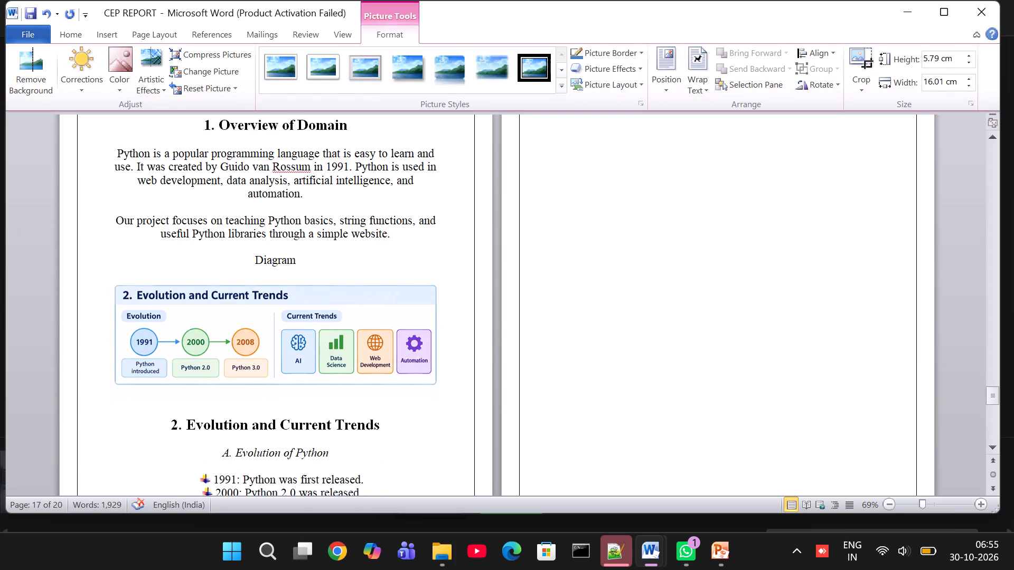
scroll(434, 388, "down", 3)
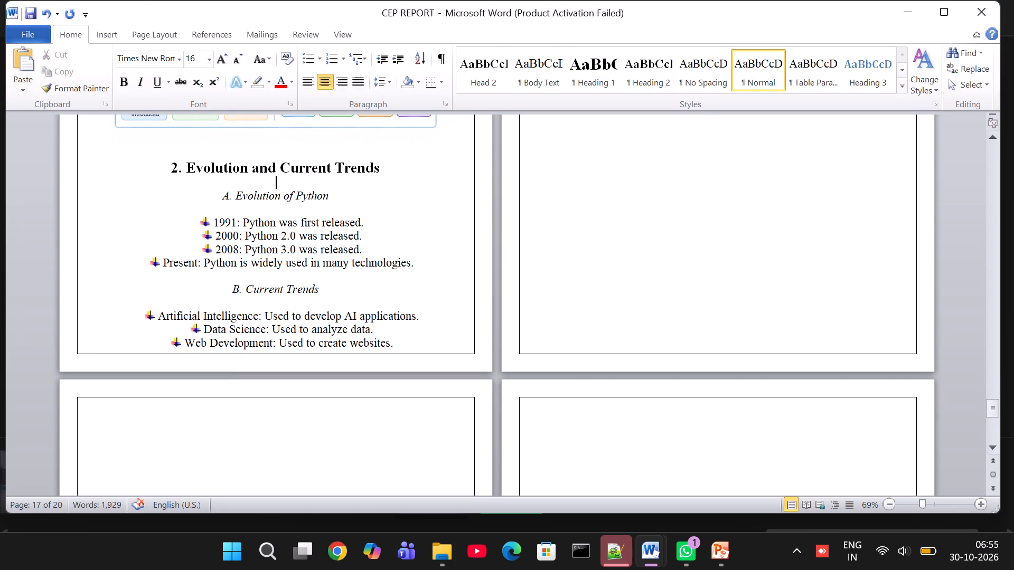
scroll(587, 176, "up", 2)
left_click(619, 192)
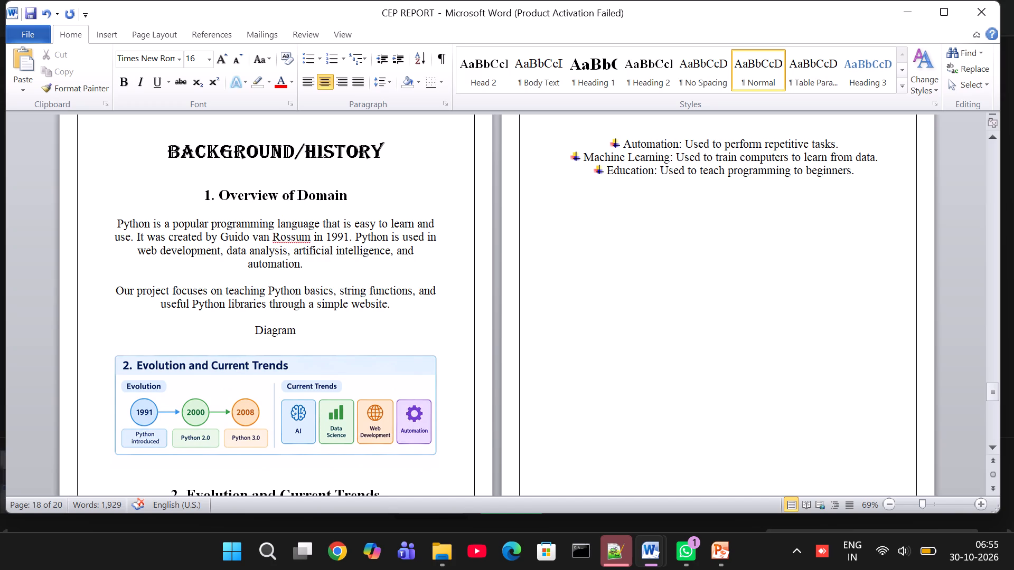
type("daigram")
key("Return")
Insert picture 13 from the visit photos folder under the "Diagram" label that follows the Current Trends list.
left_click(108, 34)
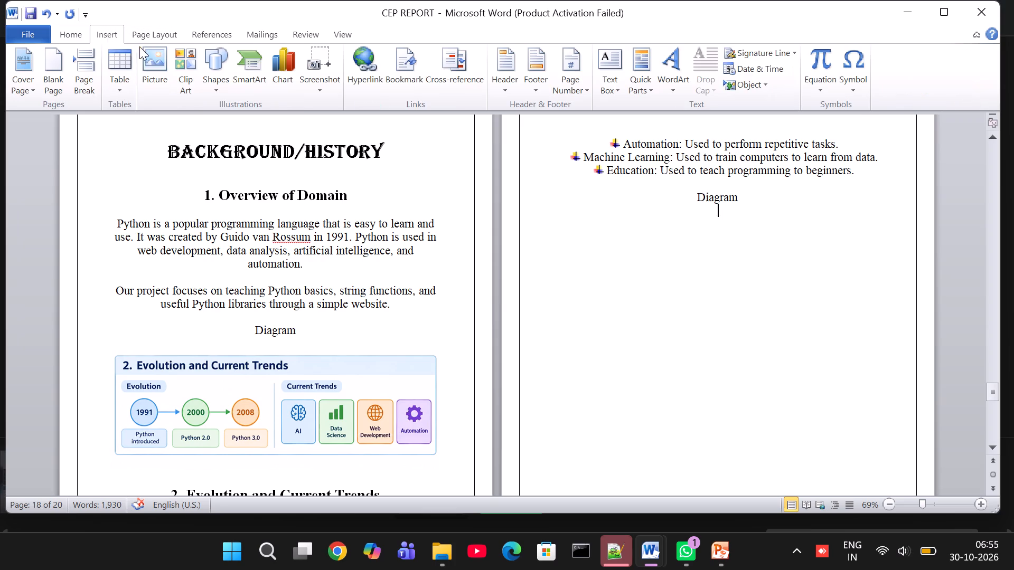
left_click(152, 60)
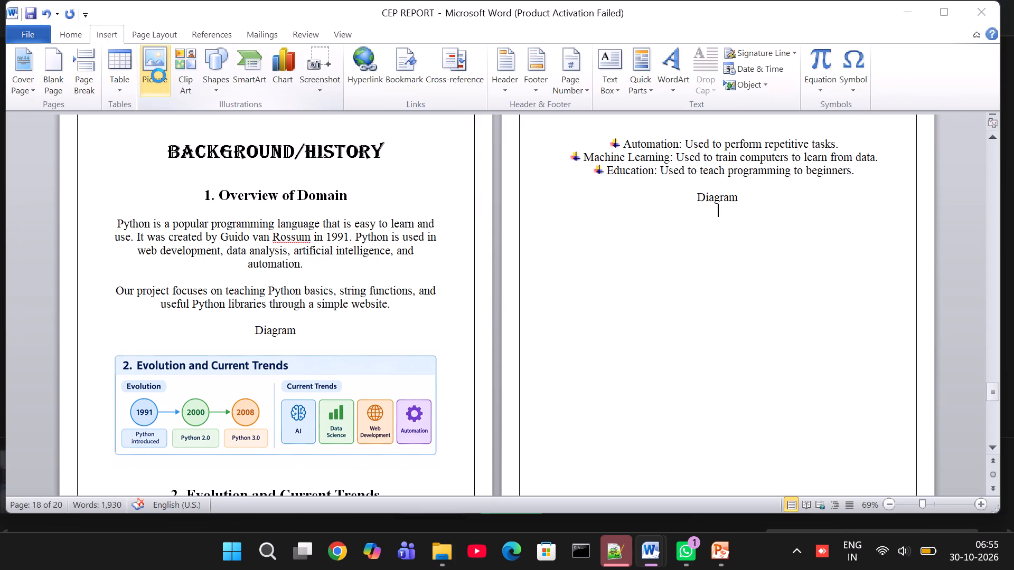
left_click(176, 174)
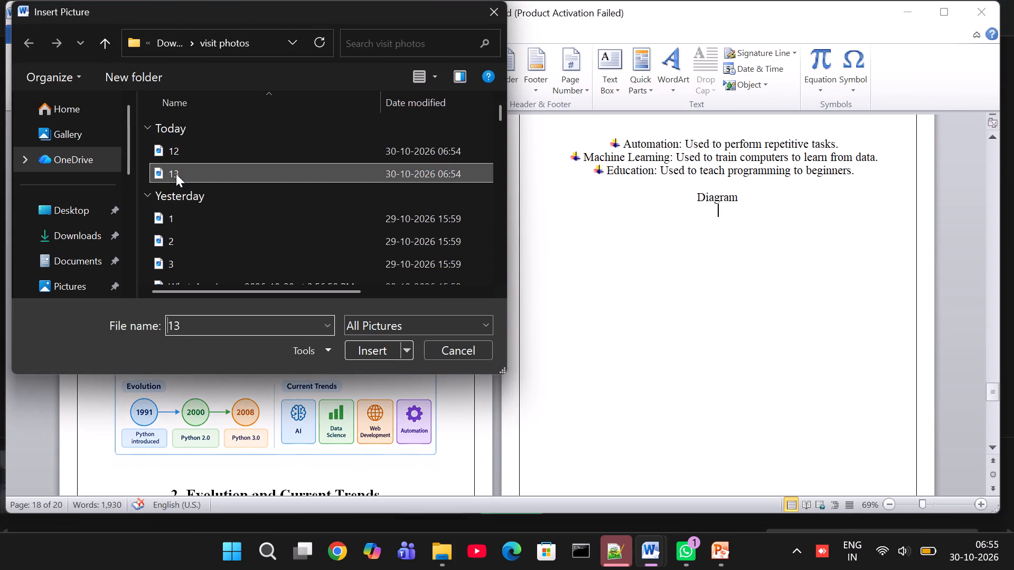
left_click(372, 348)
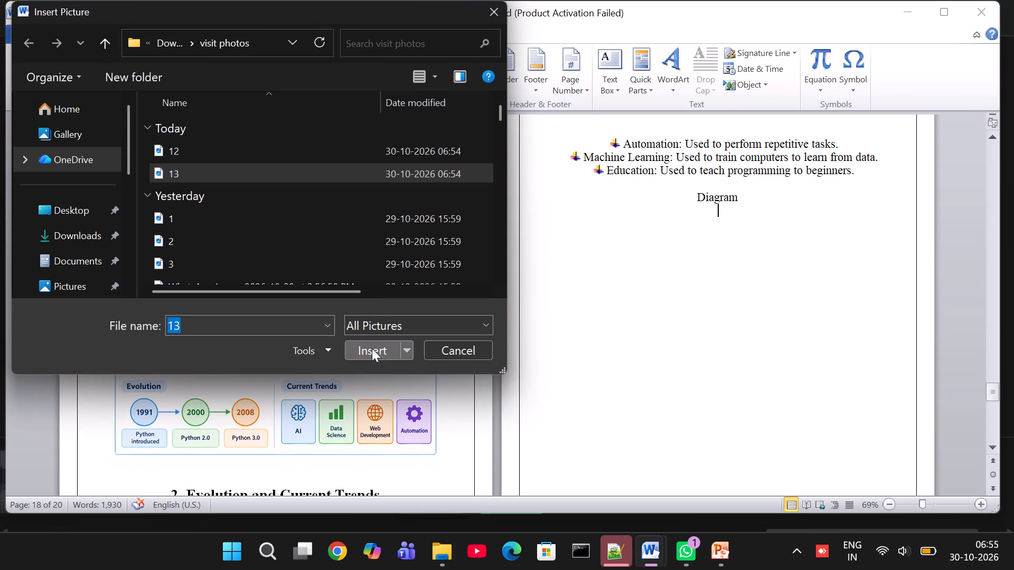
left_click(649, 415)
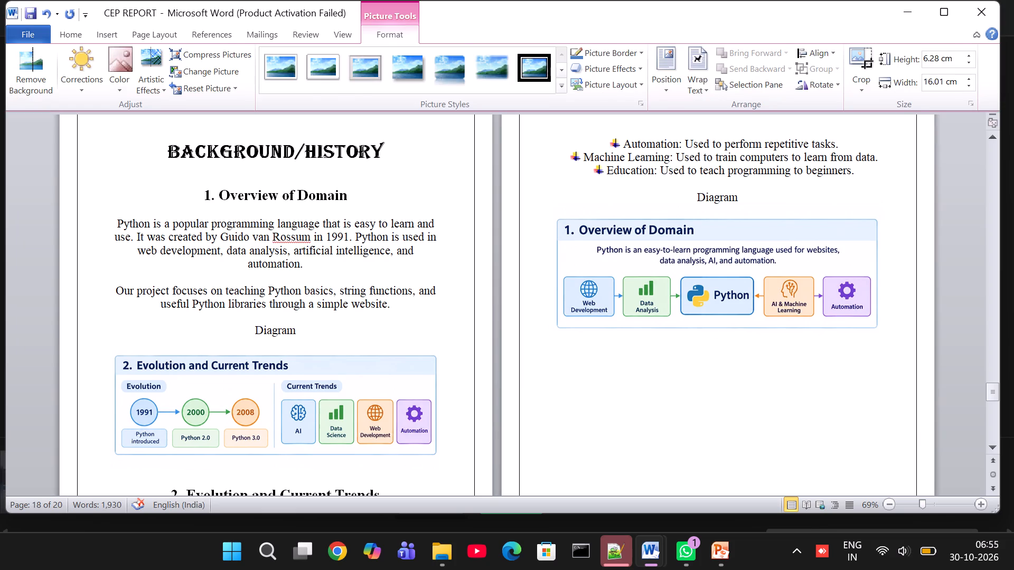
Renumber the Overview of Domain heading so it reads "2.1. Overview of Domain".
scroll(663, 396, "down", 1)
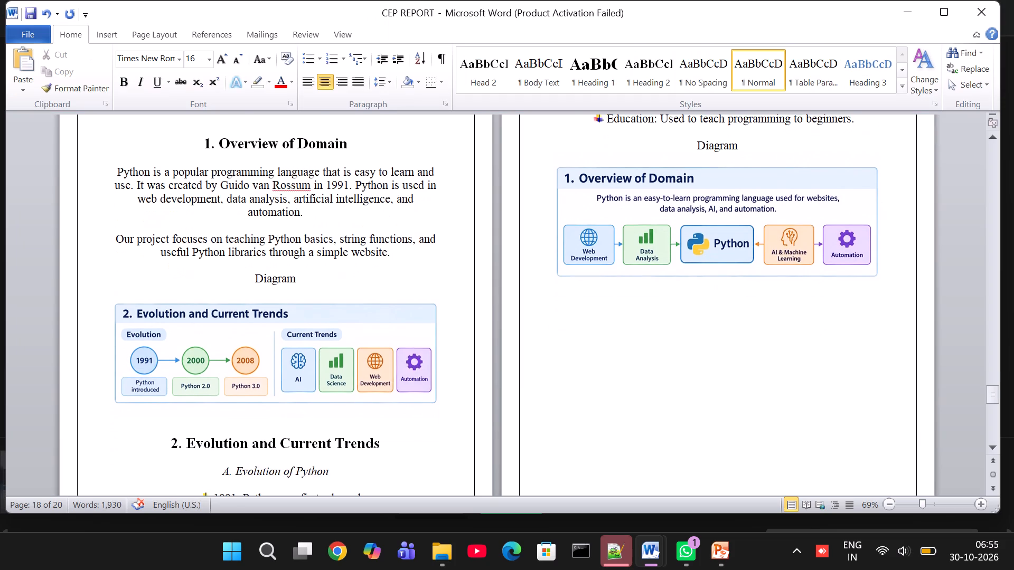
scroll(663, 396, "up", 1)
scroll(663, 396, "down", 1)
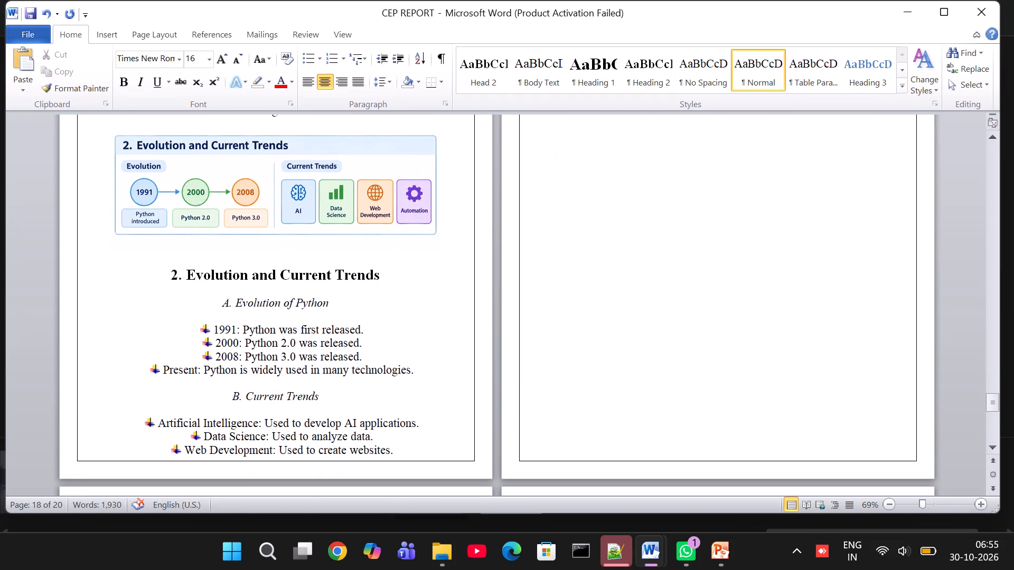
scroll(663, 396, "down", 1)
scroll(660, 489, "up", 1)
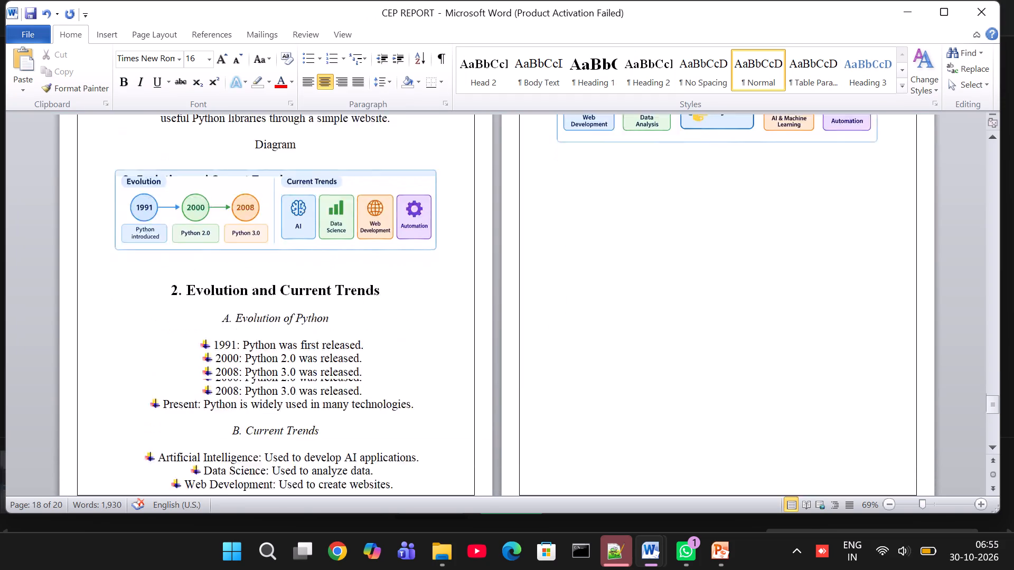
scroll(660, 489, "up", 2)
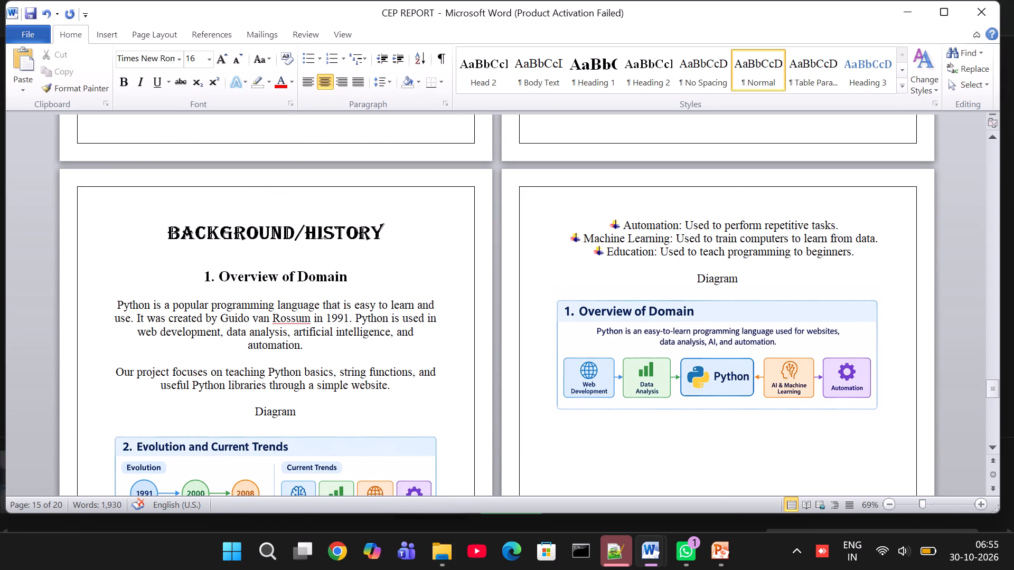
left_click(198, 275)
key("2")
key("comma")
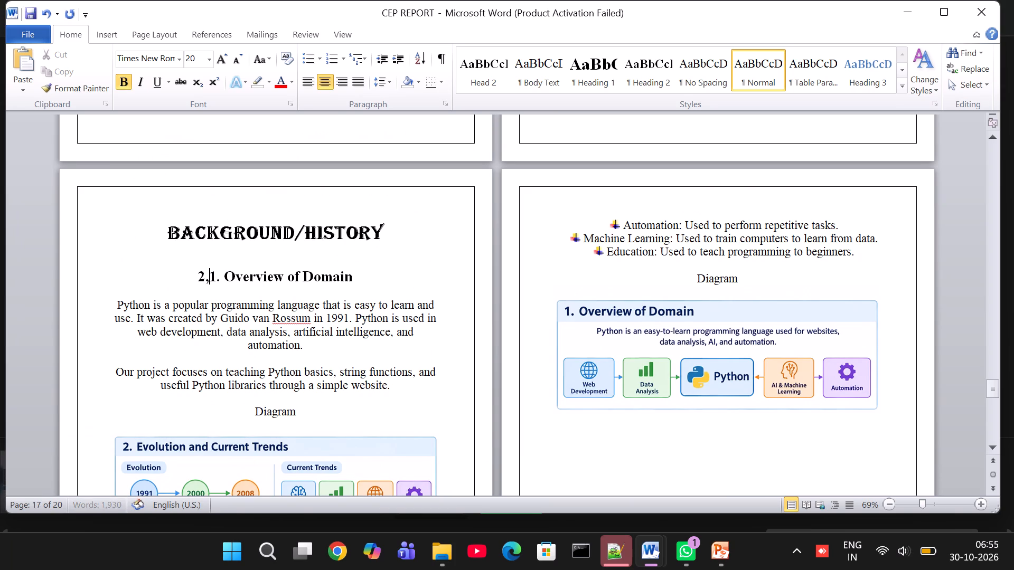
key("BackSpace")
key("period")
Renumber the Evolution and Current Trends heading so it reads "2.2. Evolution and Current Trends".
scroll(198, 276, "down", 1)
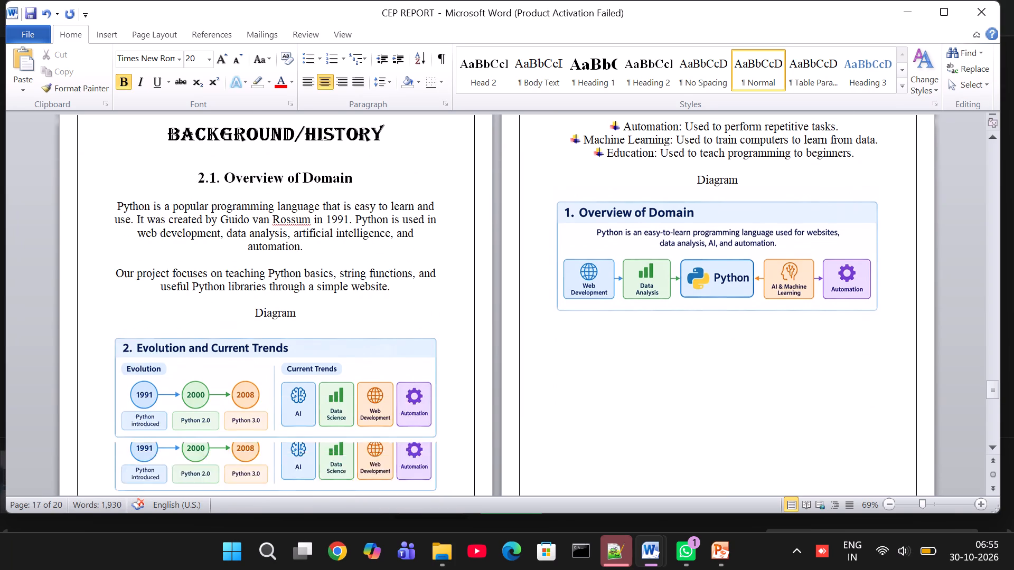
scroll(198, 276, "down", 2)
left_click(162, 292)
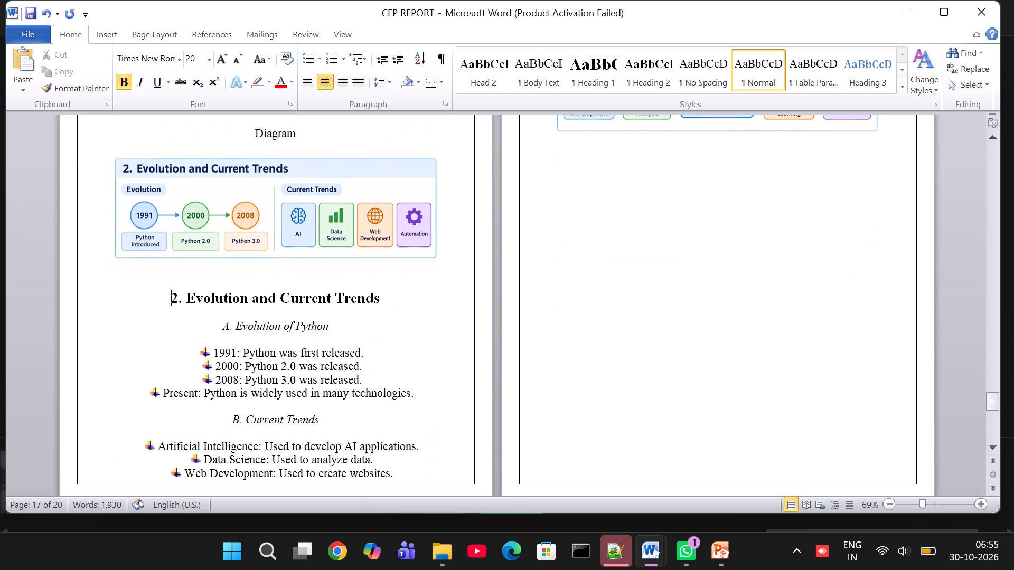
key("2")
key("period")
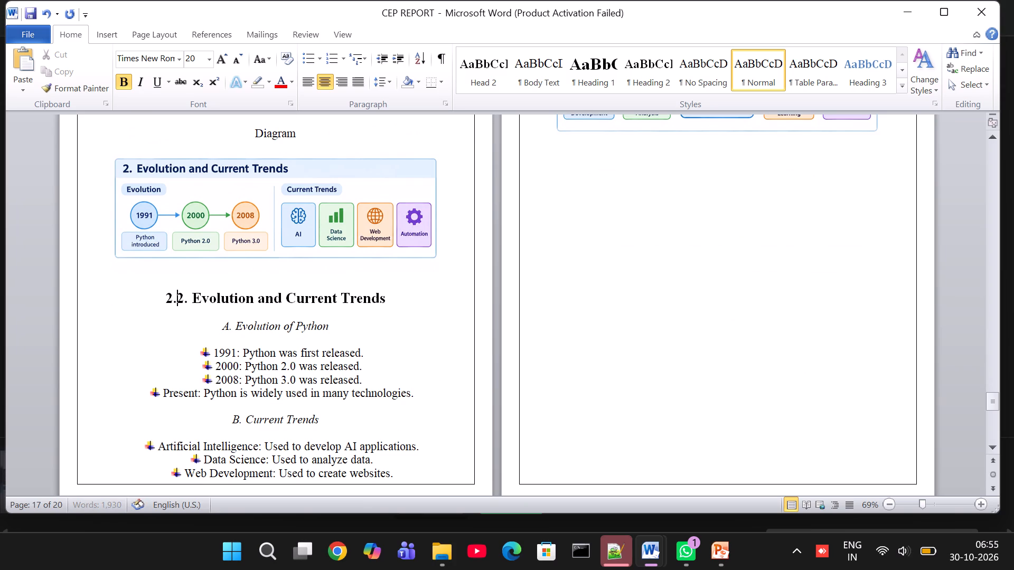
Add the chapter number "1." in front of the INTRODUCTION heading.
scroll(173, 281, "up", 8)
scroll(174, 239, "down", 1)
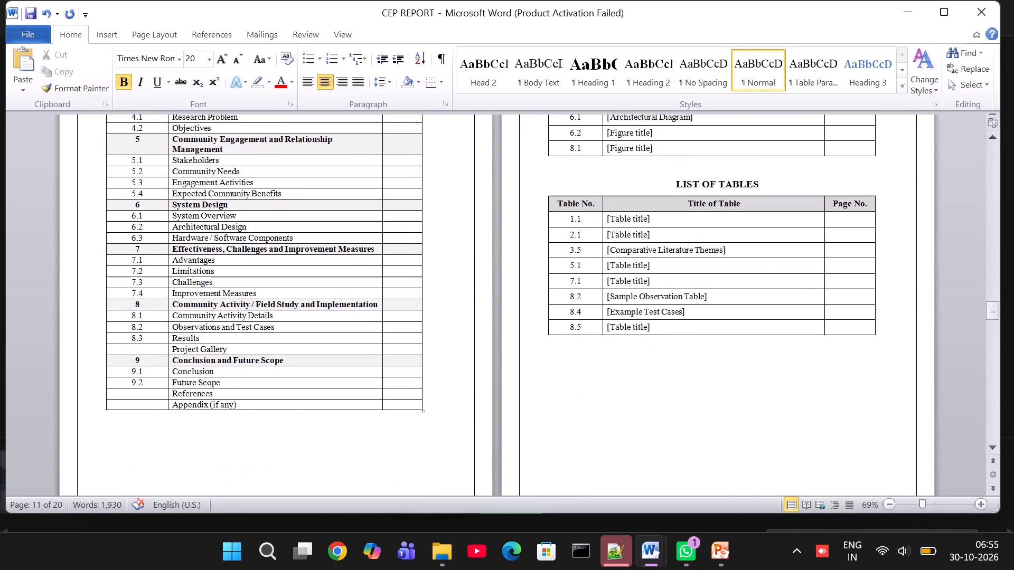
scroll(174, 239, "down", 1)
left_click(187, 269)
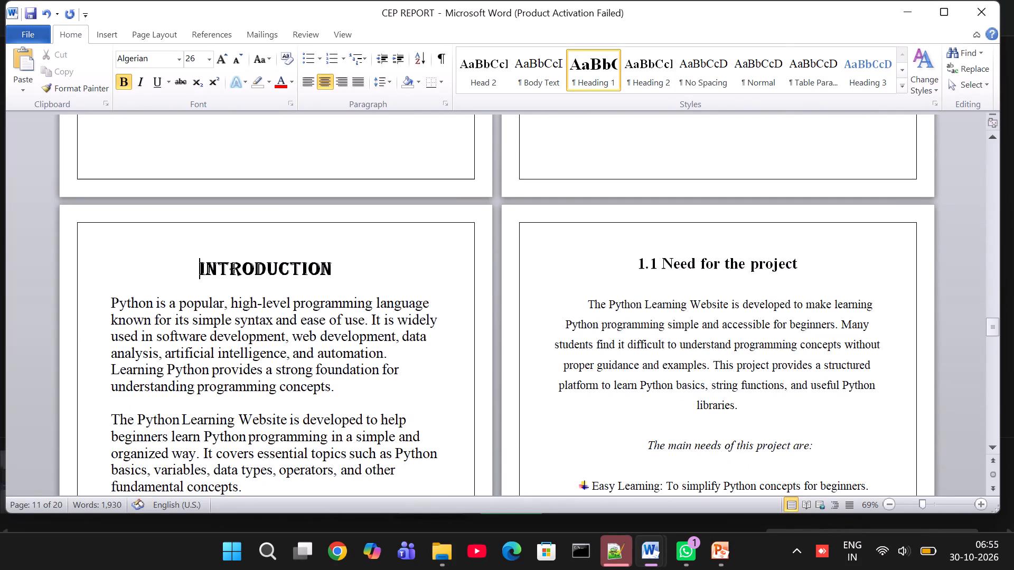
type("1.")
Add the chapter number "2." in front of the BACKGROUND/HISTORY heading.
scroll(194, 277, "down", 2)
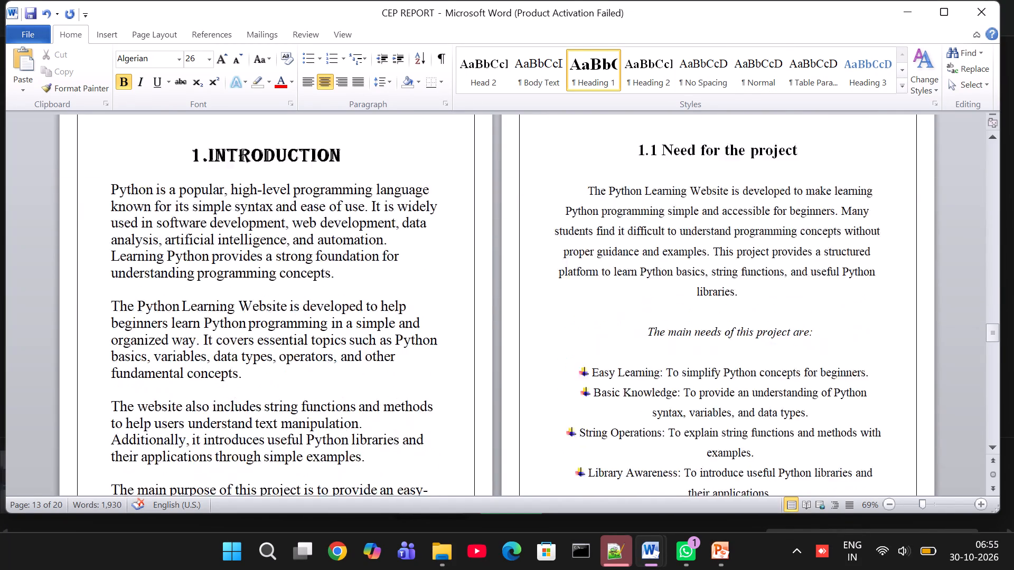
scroll(194, 277, "down", 3)
scroll(194, 277, "right", 1)
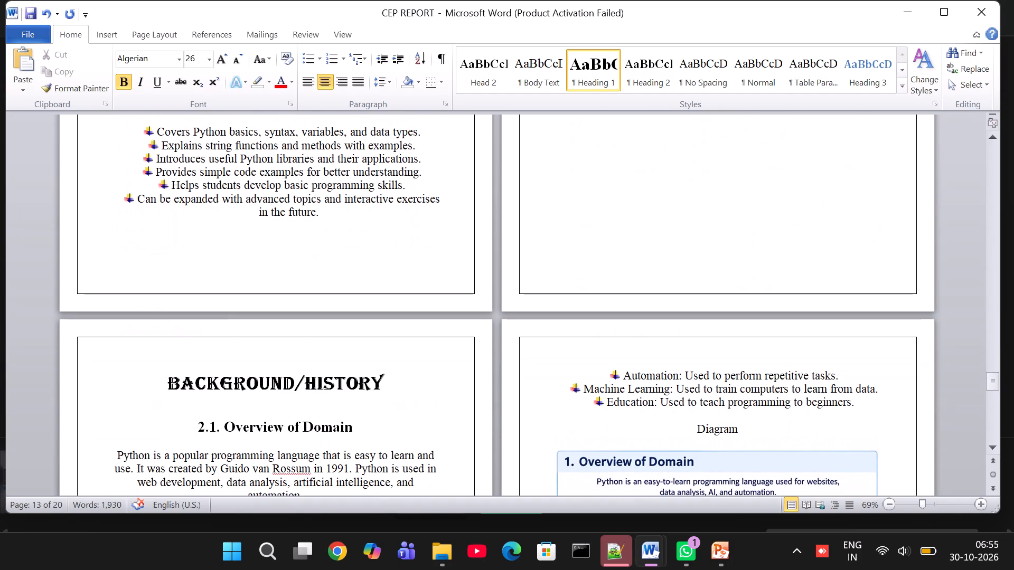
left_click(164, 382)
key("2")
key("period")
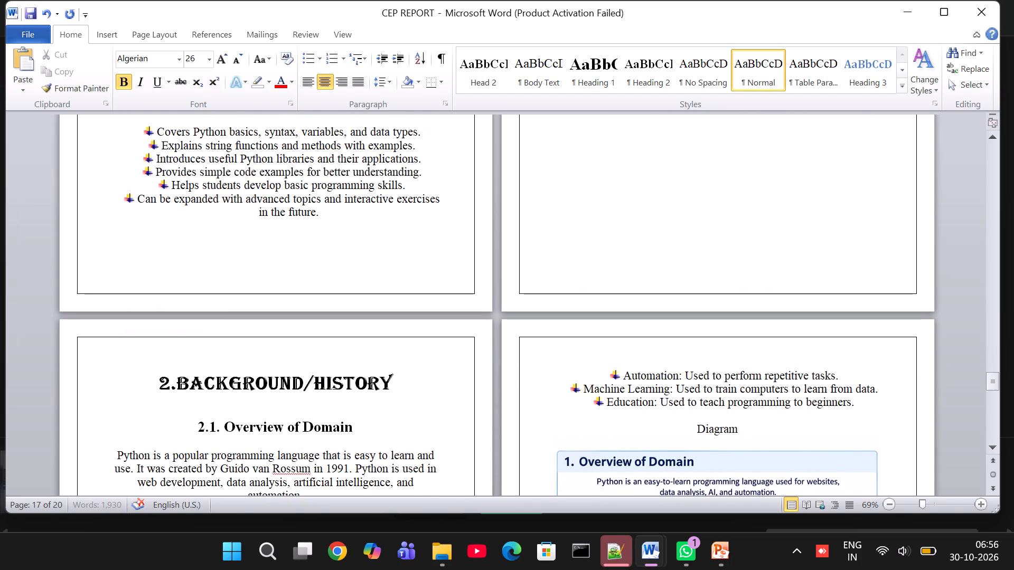
Begin the next chapter's heading with "3." at the top of the blank page after the Background/History chapter.
scroll(164, 382, "down", 3)
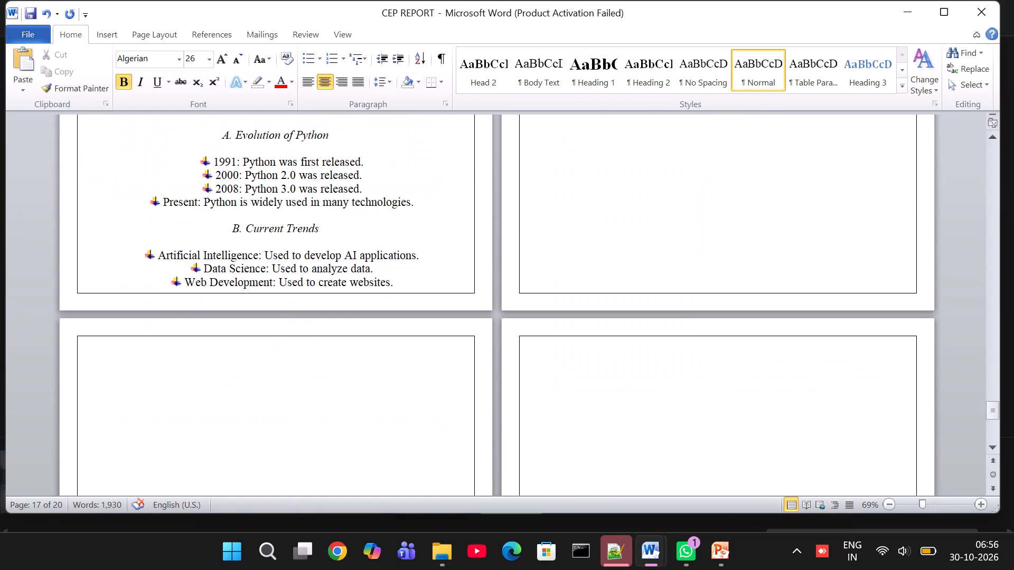
scroll(164, 382, "up", 6)
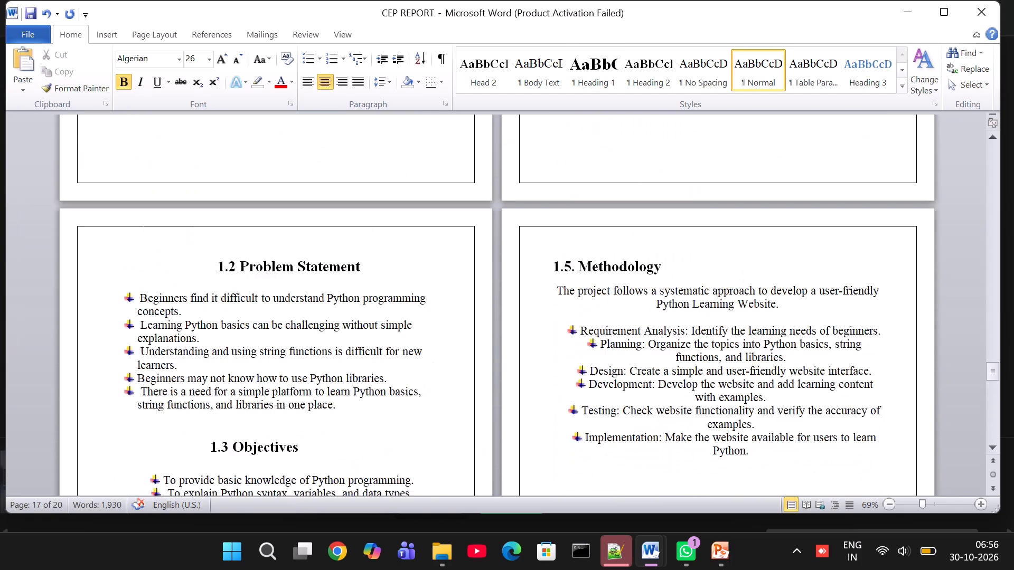
scroll(164, 382, "up", 1)
scroll(164, 382, "down", 3)
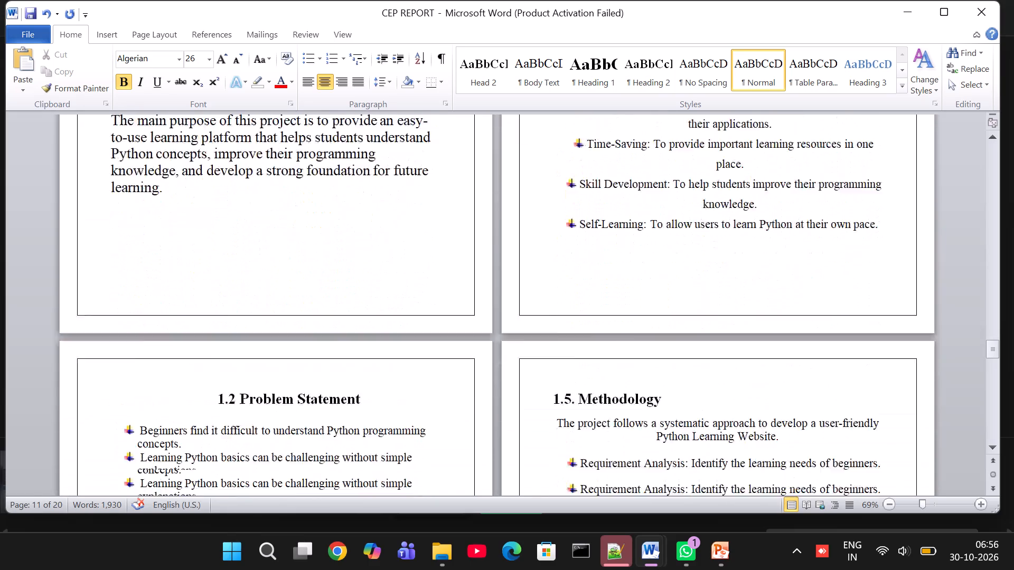
scroll(164, 382, "down", 7)
scroll(164, 382, "up", 1)
scroll(164, 382, "right", 1)
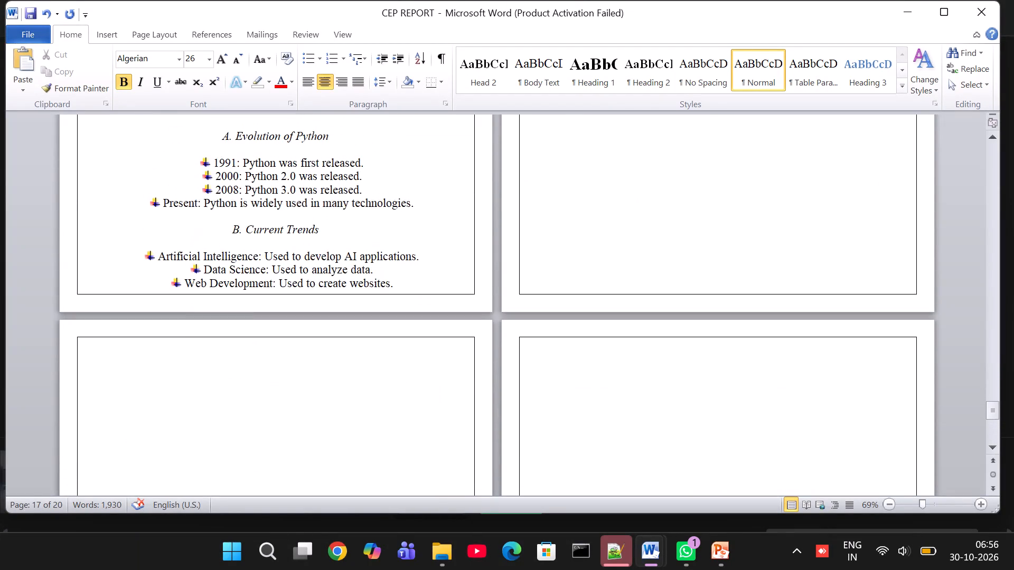
scroll(164, 382, "right", 1)
left_click(214, 264)
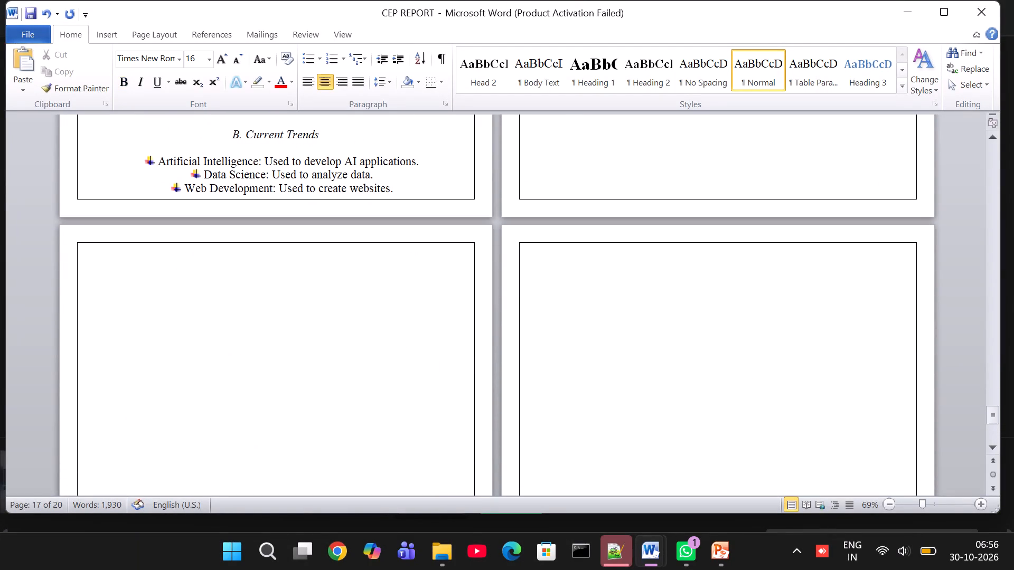
key("3")
key("period")
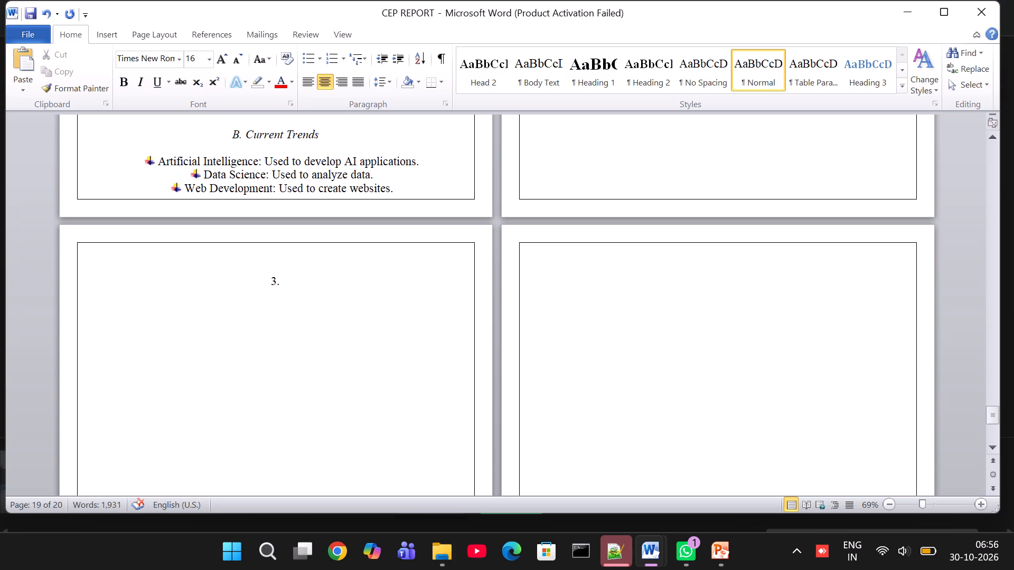
Copy "LITERATURE SURVEY" from the Chapter 3 heading of the CEP LMS REPORT and paste it after "3." in the CEP REPORT.
left_click(645, 559)
left_click(714, 479)
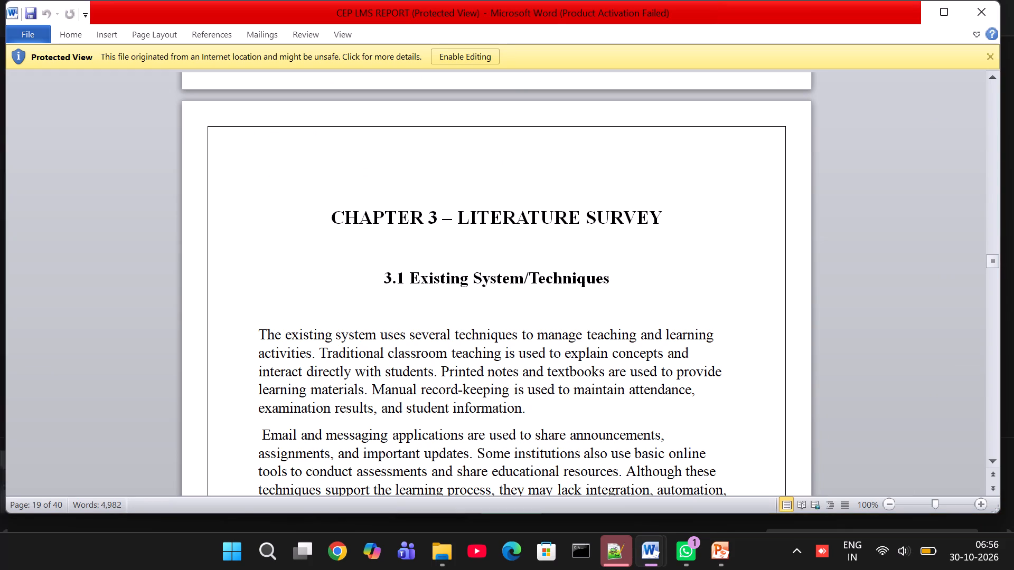
scroll(585, 414, "down", 1)
scroll(585, 414, "right", 1)
scroll(585, 414, "up", 1)
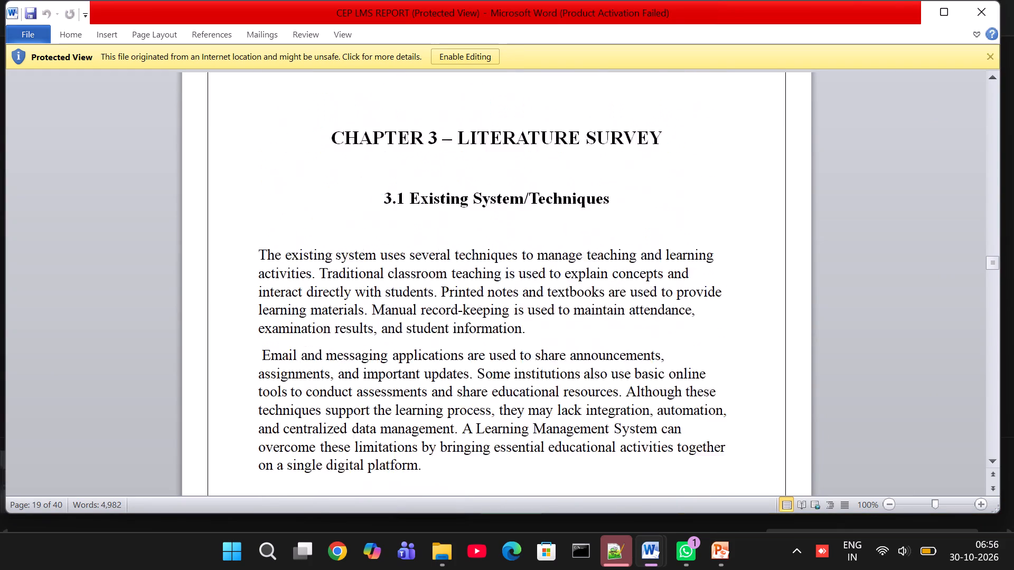
scroll(585, 414, "up", 1)
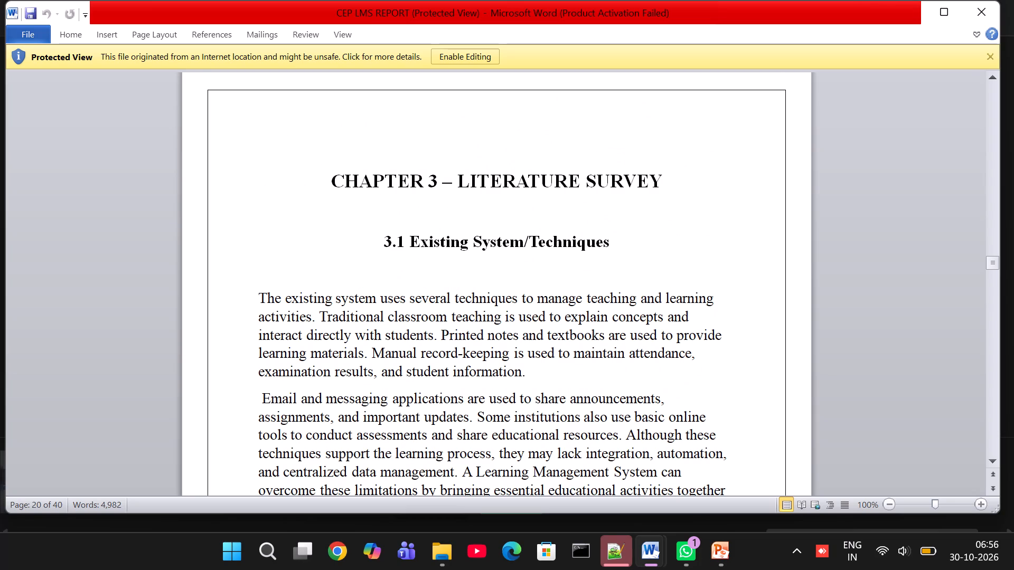
left_click(334, 177)
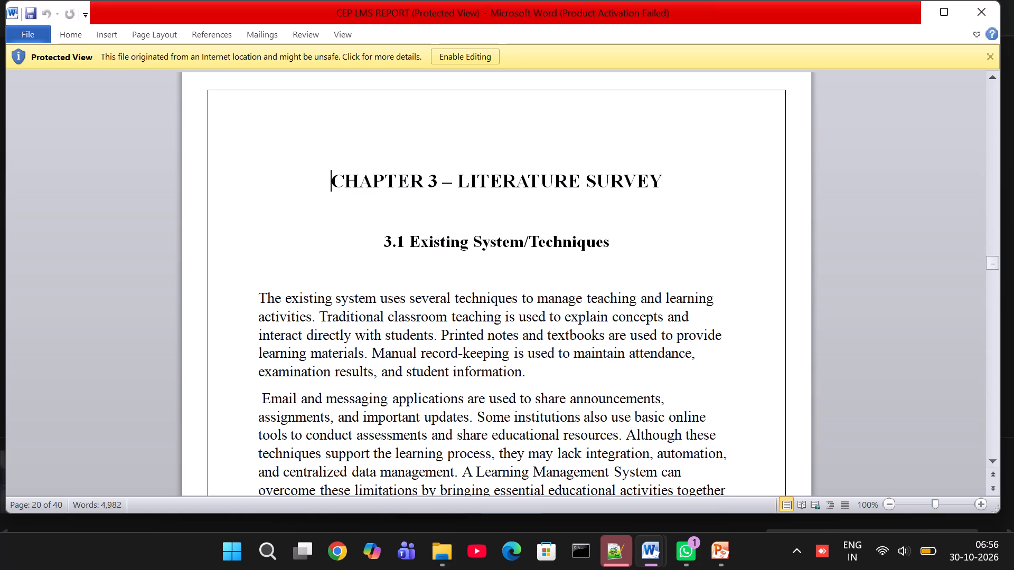
left_click(455, 186)
left_click_drag(455, 186, 628, 177)
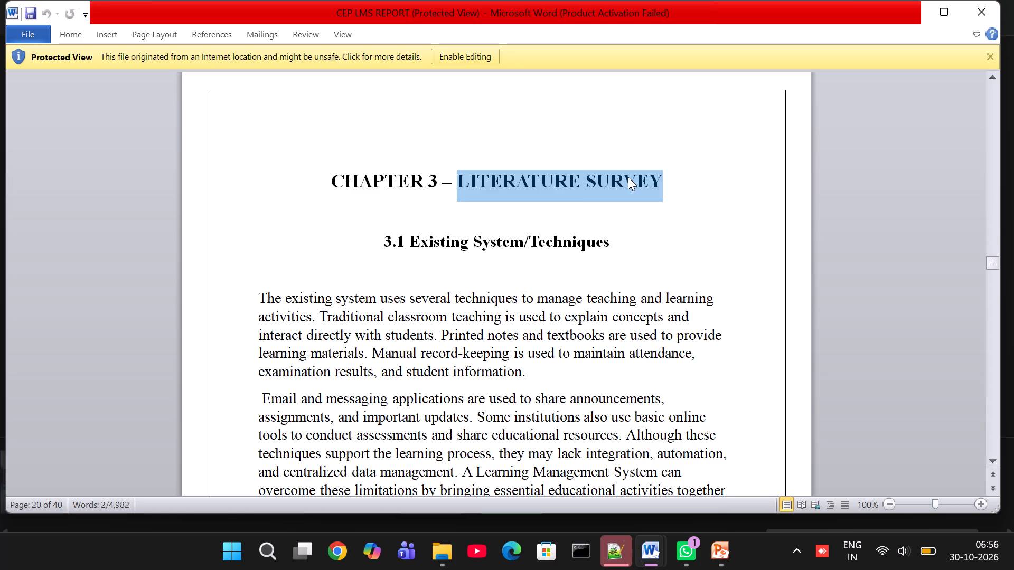
right_click(628, 177)
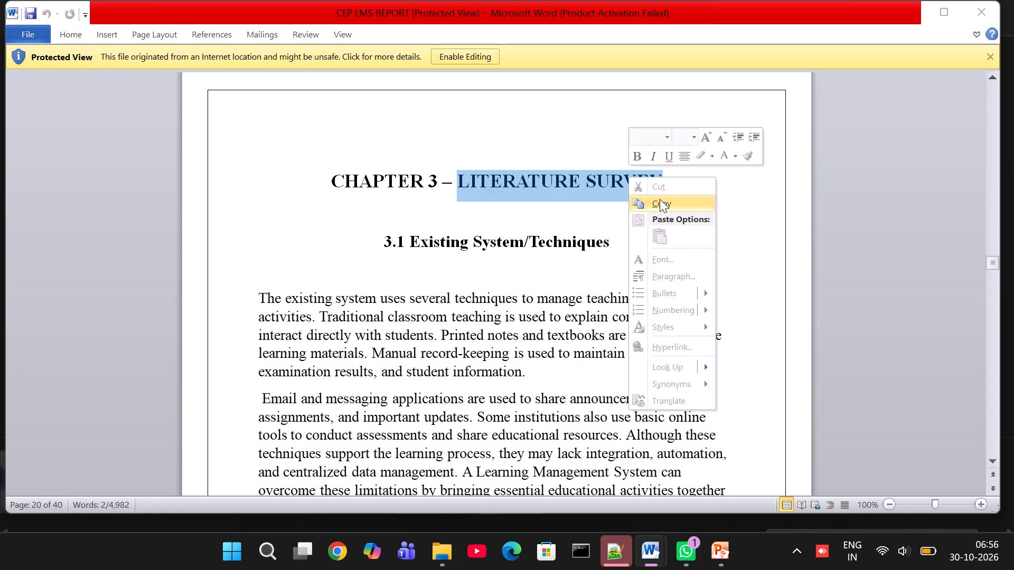
left_click(660, 199)
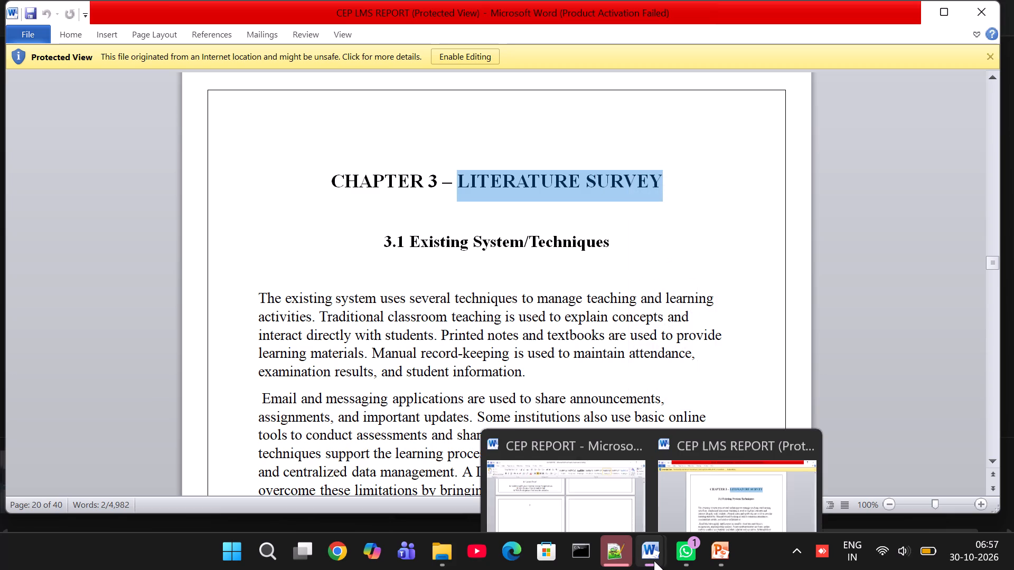
left_click(610, 492)
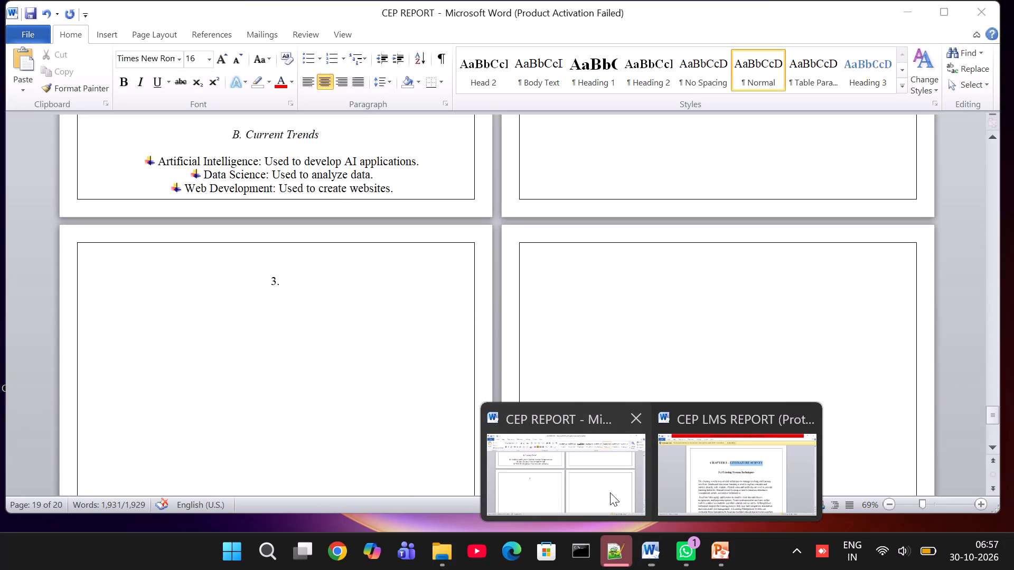
left_click(318, 279)
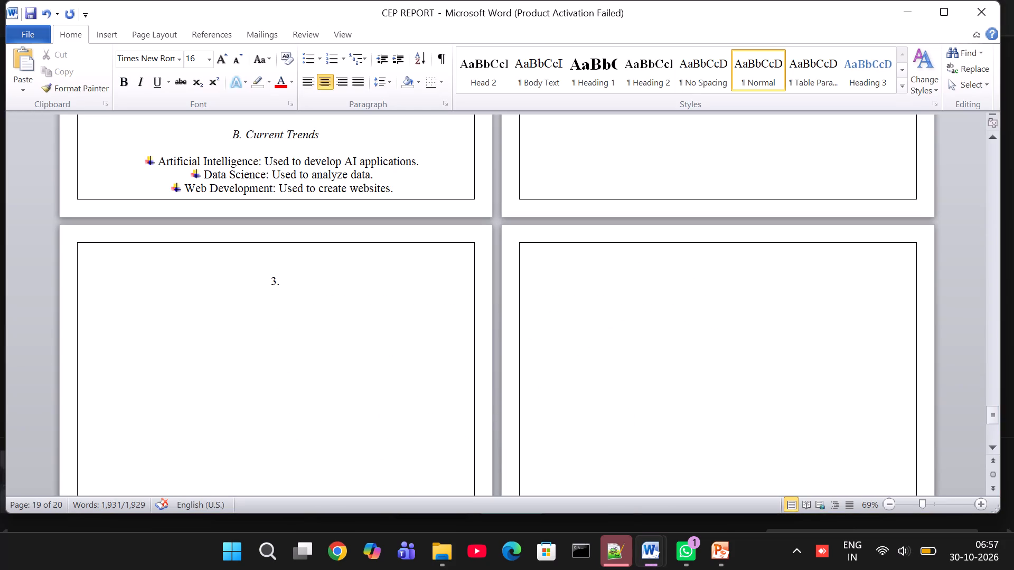
key("ctrl+v")
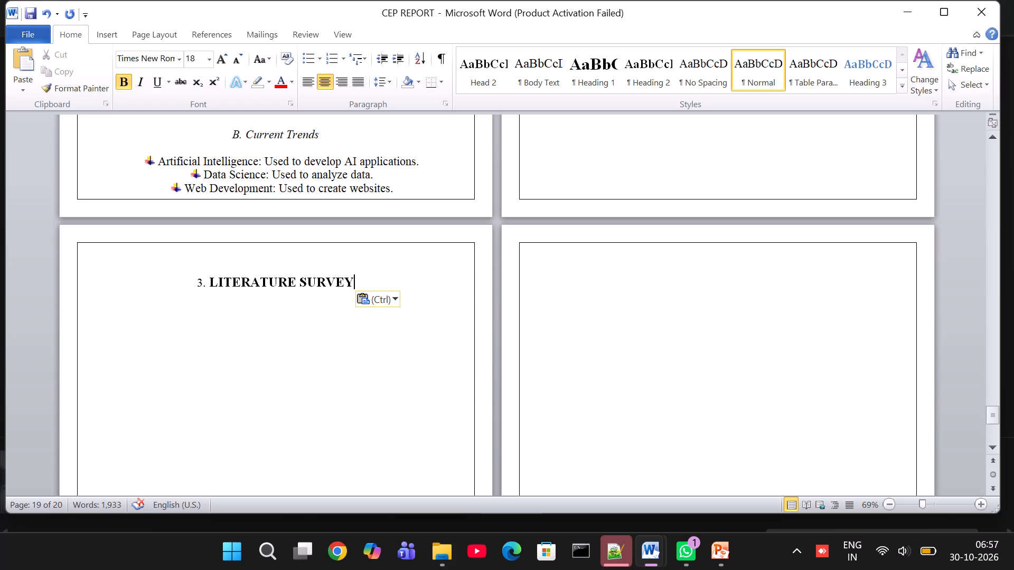
Format the whole "3. LITERATURE SURVEY" heading in the Algerian font at size 26.
left_click_drag(357, 289, 208, 261)
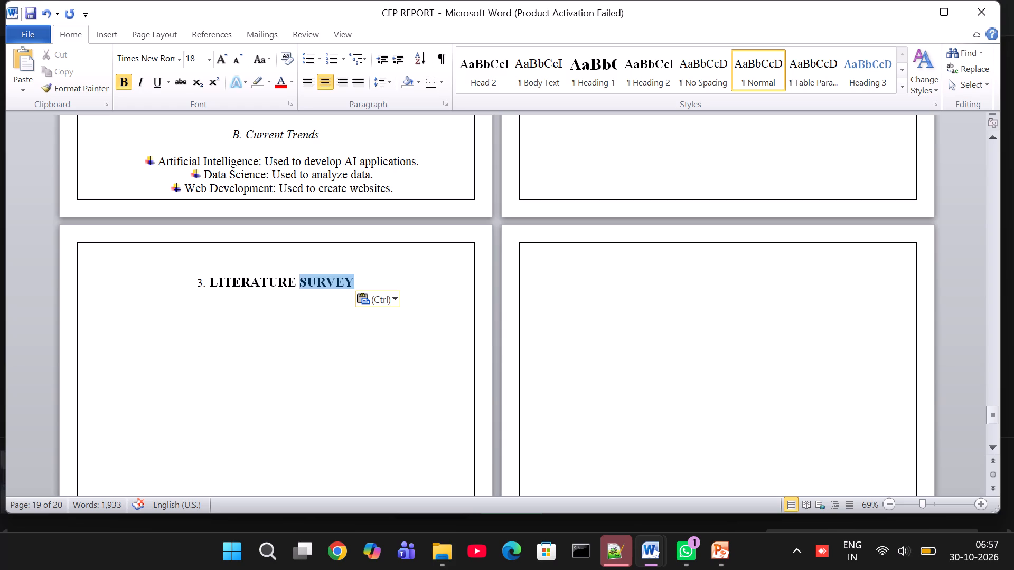
left_click_drag(208, 261, 188, 271)
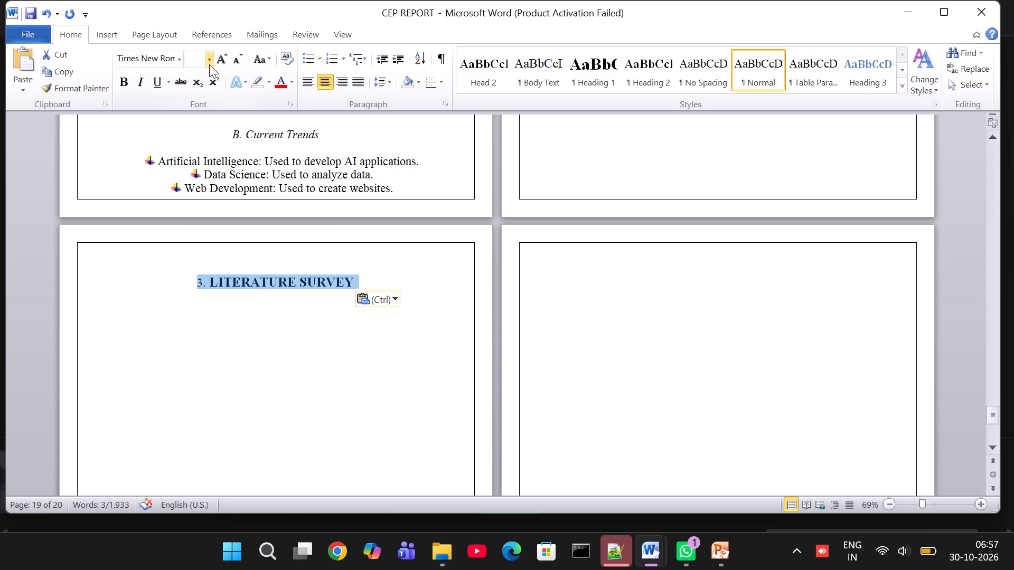
left_click(210, 61)
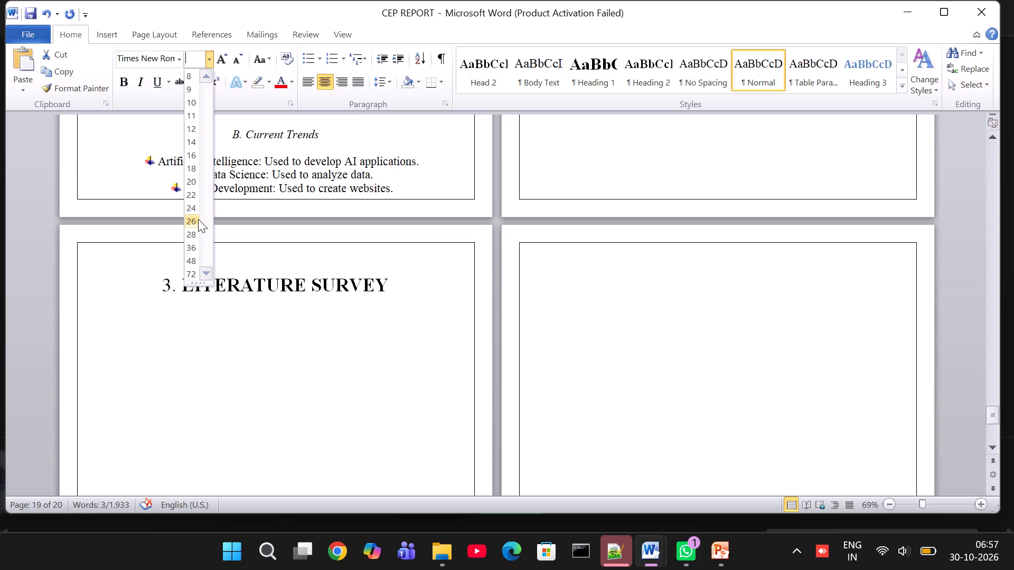
left_click(198, 219)
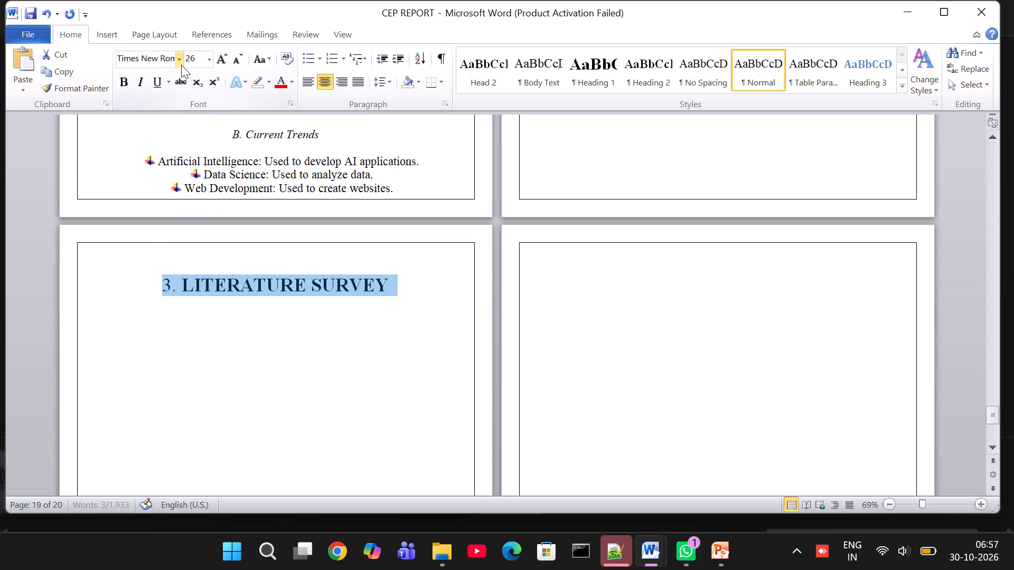
left_click(180, 61)
left_click(202, 182)
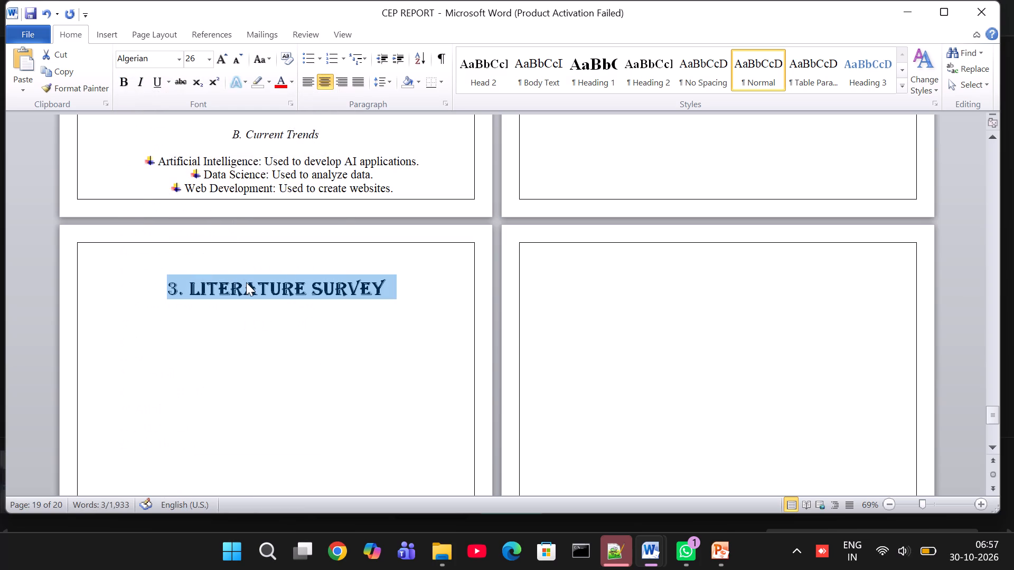
left_click(246, 282)
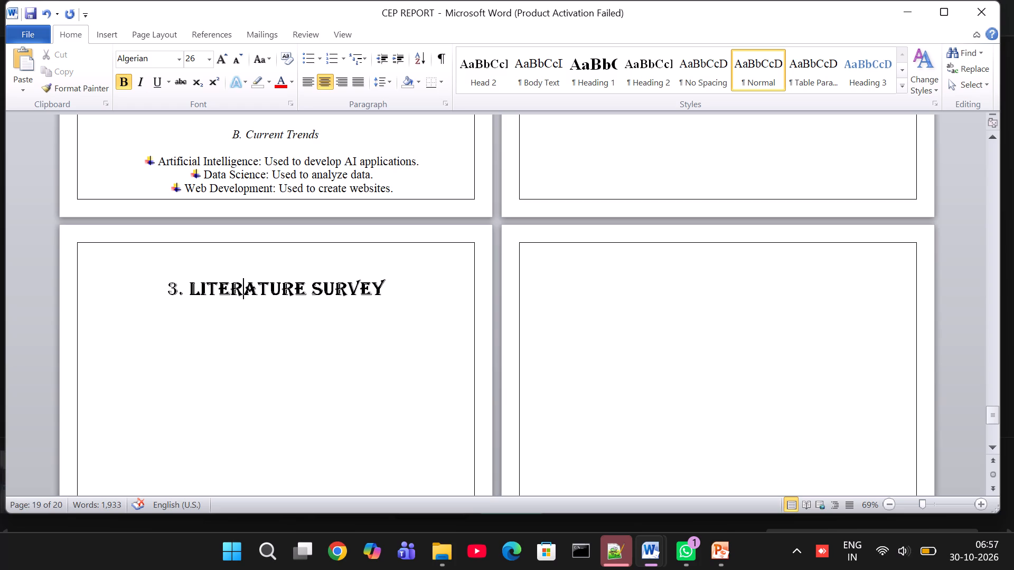
Begin the first section heading with "3.1" on the line below the Literature Survey heading.
left_click(391, 318)
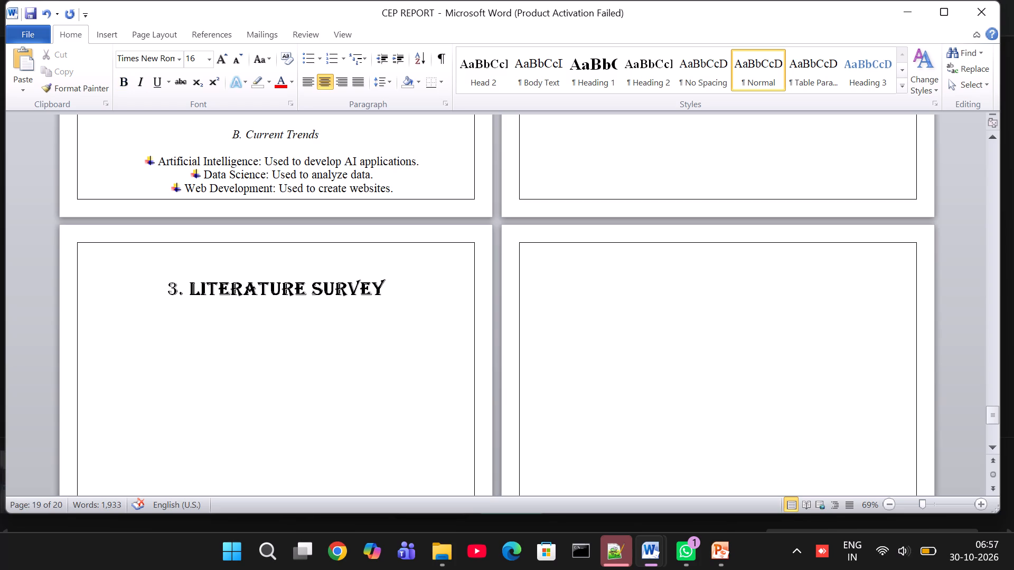
type("31")
key("BackSpace")
type(".2")
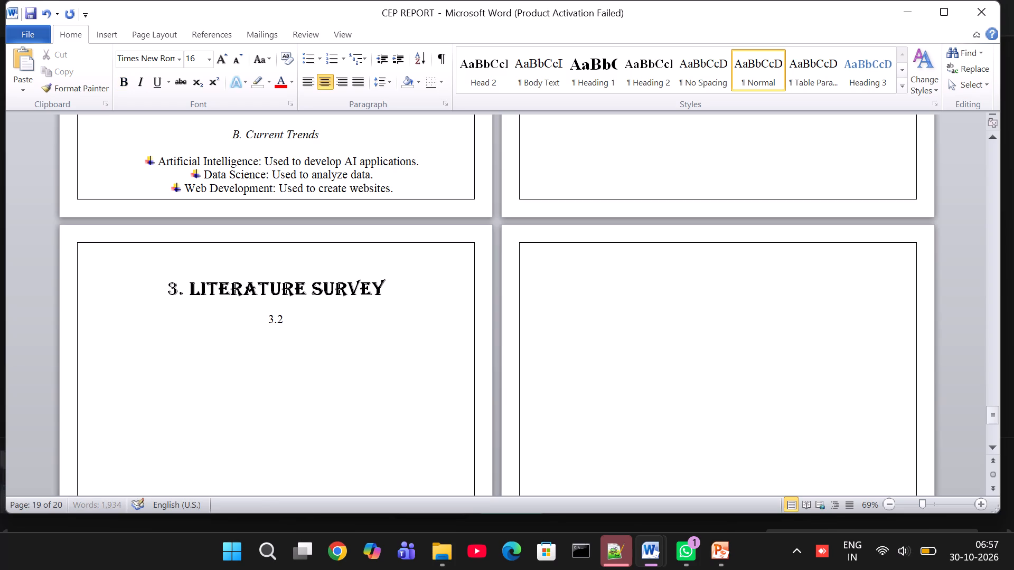
key("BackSpace")
key("1")
Review the section 2.2 heading and its surrounding content in the Background/History chapter.
scroll(383, 260, "up", 3)
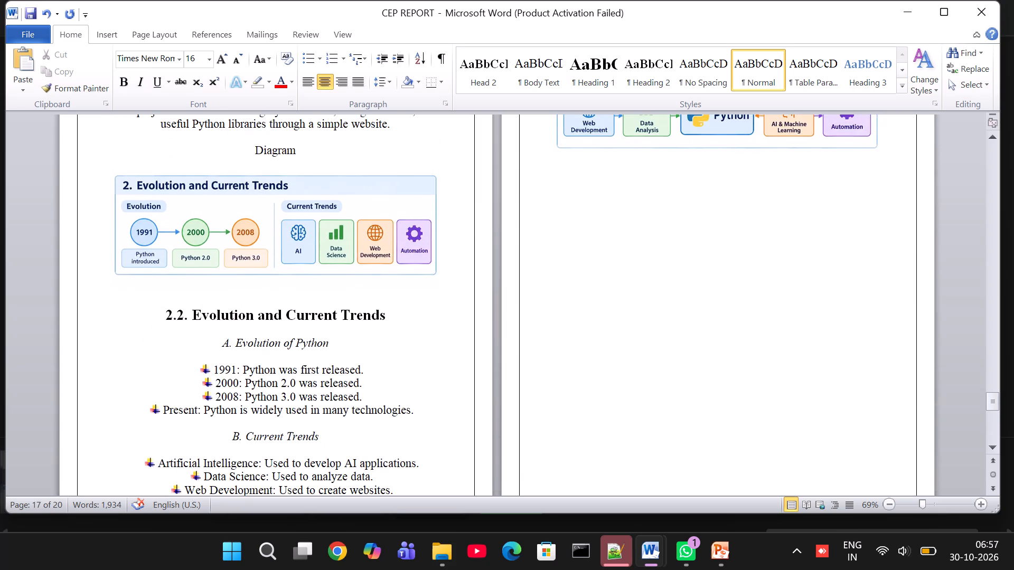
scroll(383, 260, "right", 2)
scroll(383, 260, "down", 1)
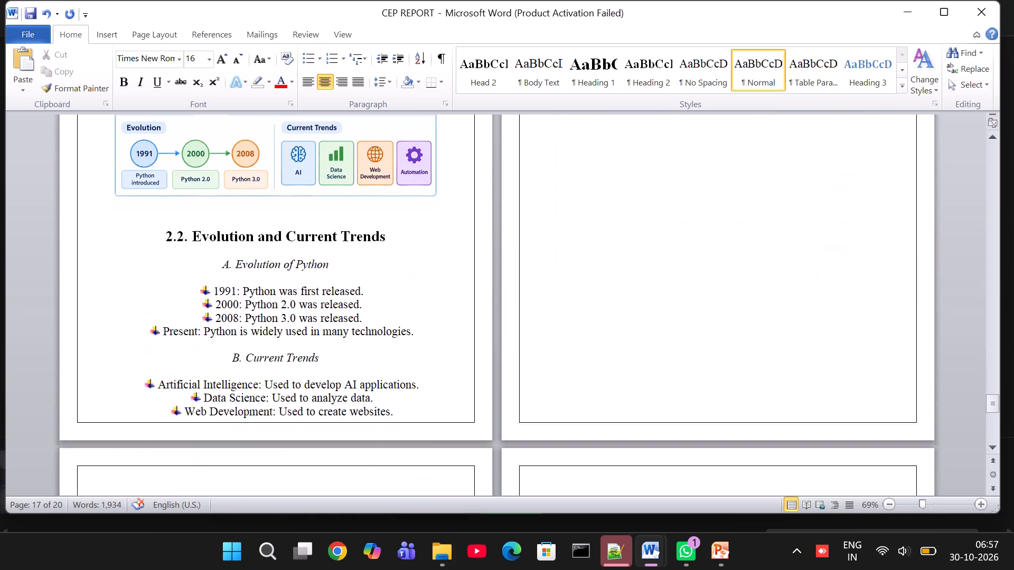
scroll(383, 260, "down", 2)
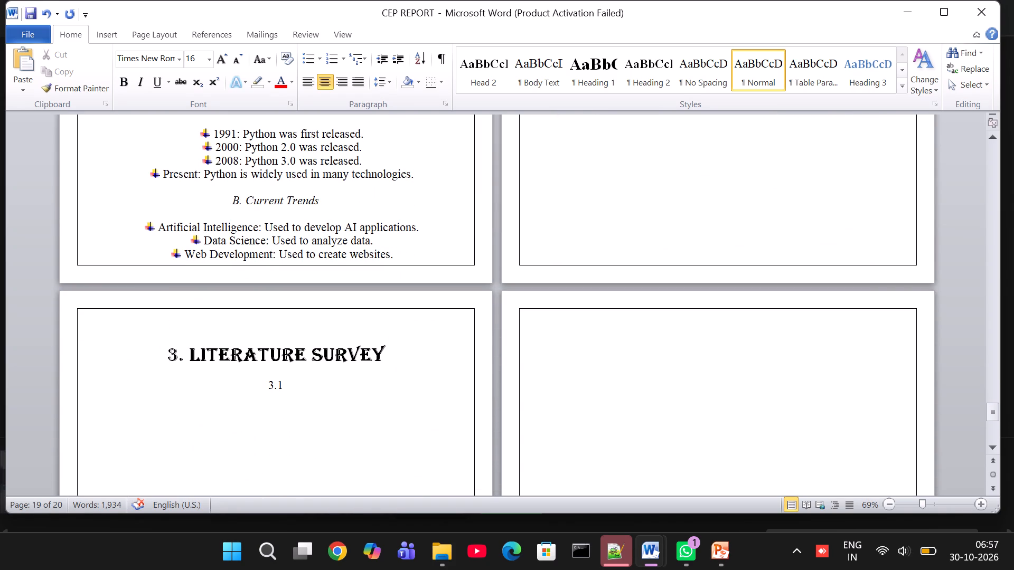
Switch to the CEP LMS REPORT and review the Chapter 3 sections and figure up to the start of Chapter 4.
left_click(634, 543)
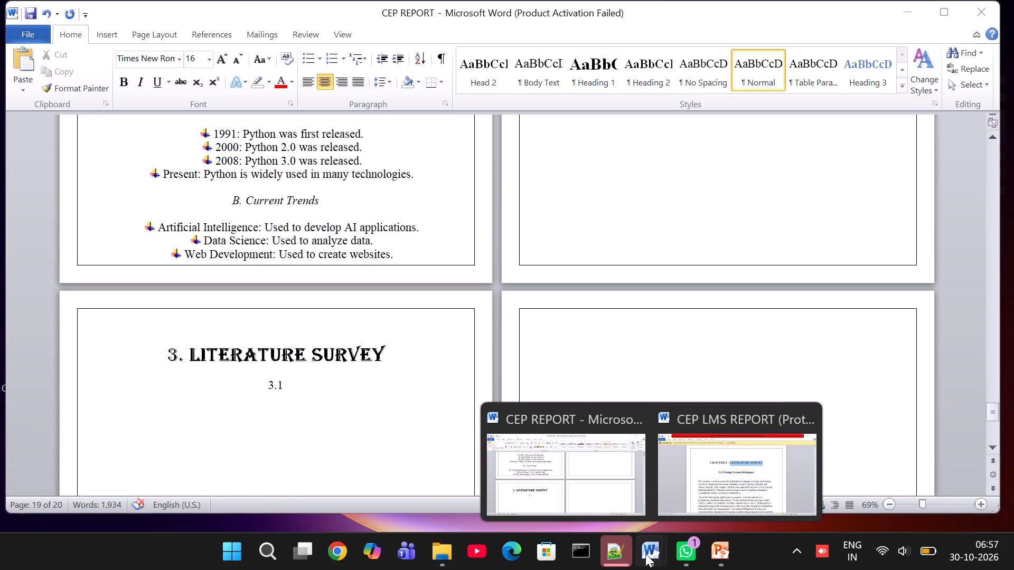
left_click(645, 554)
left_click(731, 461)
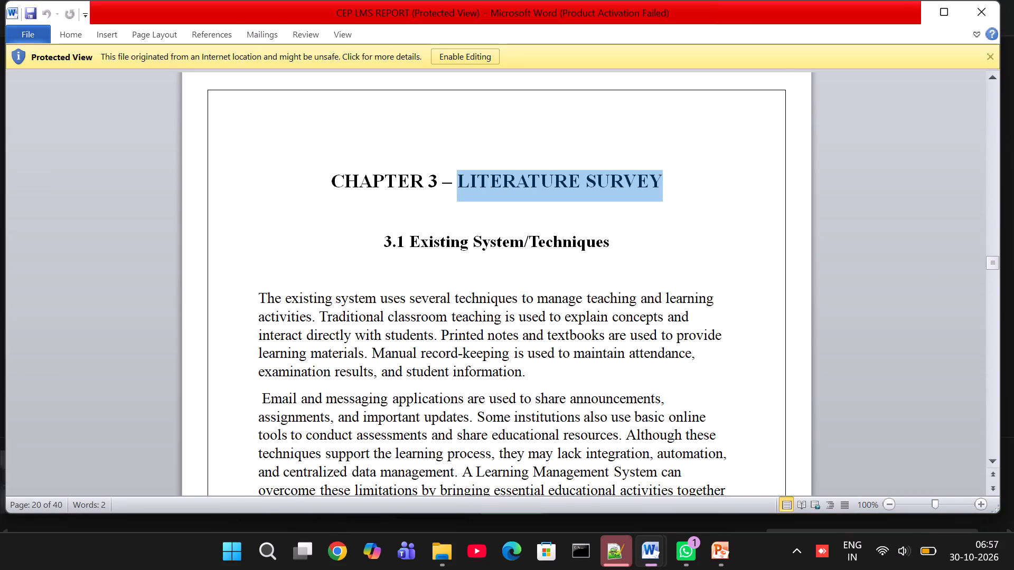
scroll(586, 384, "down", 1)
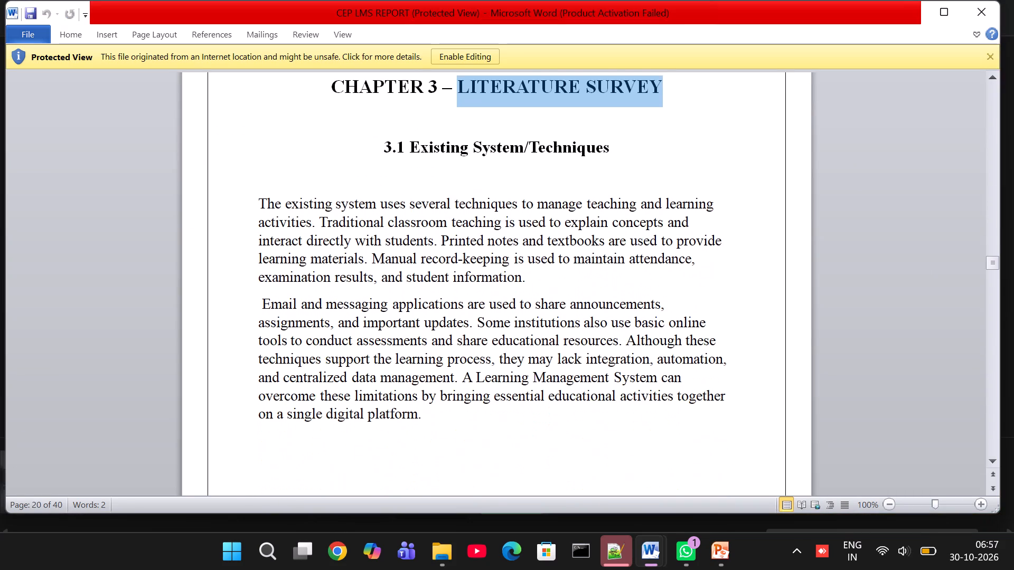
scroll(586, 384, "down", 3)
scroll(586, 384, "up", 2)
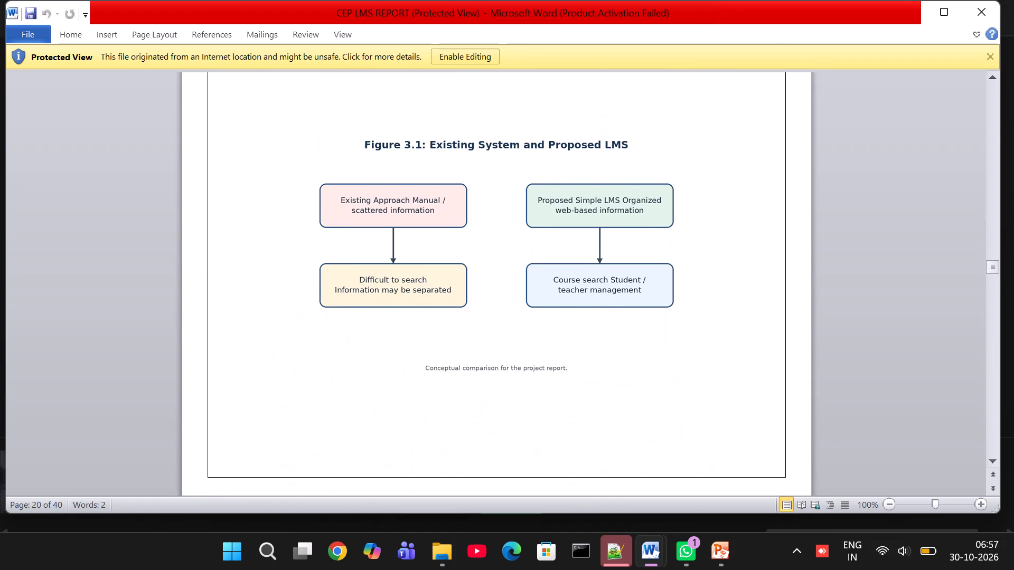
scroll(586, 384, "down", 4)
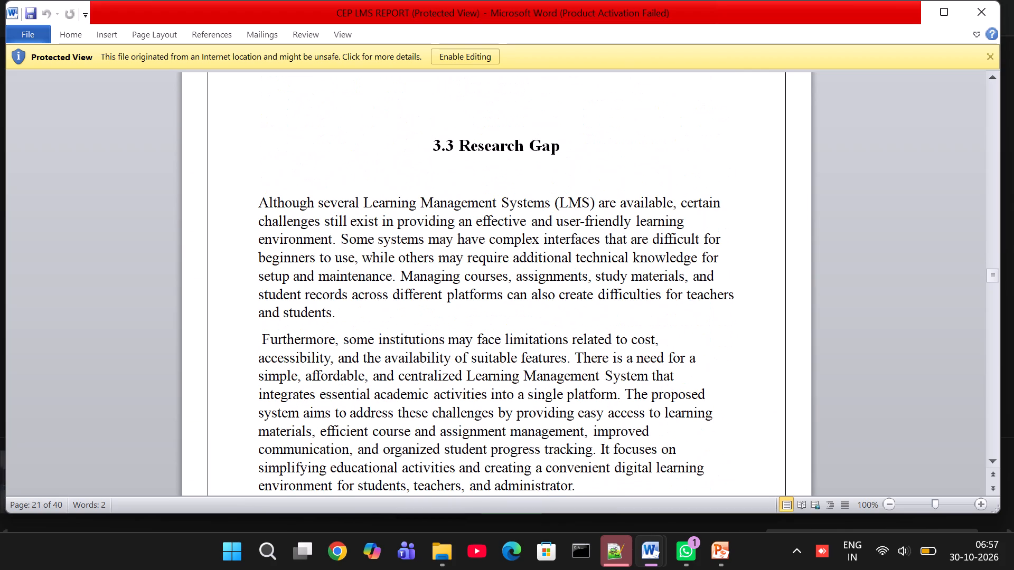
scroll(586, 384, "down", 2)
scroll(586, 384, "up", 1)
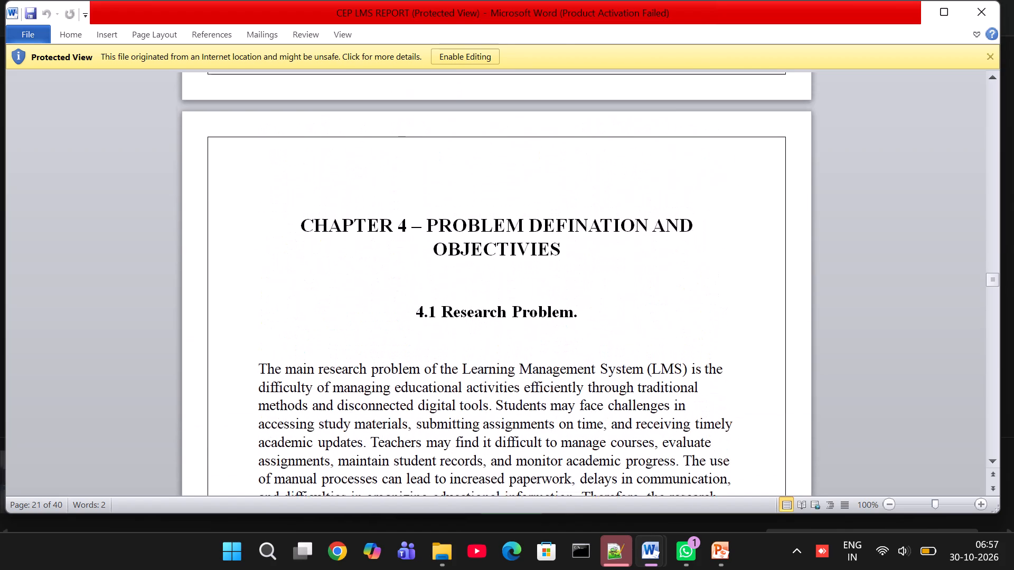
scroll(586, 384, "up", 5)
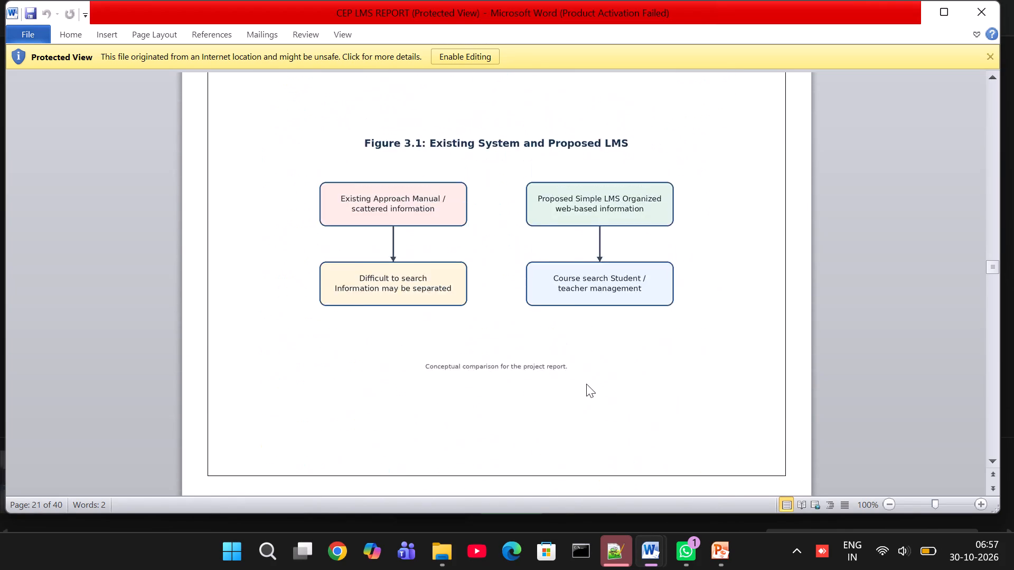
Review section 2.1 Overview of the Domain and Figure 2.1 in Chapter 2 of the CEP LMS REPORT.
scroll(586, 384, "up", 3)
scroll(586, 384, "right", 1)
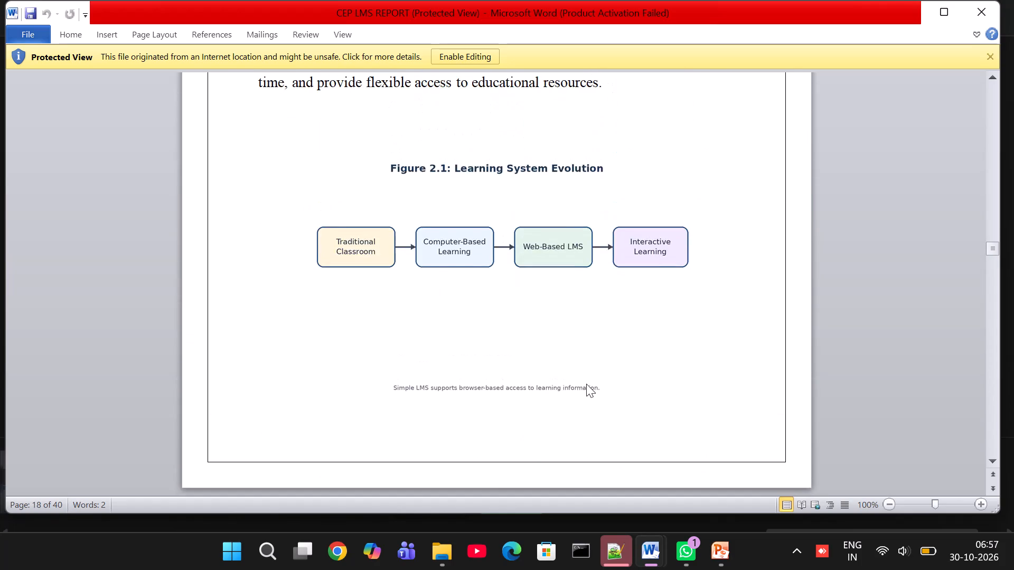
scroll(586, 384, "up", 1)
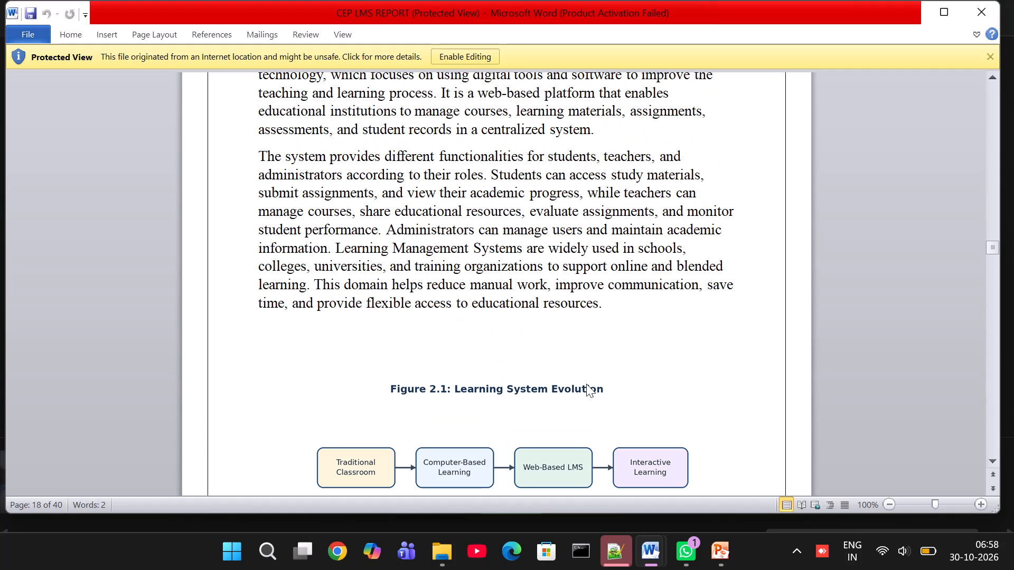
scroll(595, 333, "up", 1)
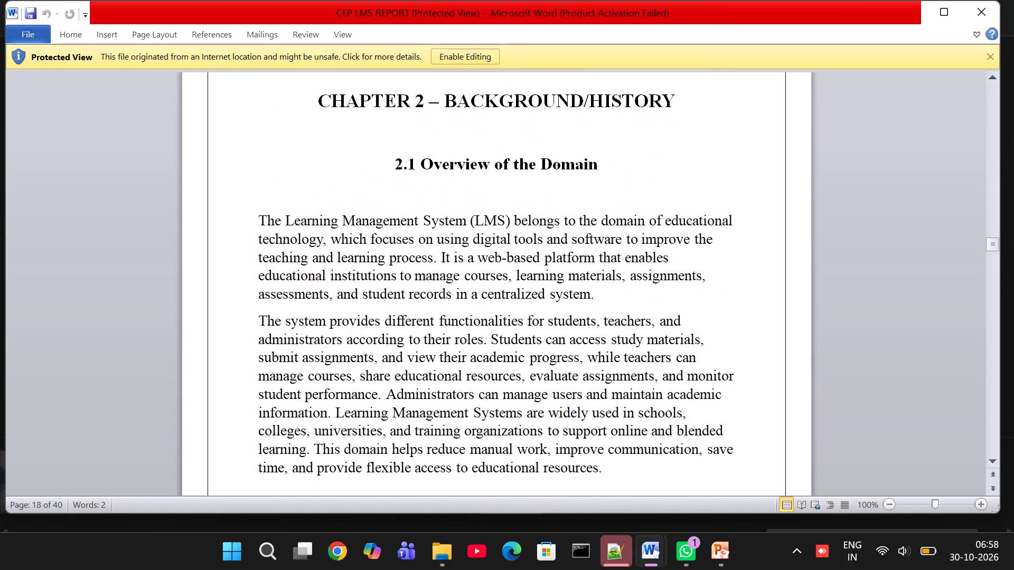
scroll(595, 333, "up", 1)
scroll(595, 333, "down", 2)
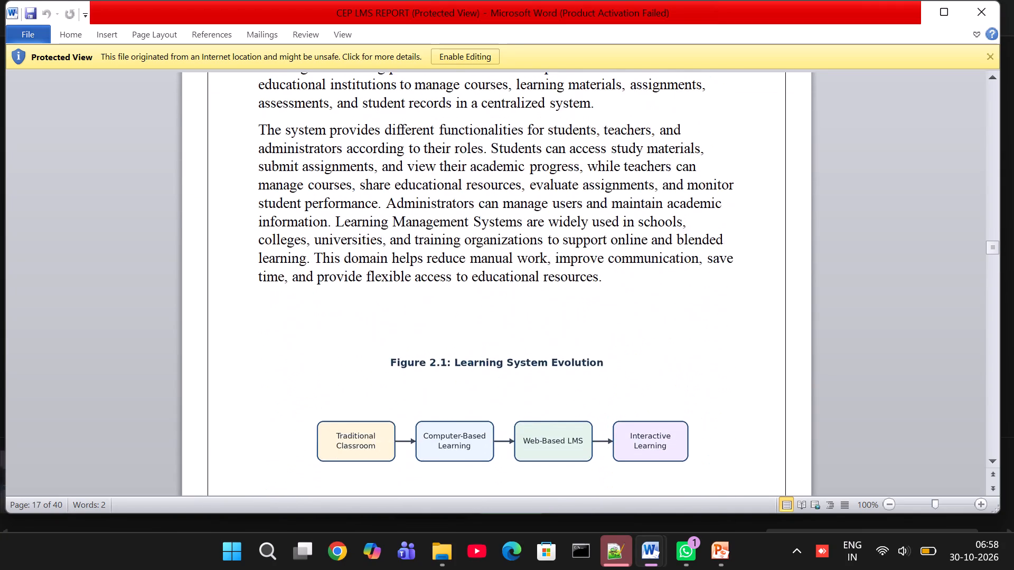
Examine Chapter 3 of the CEP LMS REPORT, from section 3.1 and Figure 3.1 through sections 3.2 and 3.3.
scroll(595, 333, "down", 4)
scroll(595, 333, "up", 1)
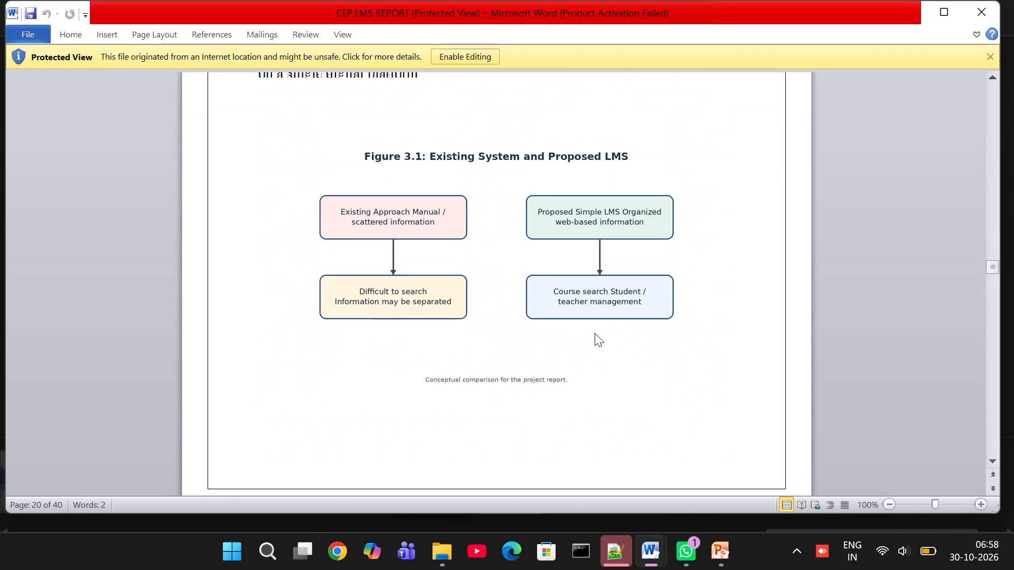
scroll(595, 333, "up", 2)
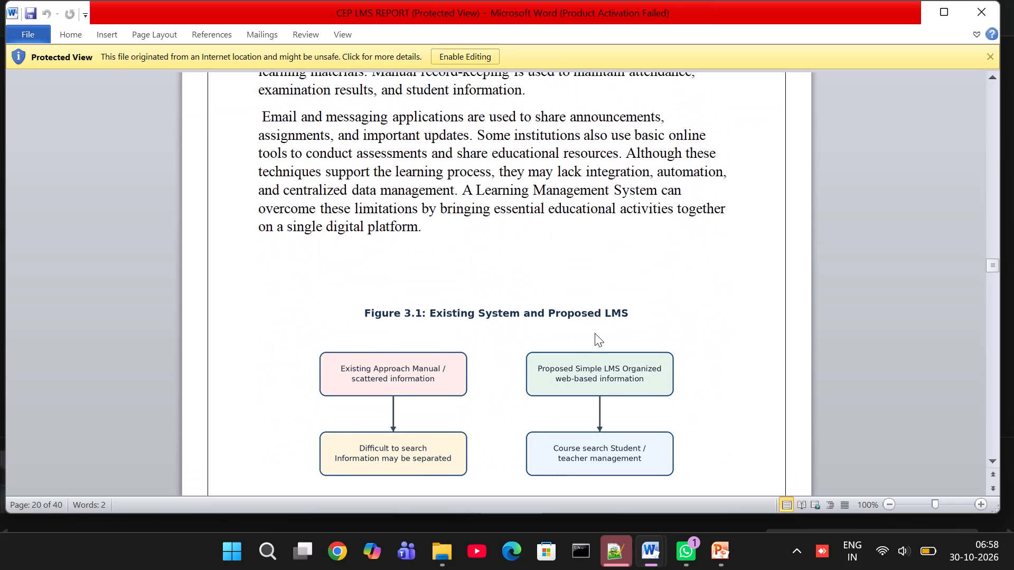
scroll(595, 333, "up", 3)
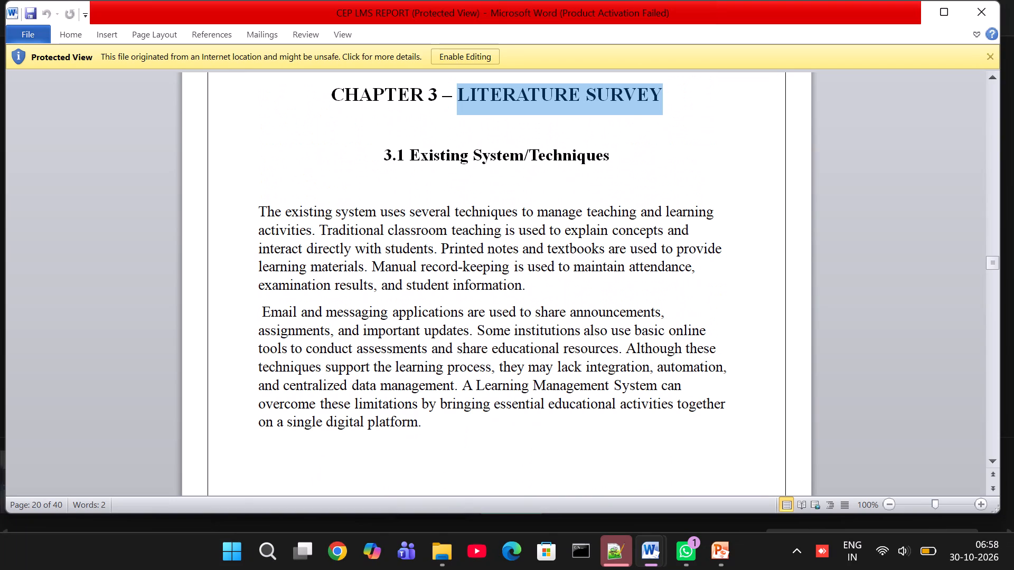
scroll(595, 333, "down", 3)
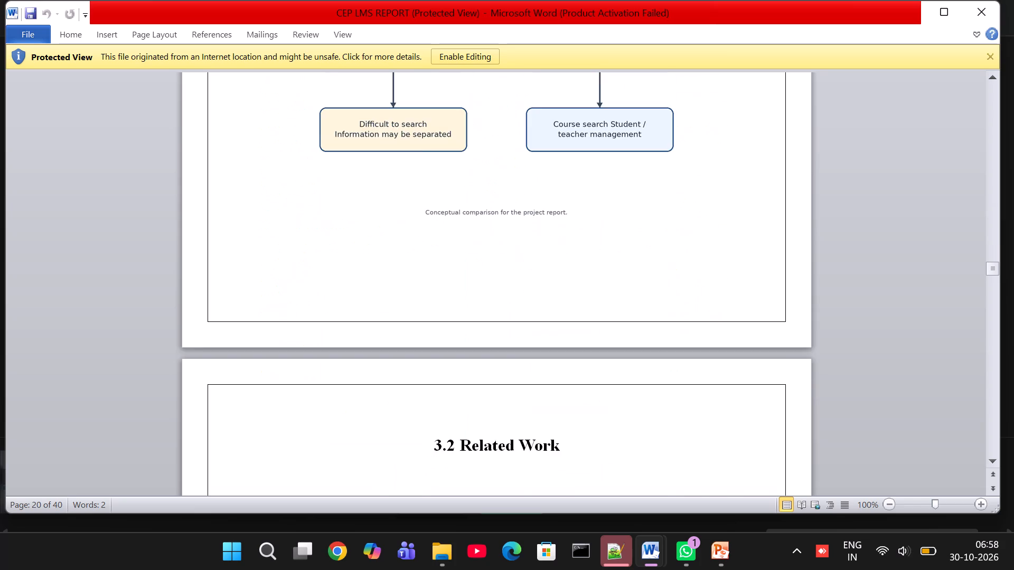
scroll(595, 333, "down", 1)
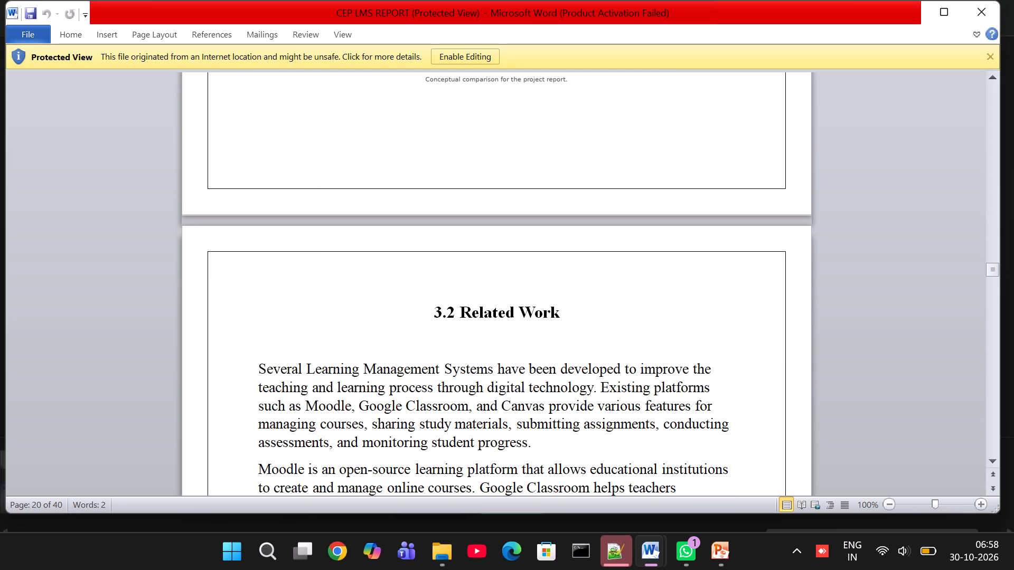
scroll(595, 333, "down", 2)
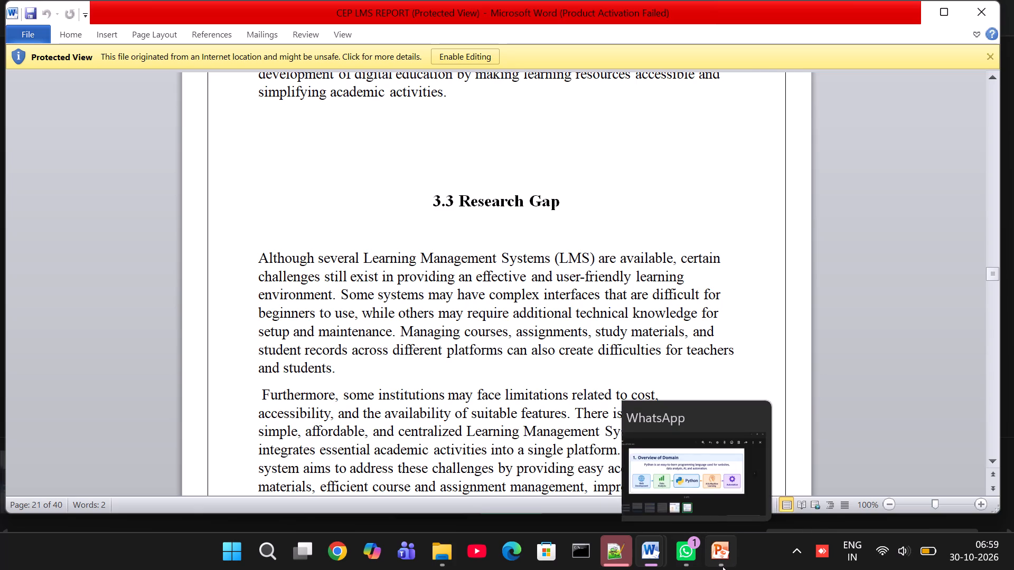
Return to the CEP REPORT and delete the "3.1" below the "3. LITERATURE SURVEY" heading.
left_click(654, 559)
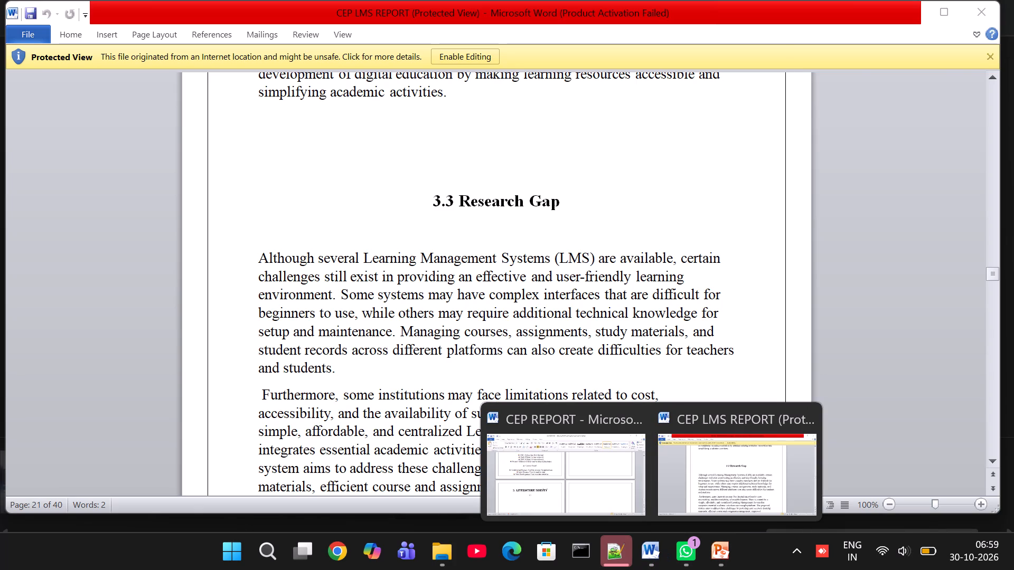
left_click(556, 479)
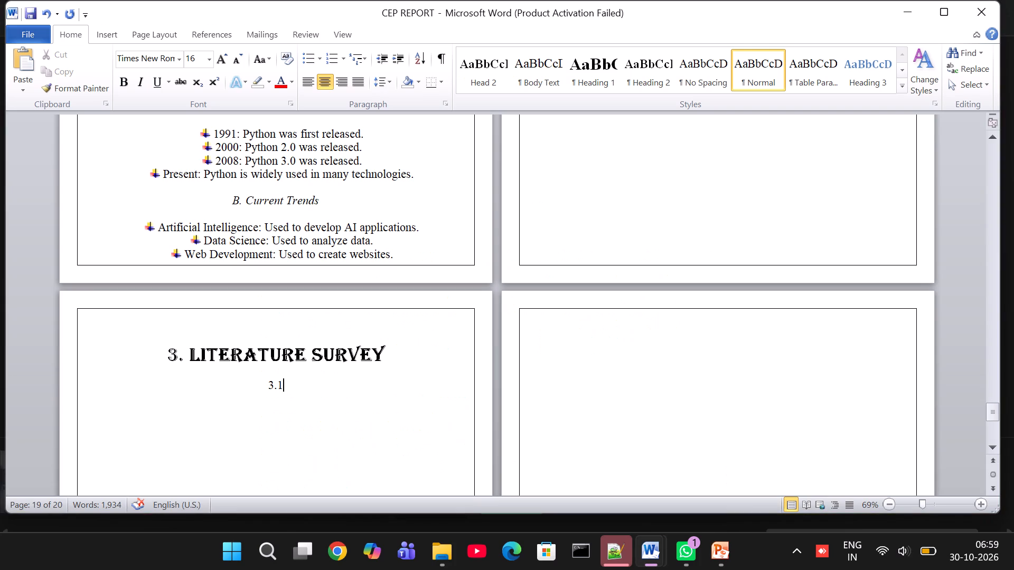
key("BackSpace")
key("BackSpace")
key("BackSpace")
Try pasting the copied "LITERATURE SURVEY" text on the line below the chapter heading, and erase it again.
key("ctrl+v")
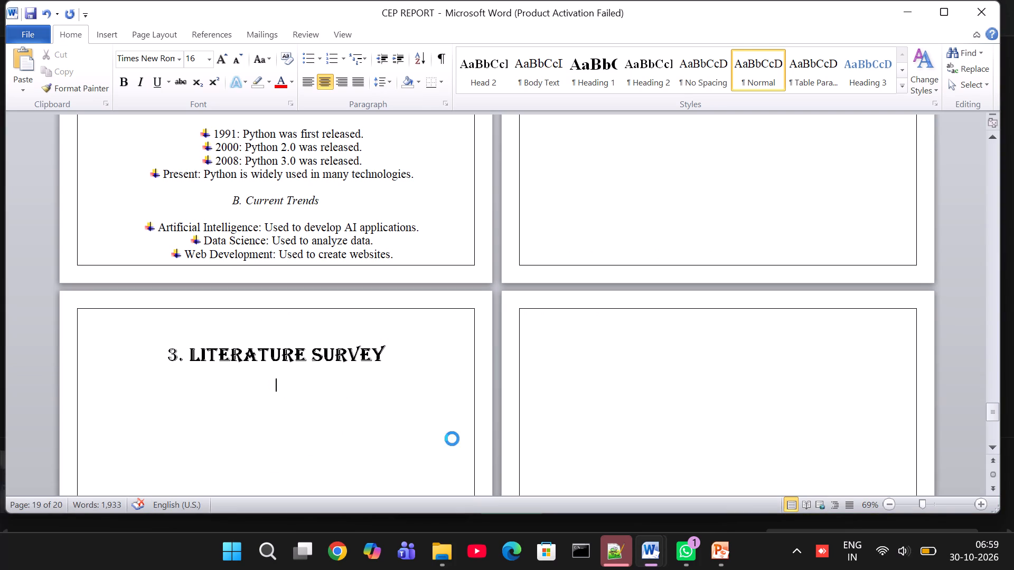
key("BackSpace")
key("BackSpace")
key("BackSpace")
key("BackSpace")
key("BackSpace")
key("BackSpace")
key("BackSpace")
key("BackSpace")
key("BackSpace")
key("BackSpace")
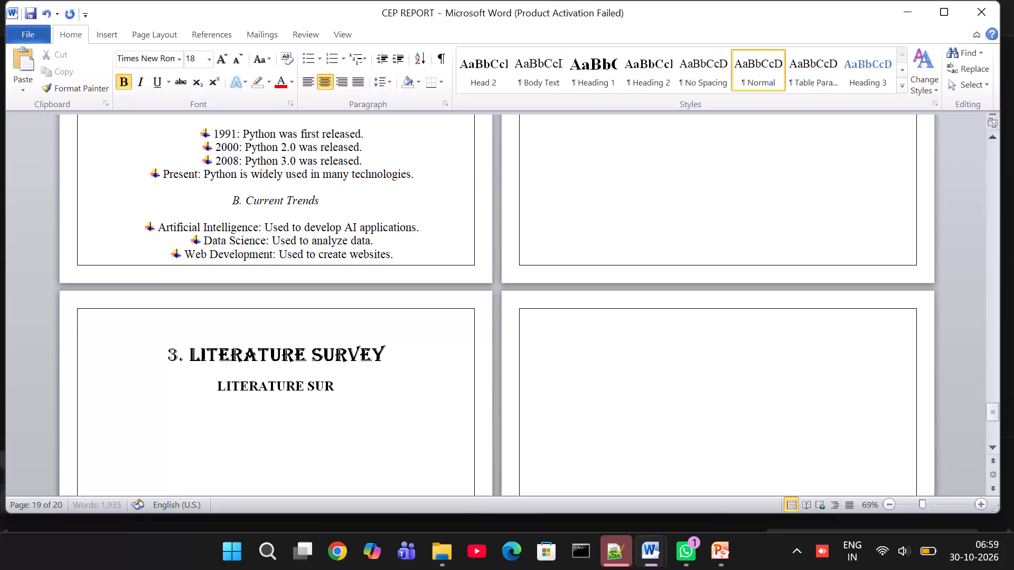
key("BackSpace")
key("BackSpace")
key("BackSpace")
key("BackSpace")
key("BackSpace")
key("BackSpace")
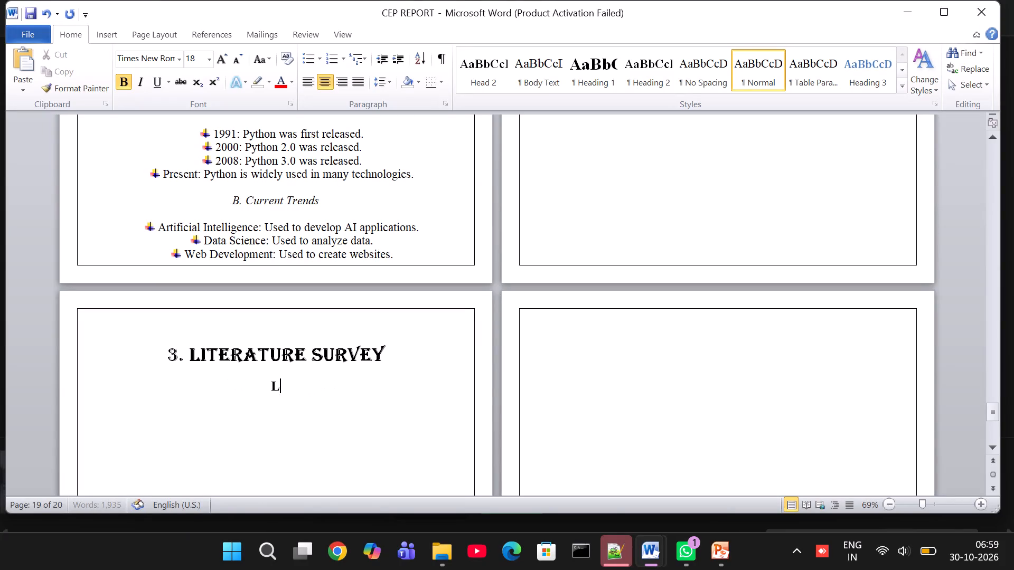
Erase the stray "L" on the line below the "3. LITERATURE SURVEY" heading.
key("BackSpace")
key("BackSpace")
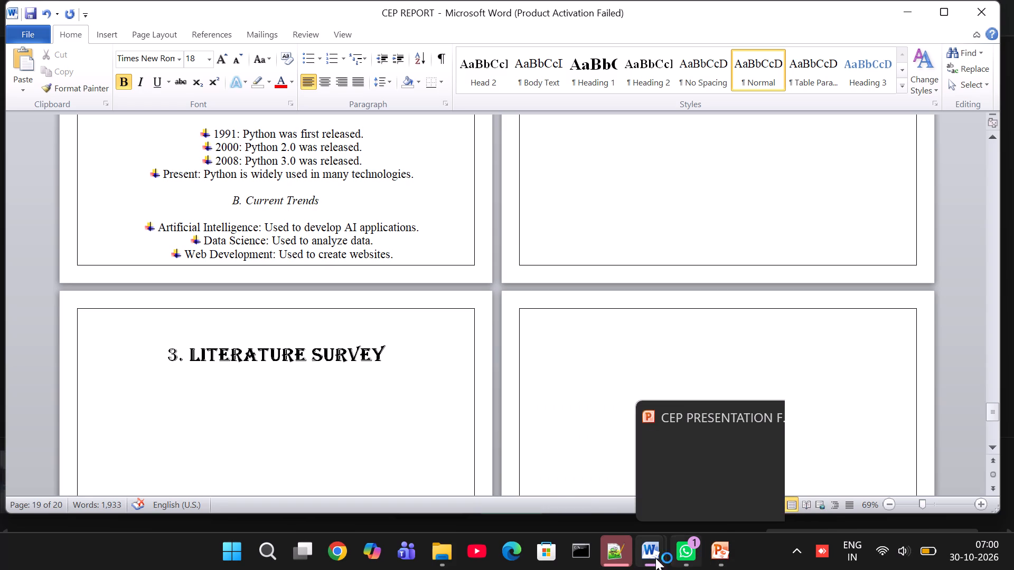
Bring up the open Word windows for choosing between the CEP REPORT and the CEP LMS REPORT.
left_click(644, 556)
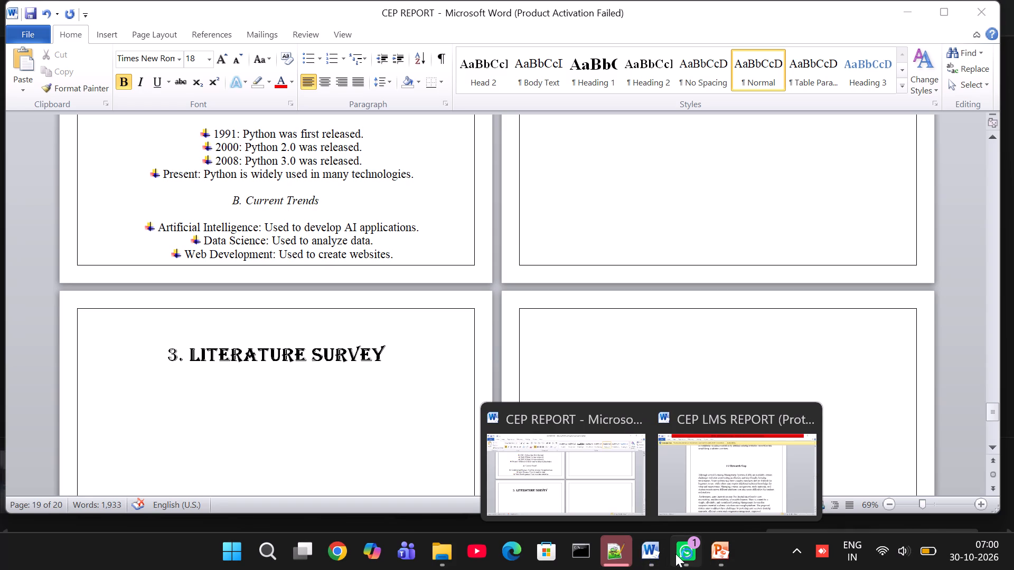
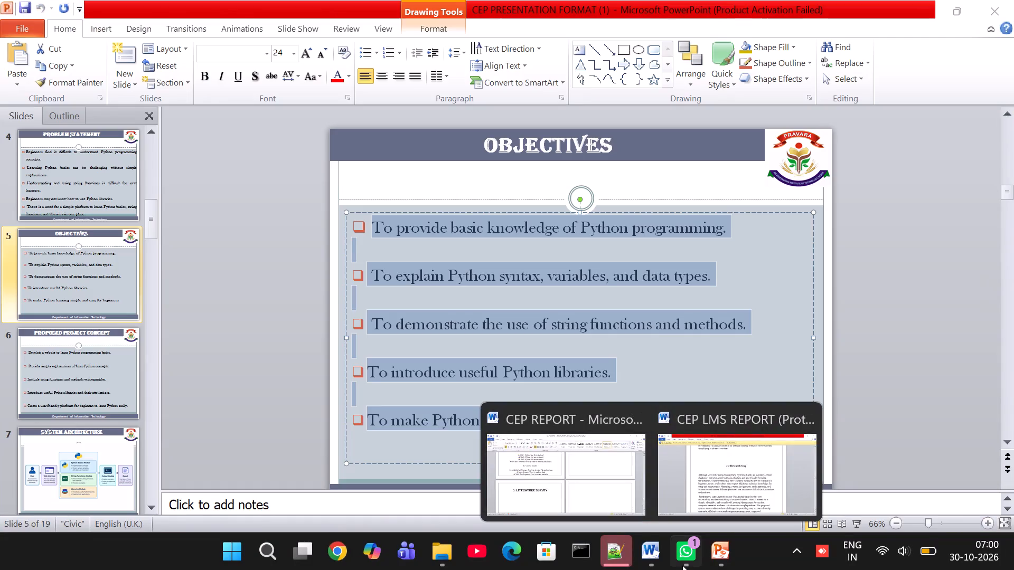
Switch to WhatsApp and open the message-yourself chat, marked "(You)".
right_click(682, 565)
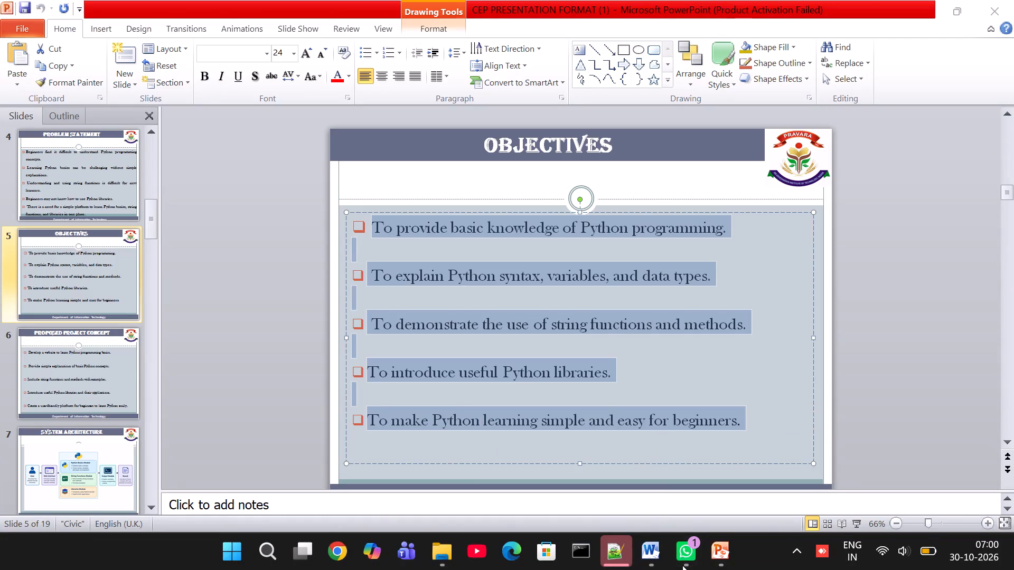
right_click(682, 551)
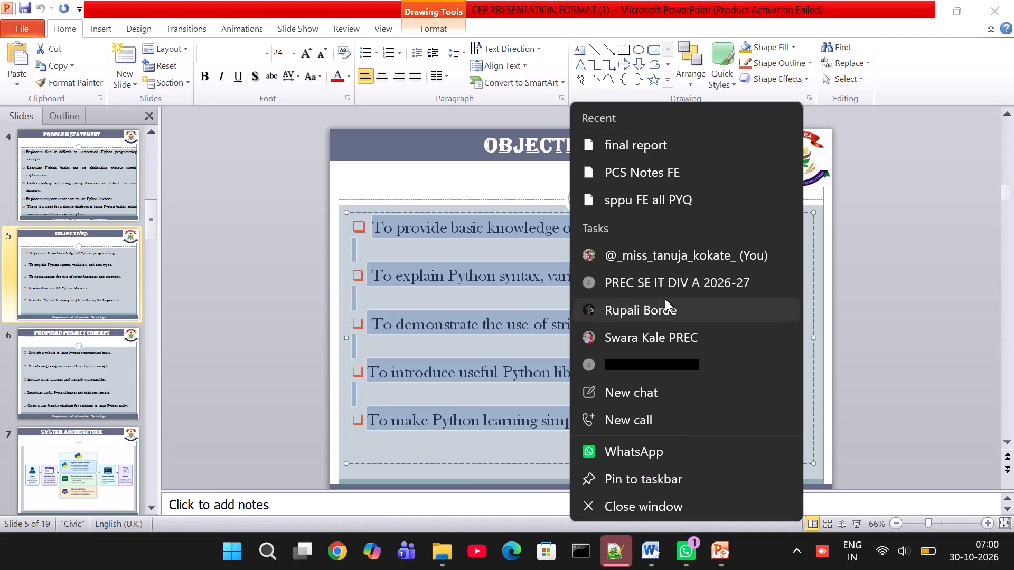
left_click(668, 263)
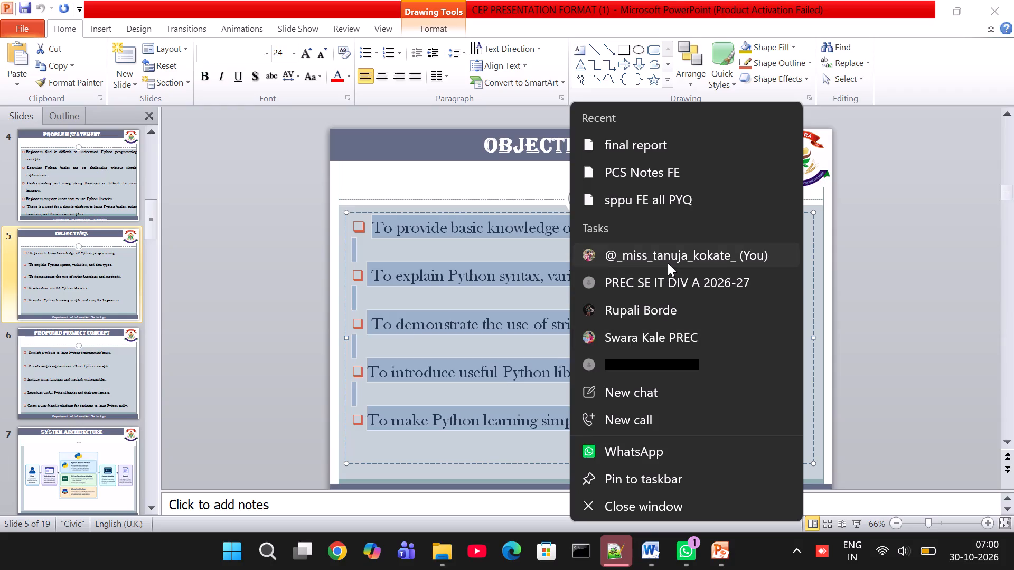
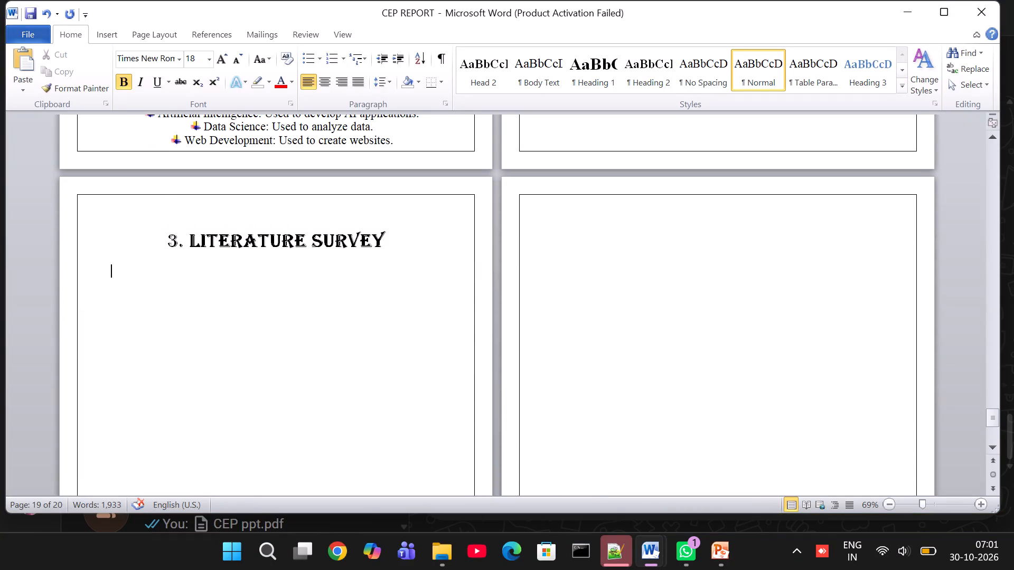
key("ctrl+v")
Center the "1. Existing System / Techniques" subheading below the chapter heading and open its font size choices.
scroll(298, 246, "up", 1)
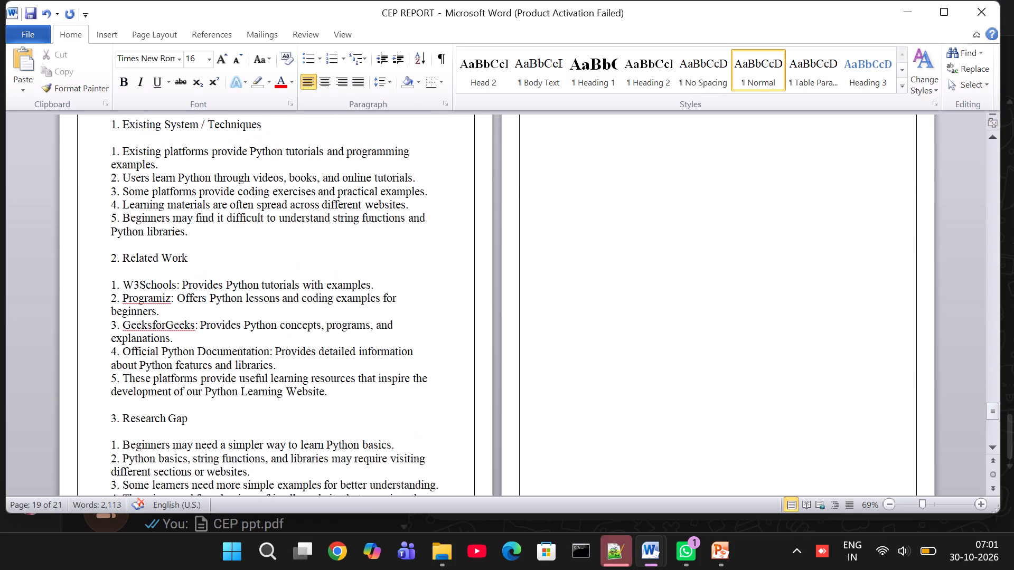
scroll(298, 246, "up", 1)
left_click_drag(104, 263, 275, 270)
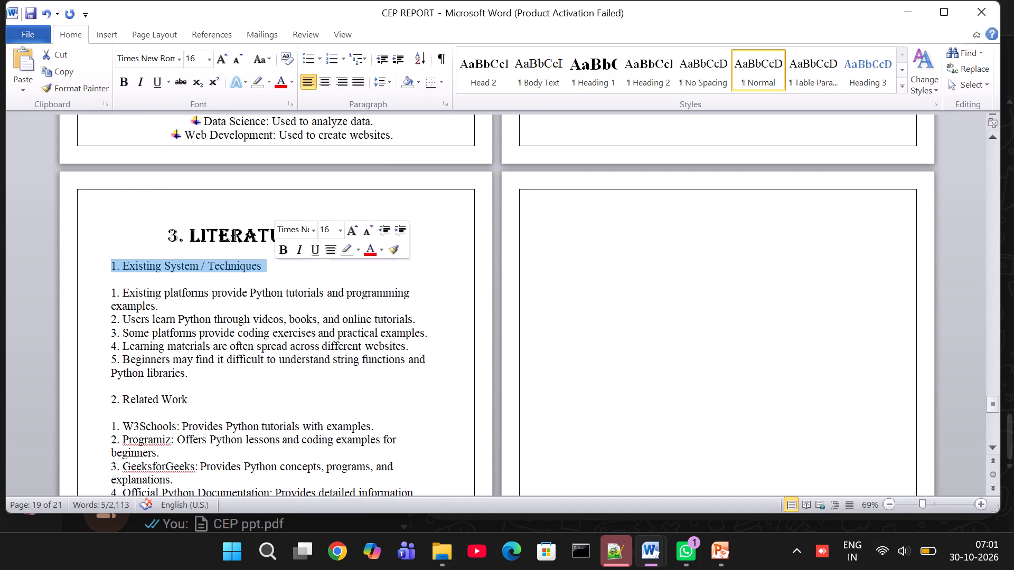
left_click(327, 252)
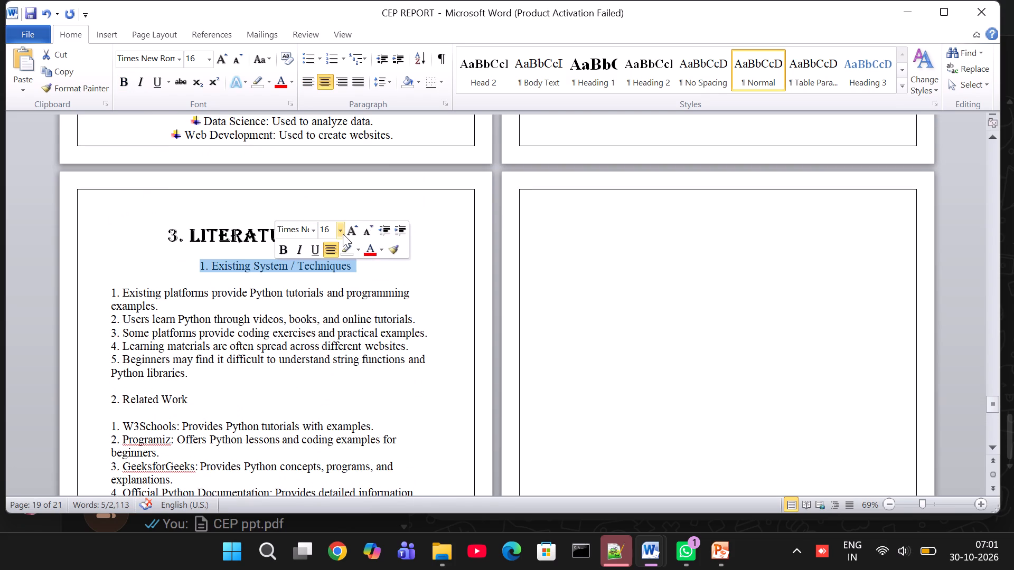
left_click(343, 234)
left_click(317, 349)
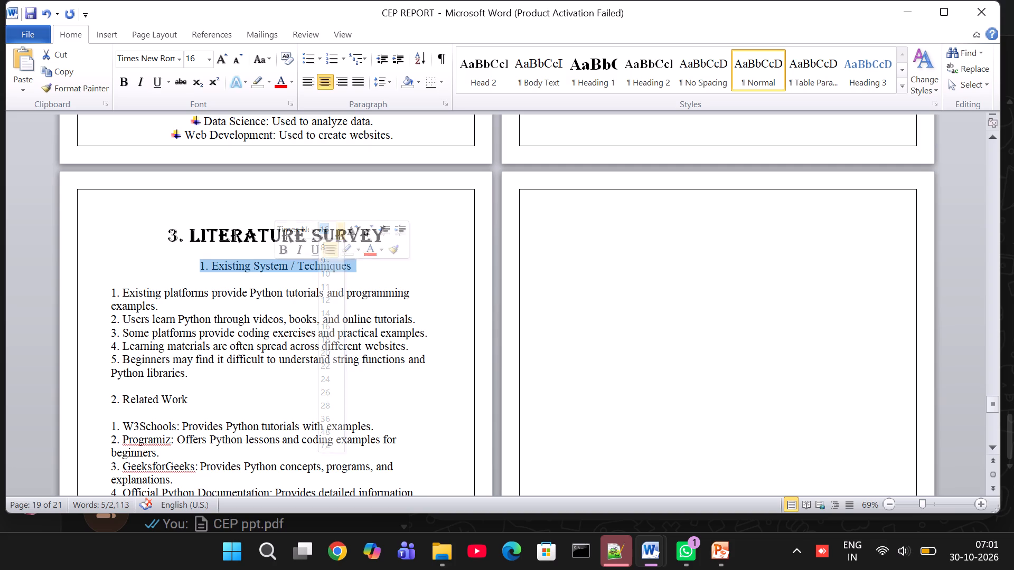
Format the "Existing System / Techniques" heading as 20 pt bold and prefix its number with "3." so it reads 3.1.
right_click(339, 266)
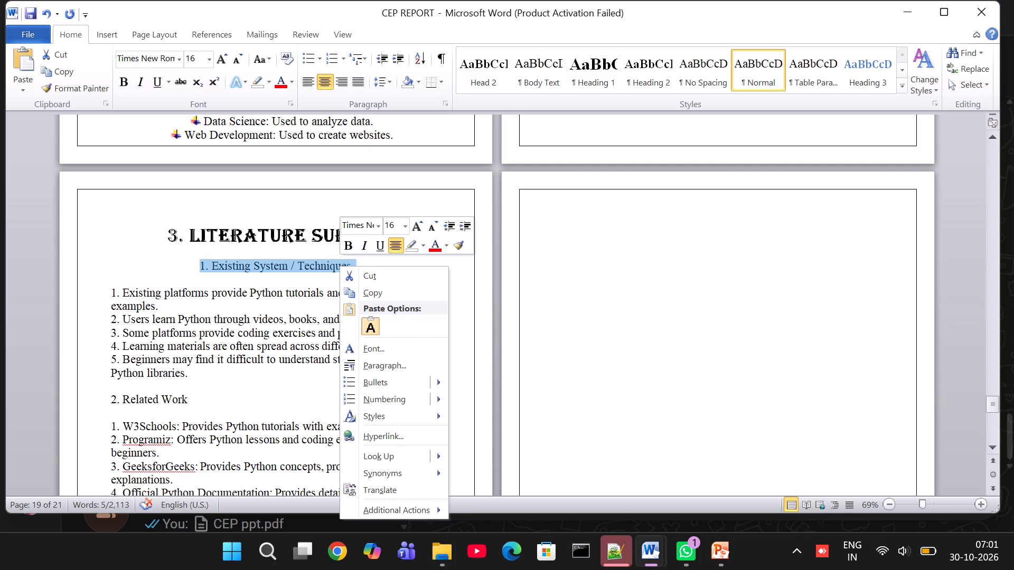
left_click(401, 227)
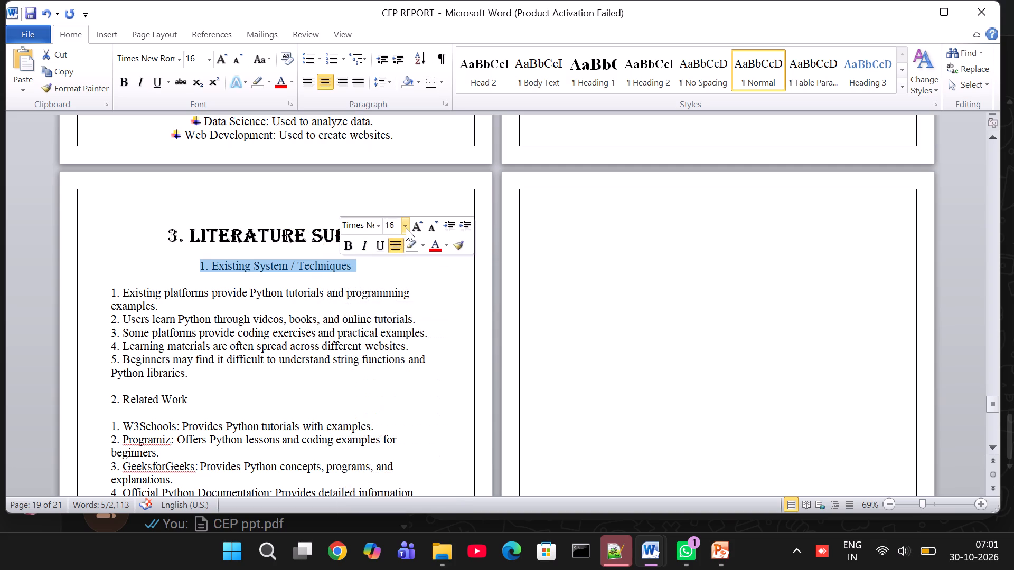
left_click(406, 228)
left_click(396, 346)
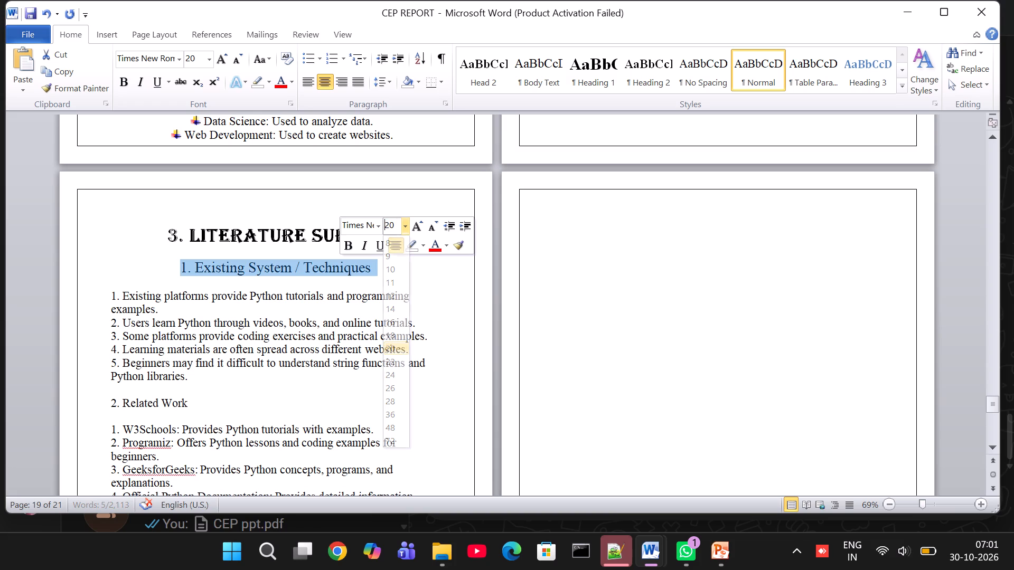
left_click(349, 244)
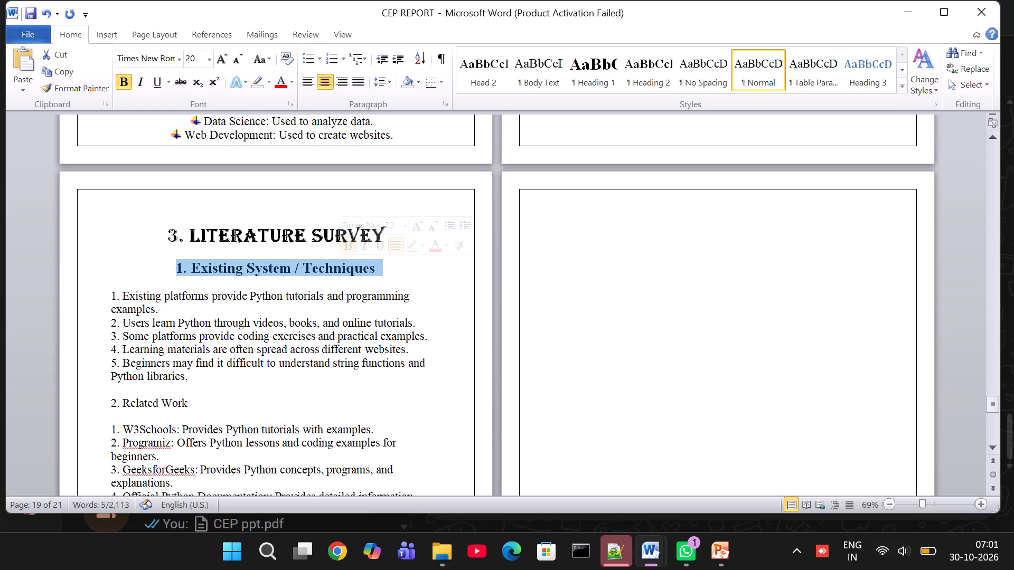
left_click(173, 267)
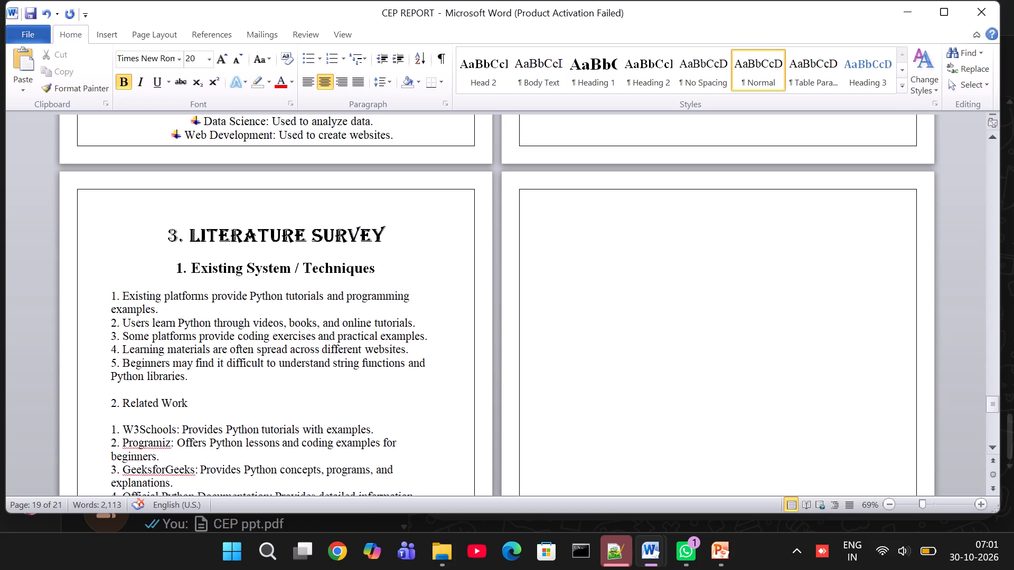
key("3")
key("period")
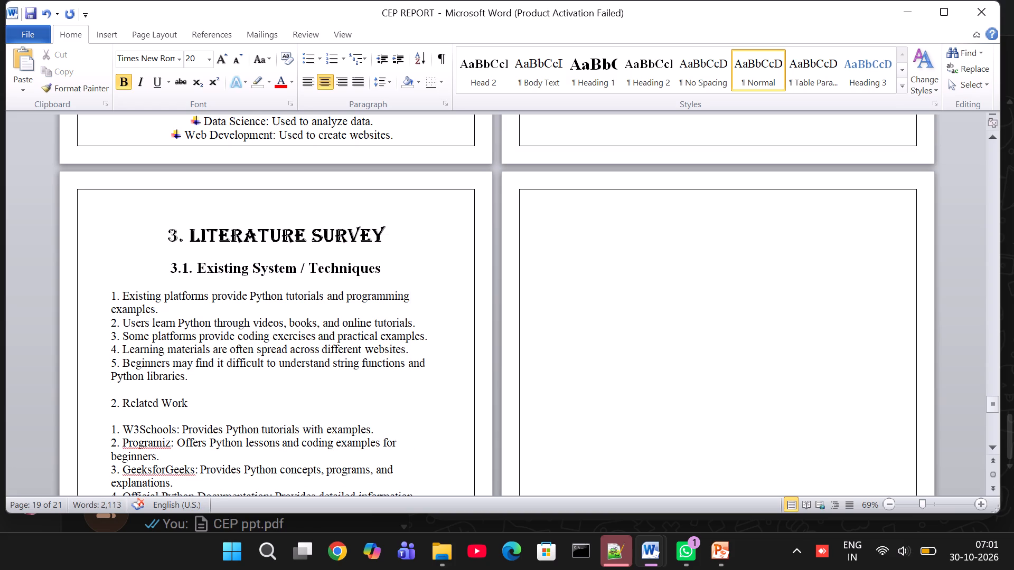
Centre the "Related Work" heading, set it to 20 pt bold, and prefix its number with "3." so it reads 3.2.
scroll(173, 346, "down", 1)
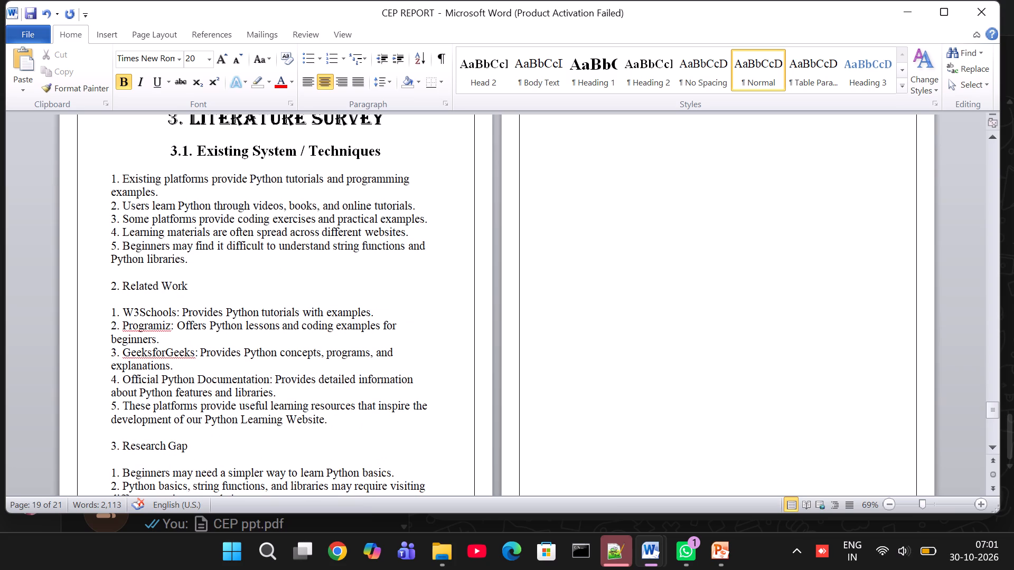
left_click_drag(106, 288, 193, 289)
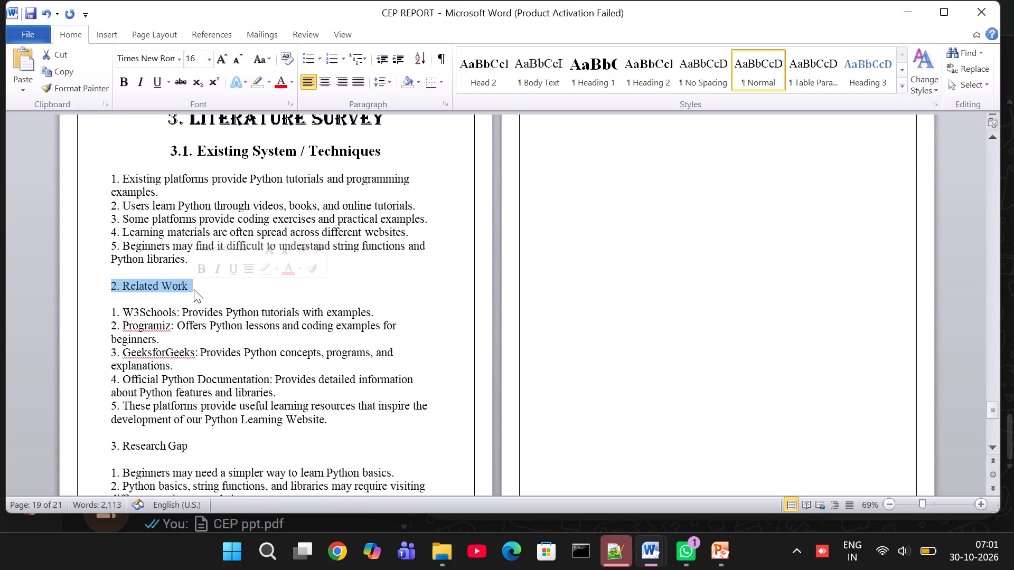
left_click(252, 262)
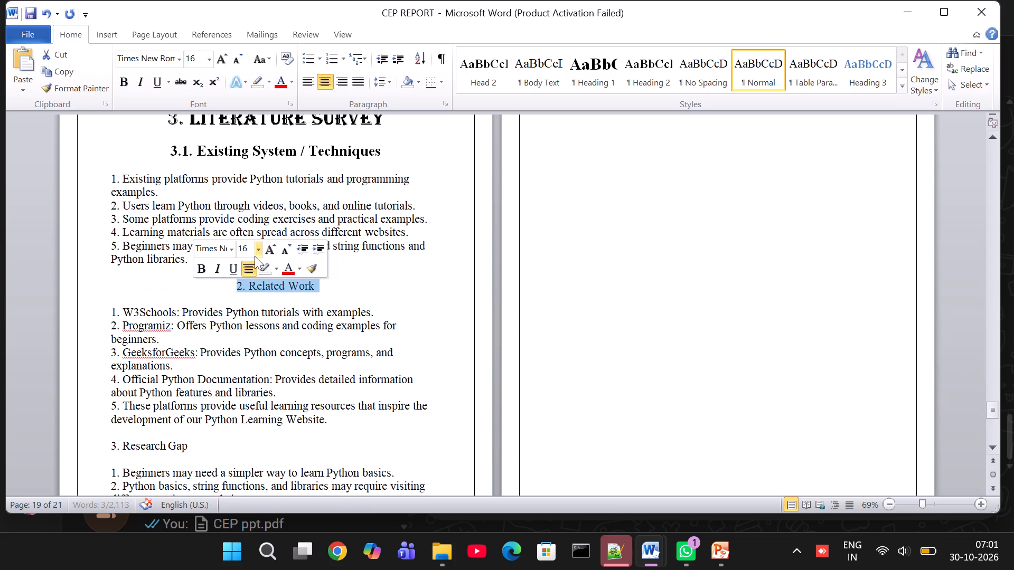
left_click_drag(256, 251, 246, 383)
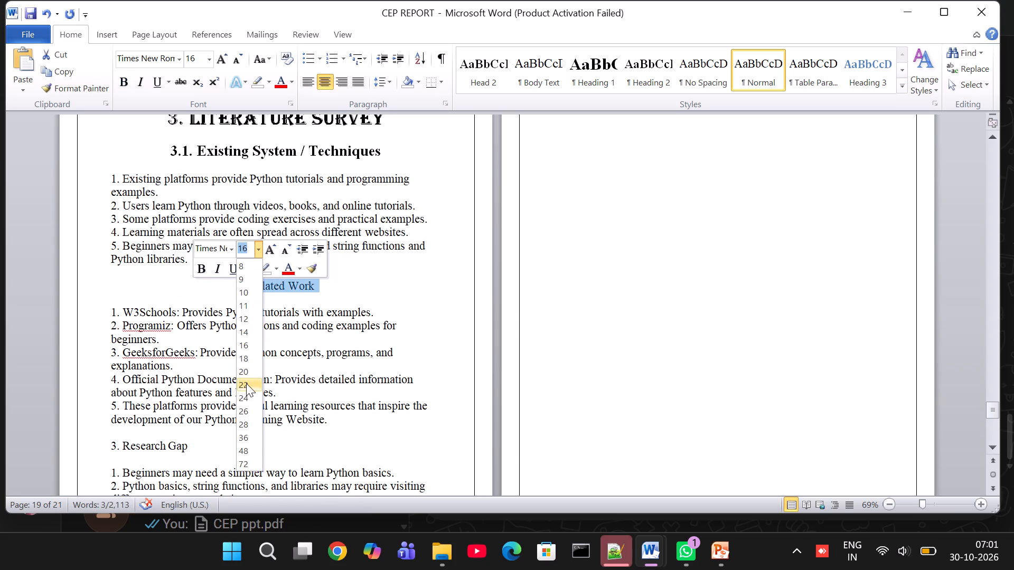
left_click_drag(246, 383, 250, 370)
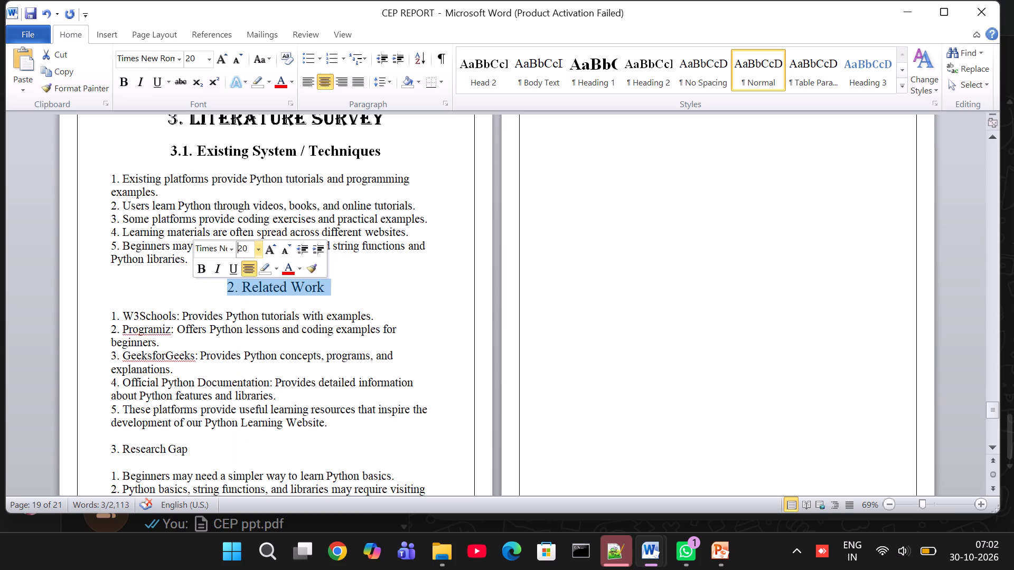
left_click(257, 282)
left_click(225, 286)
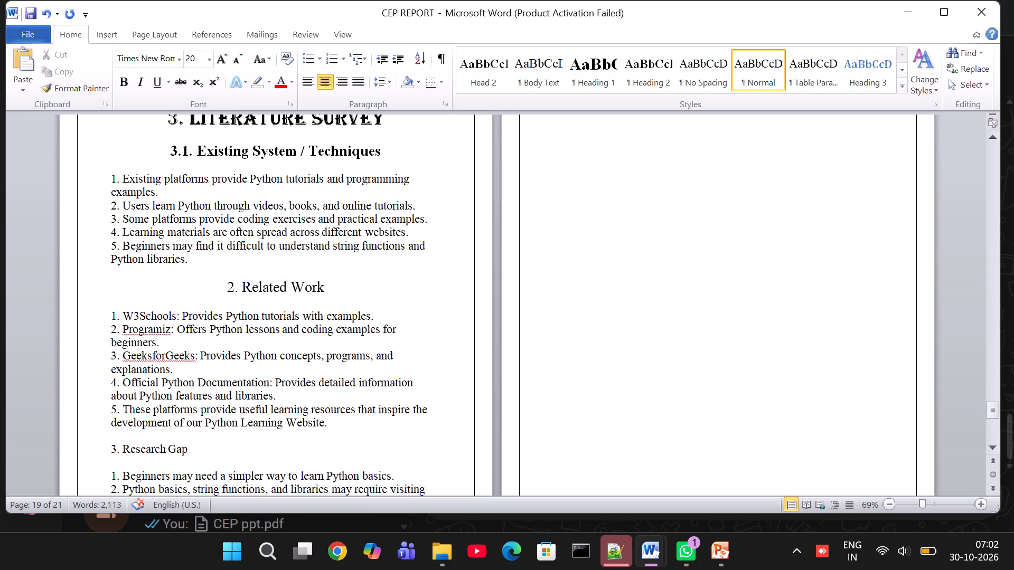
type("3.")
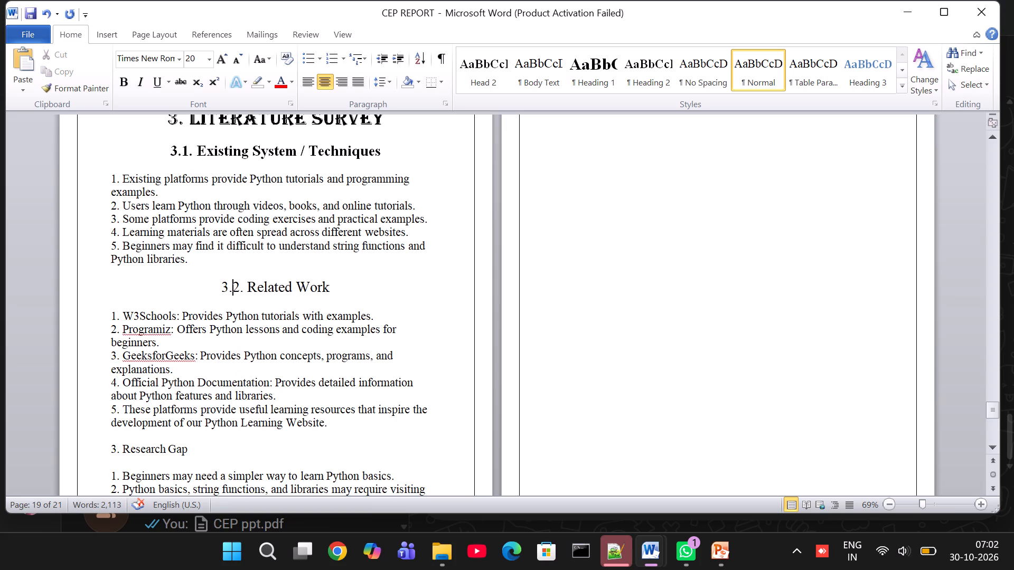
left_click_drag(213, 287, 332, 294)
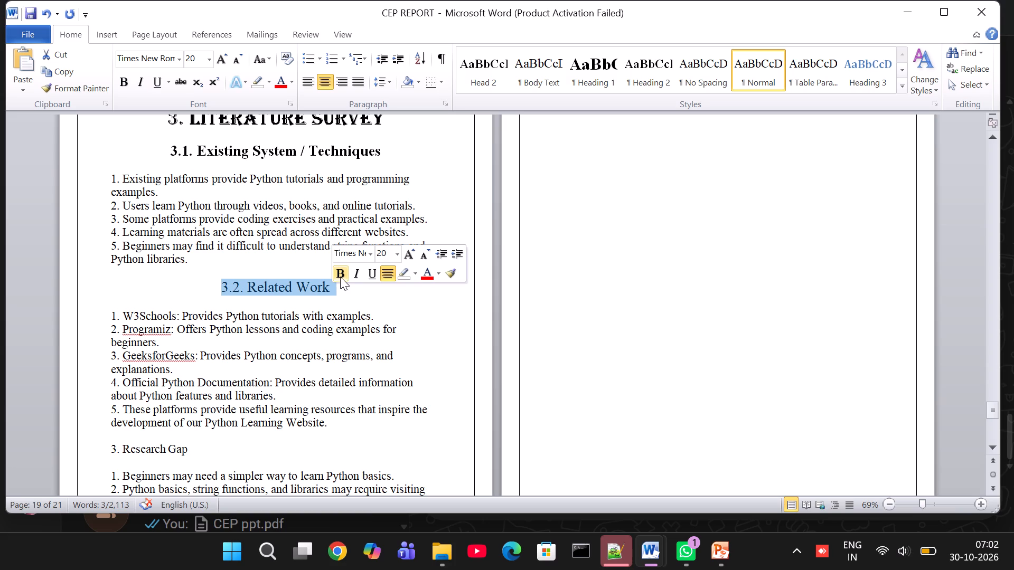
left_click(340, 277)
Centre the "3. Research Gap" heading and set its font size to 20.
scroll(294, 338, "down", 3)
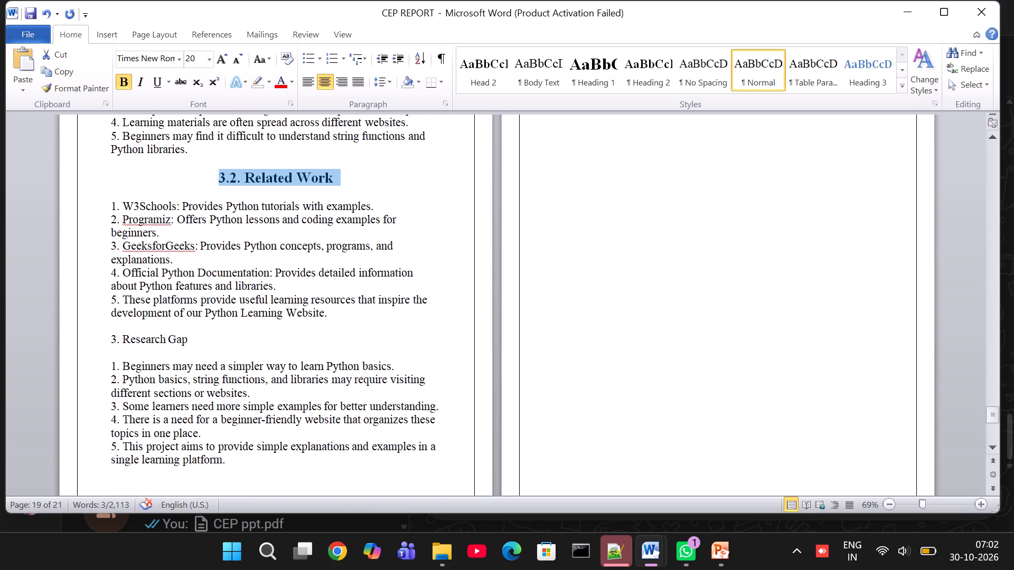
scroll(294, 338, "down", 1)
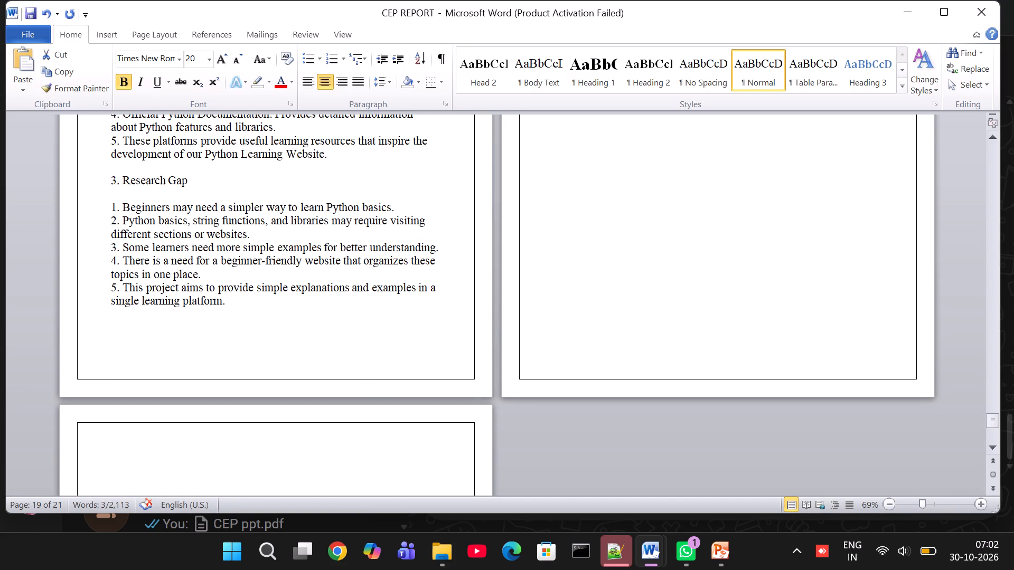
left_click(113, 177)
left_click_drag(113, 177, 195, 192)
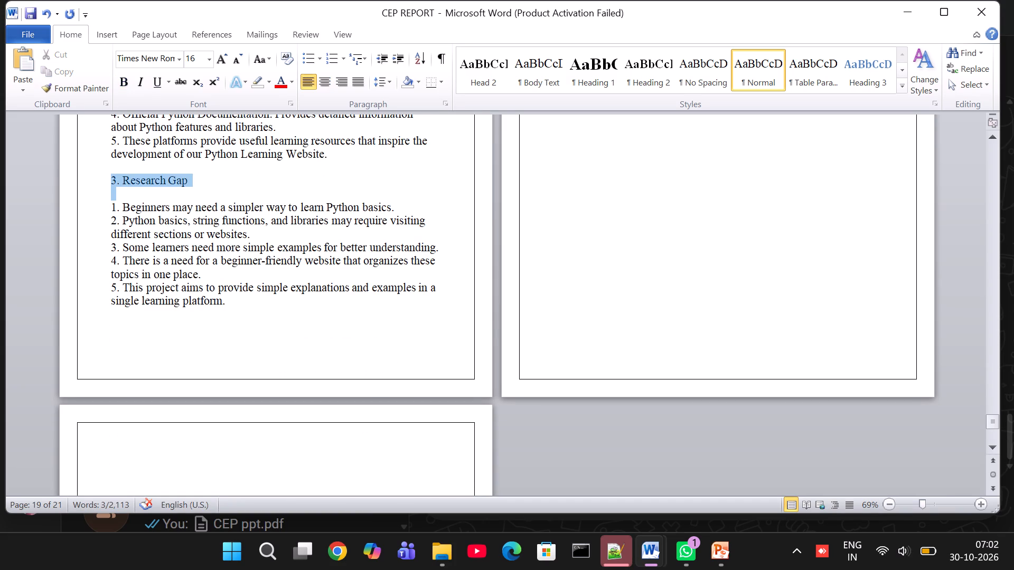
left_click_drag(195, 192, 191, 185)
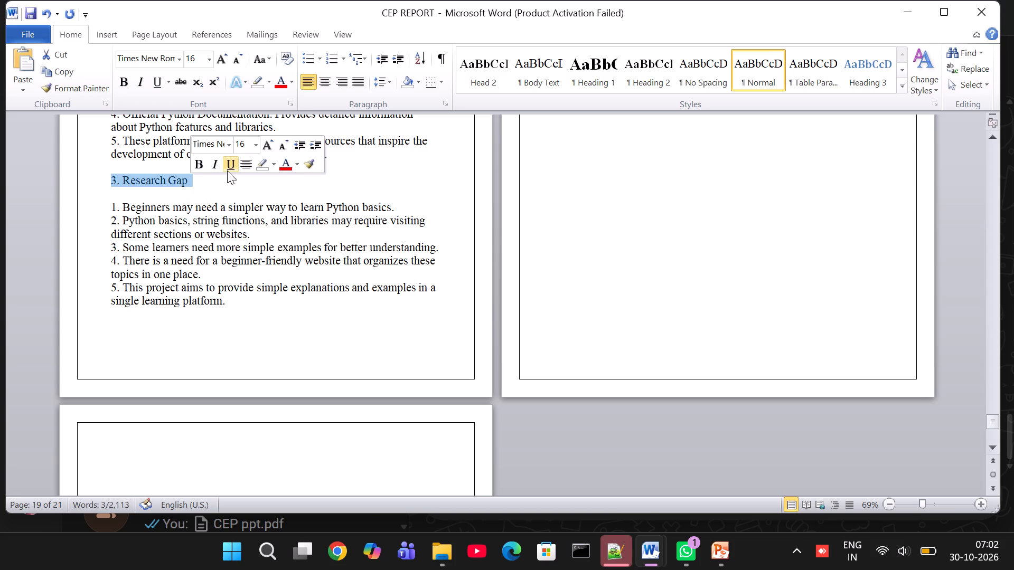
left_click(242, 166)
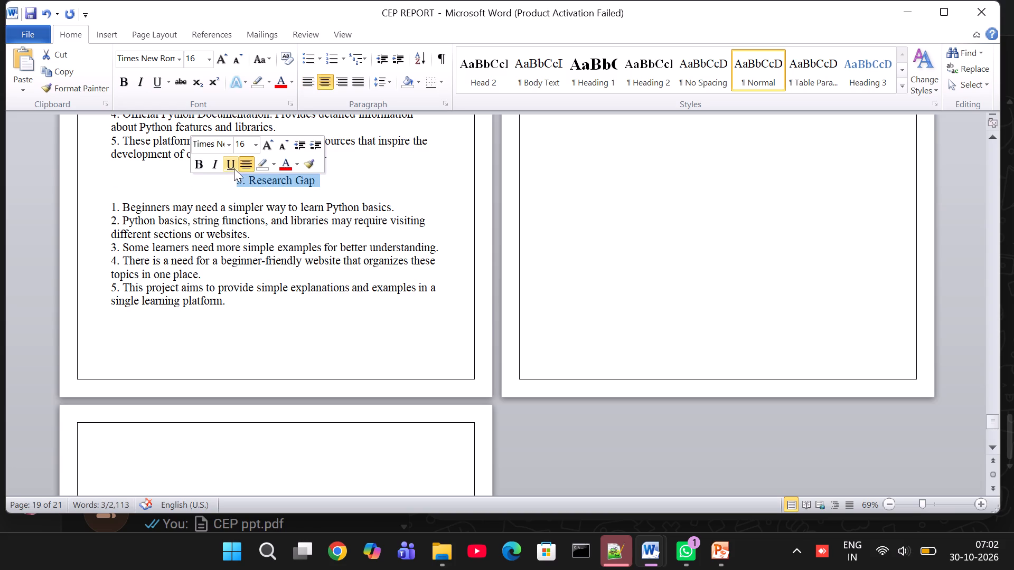
left_click(256, 147)
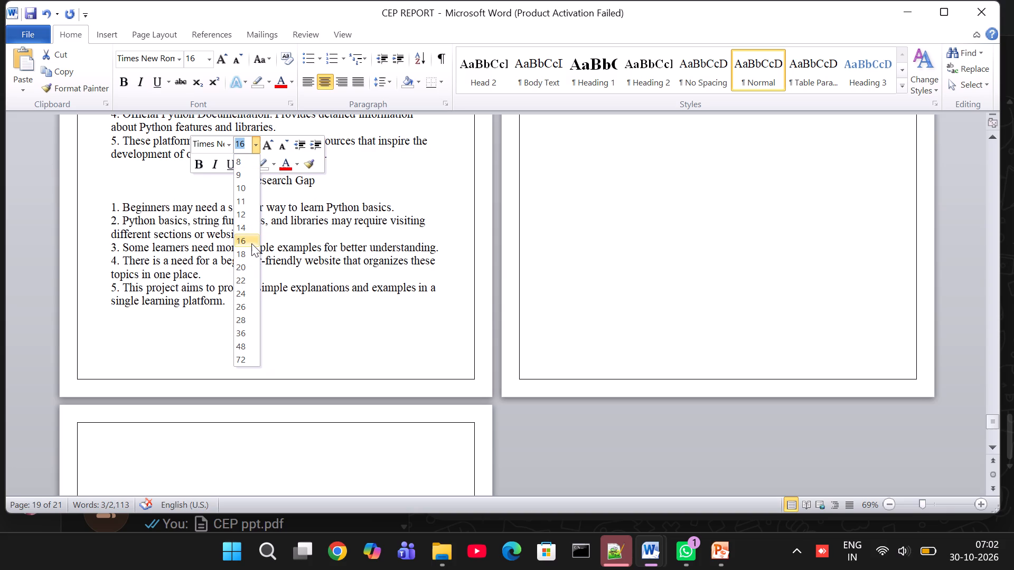
left_click(251, 243)
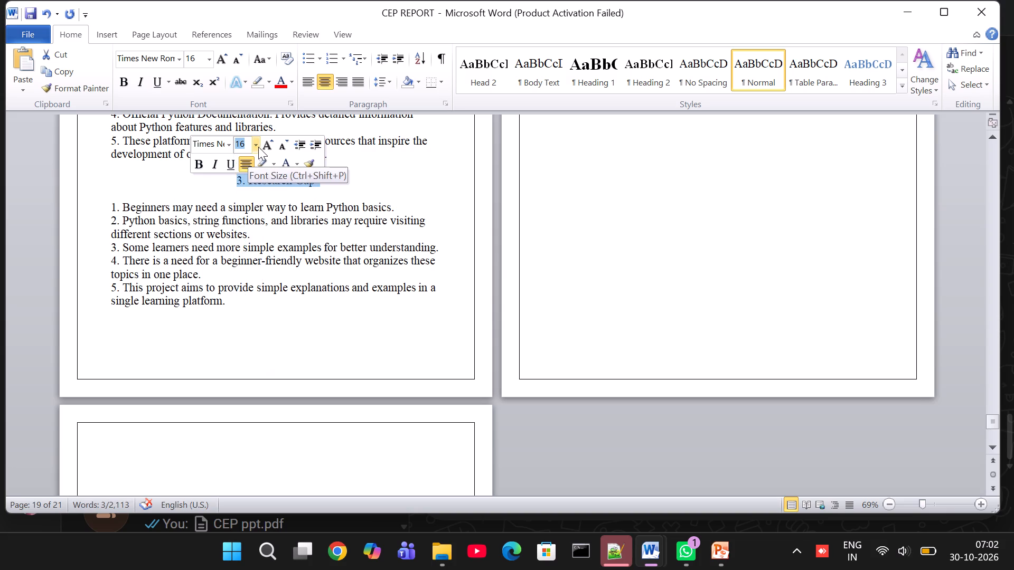
left_click_drag(259, 148, 245, 264)
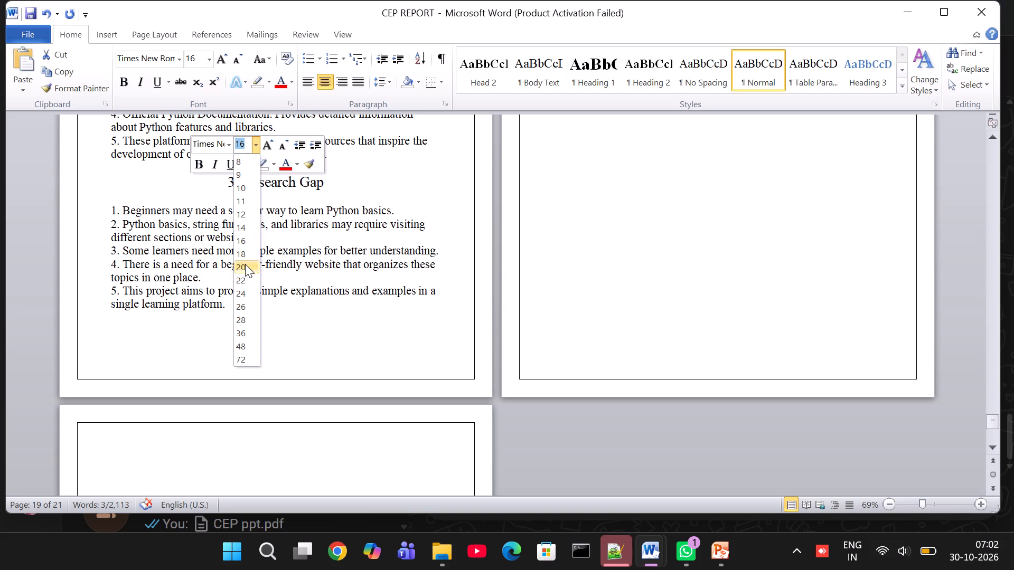
left_click_drag(245, 264, 246, 264)
left_click(246, 264)
Make the whole "3. Research Gap" heading bold.
double_click(267, 181)
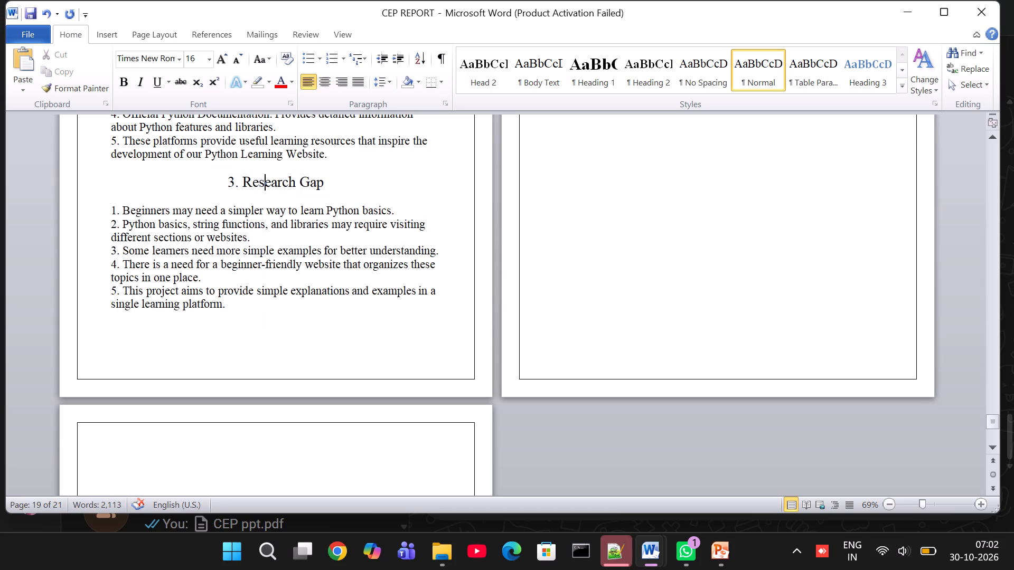
triple_click(267, 181)
triple_click(267, 181)
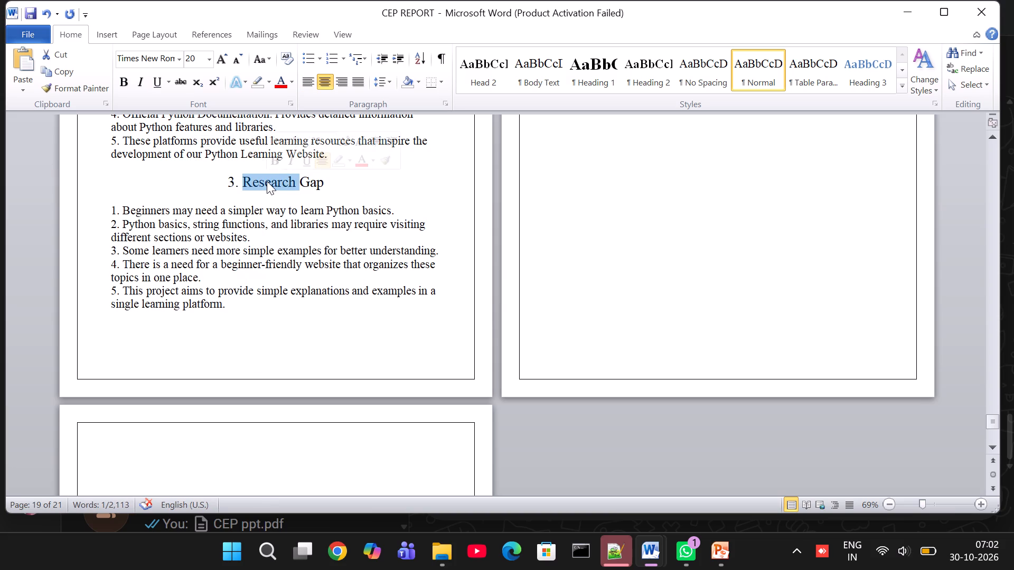
double_click(267, 181)
double_click(267, 181)
double_click(267, 181)
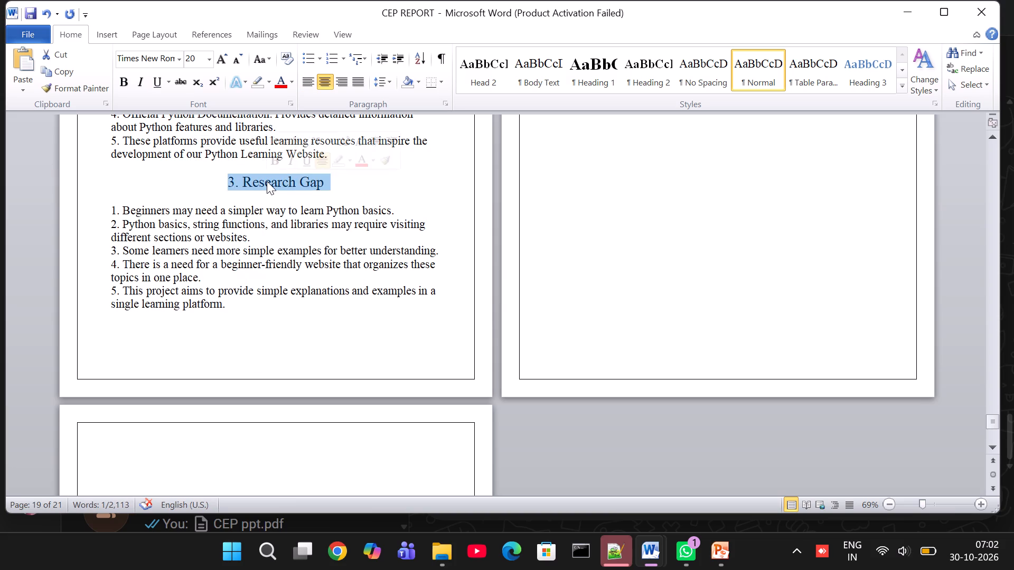
double_click(267, 181)
double_click(267, 181)
double_click(267, 181)
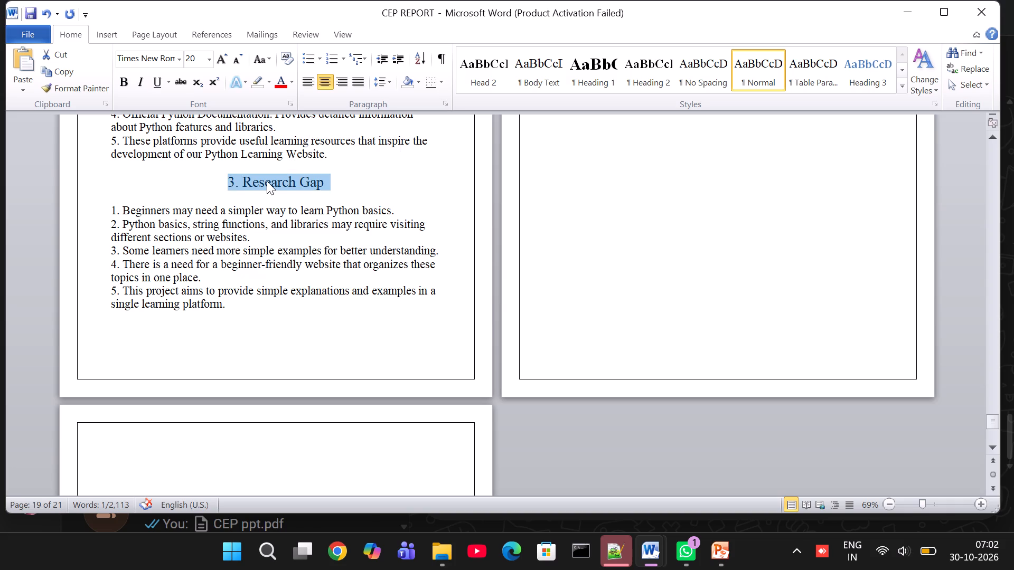
double_click(267, 181)
double_click(267, 181)
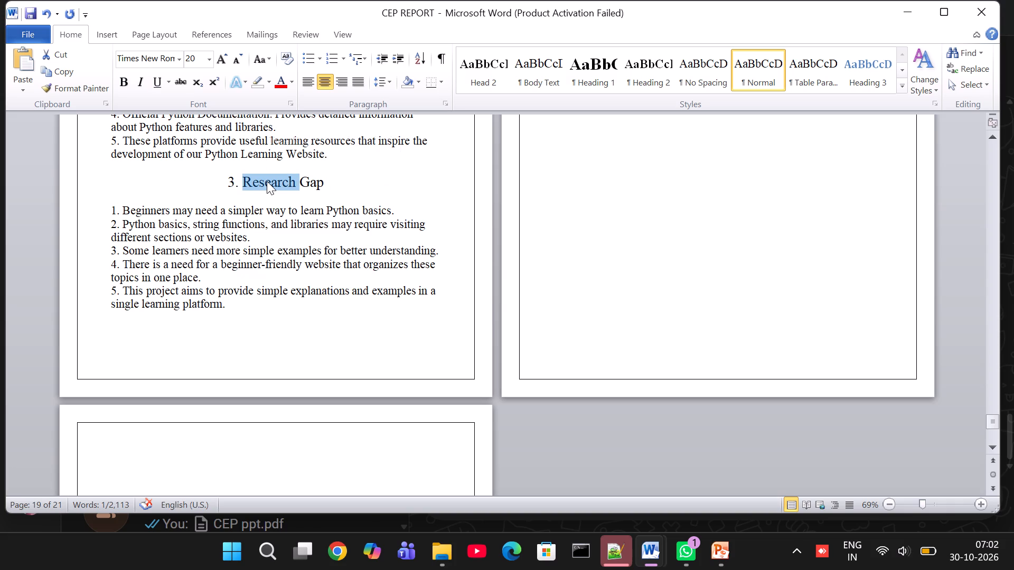
left_click(230, 181)
left_click_drag(230, 181, 325, 179)
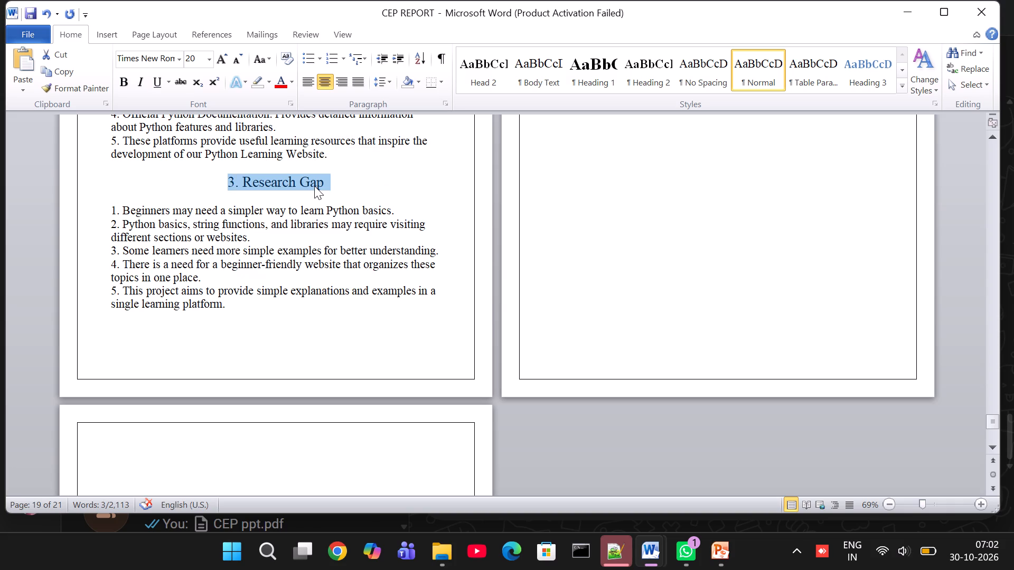
left_click(314, 186)
left_click(331, 185)
left_click_drag(331, 185, 312, 185)
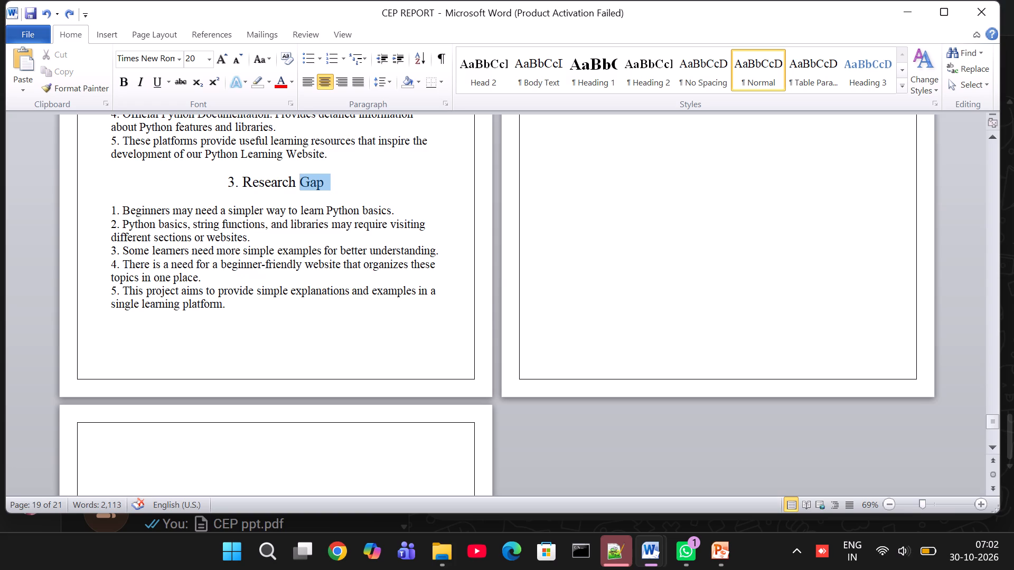
left_click_drag(312, 185, 229, 185)
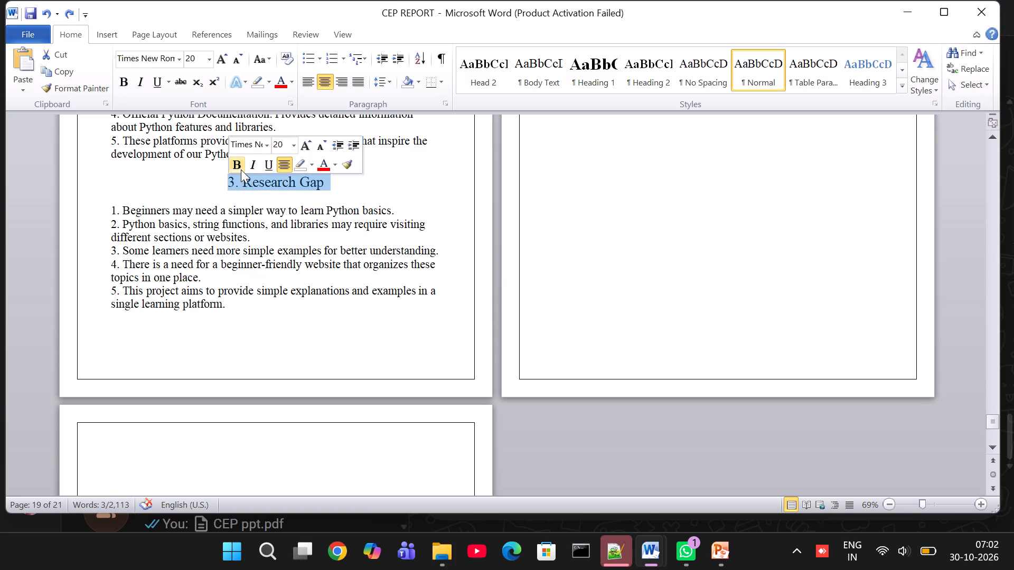
left_click(238, 169)
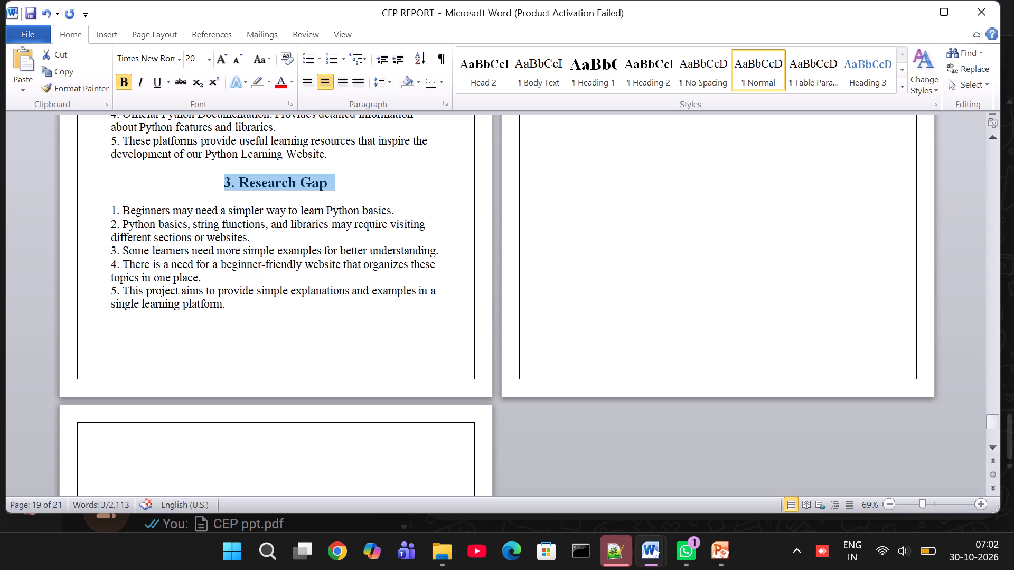
left_click(310, 345)
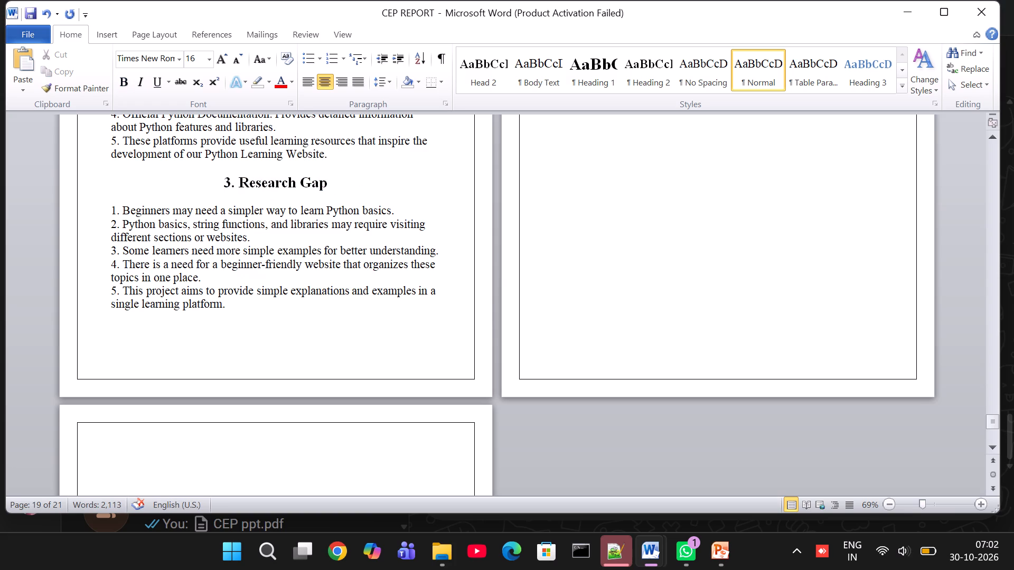
Convert the five numbered points under "3.1. Existing System / Techniques" into a bulleted list with the multicoloured bullet symbol.
scroll(221, 287, "up", 2)
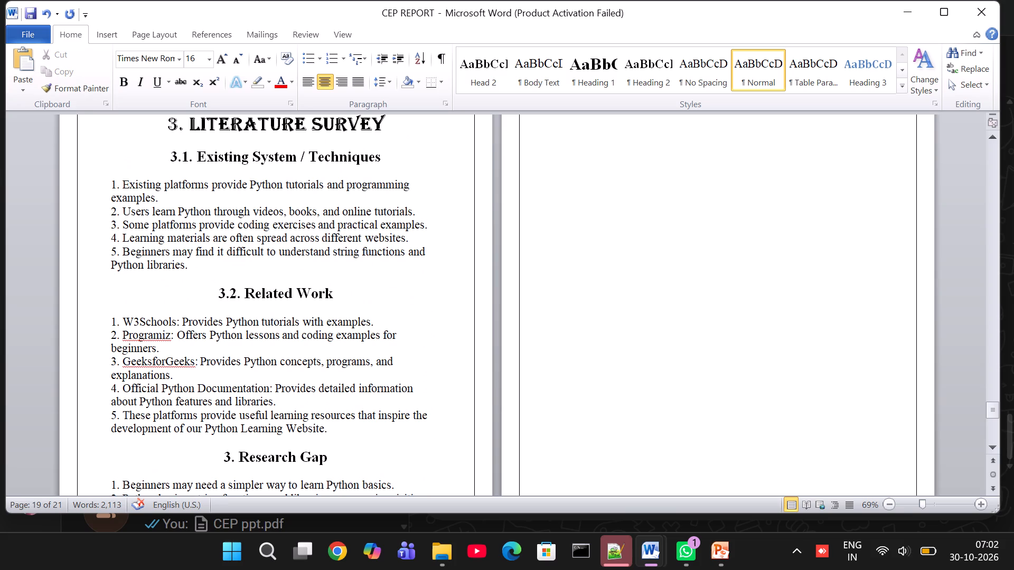
left_click(111, 180)
left_click_drag(111, 180, 192, 284)
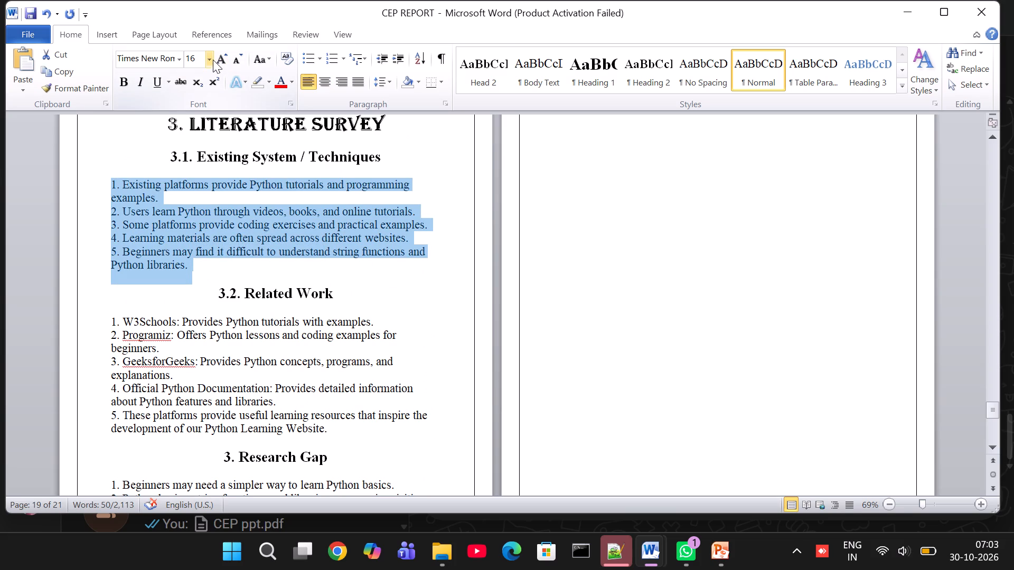
left_click(311, 62)
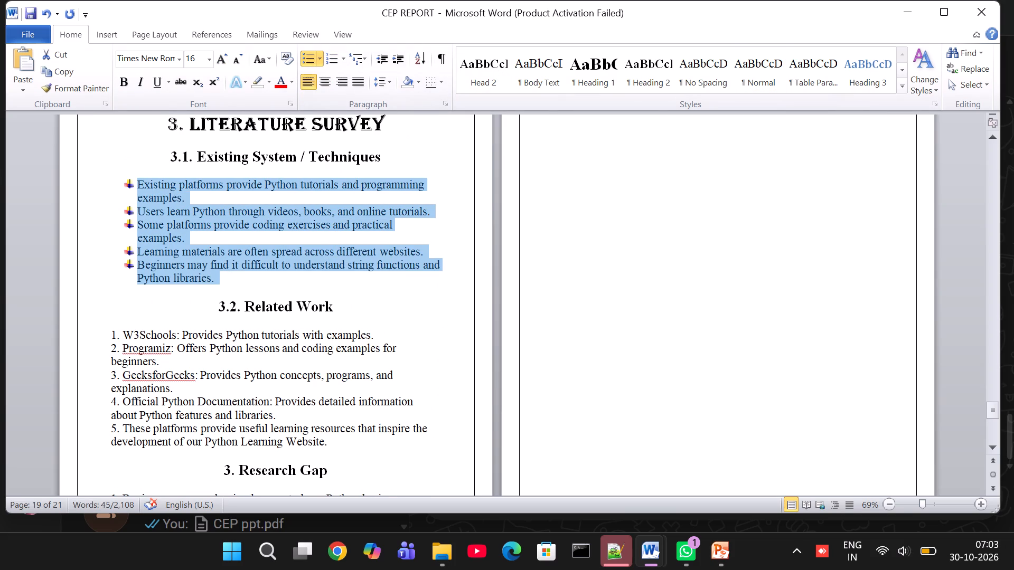
Convert the five numbered points under "3.2. Related Work" into a bulleted list with the multicoloured bullet symbol.
left_click(111, 329)
left_click_drag(111, 329, 326, 452)
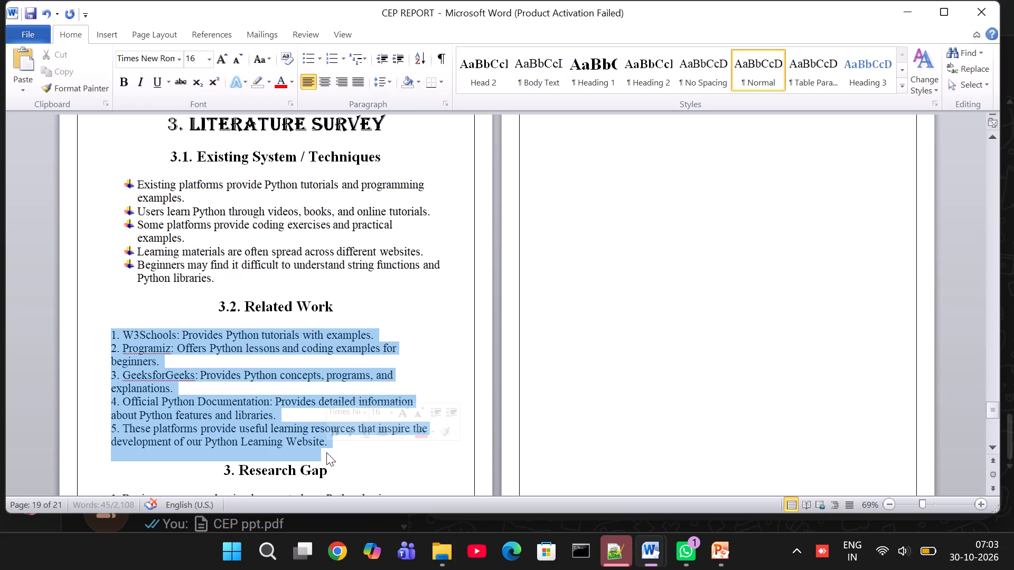
left_click(308, 59)
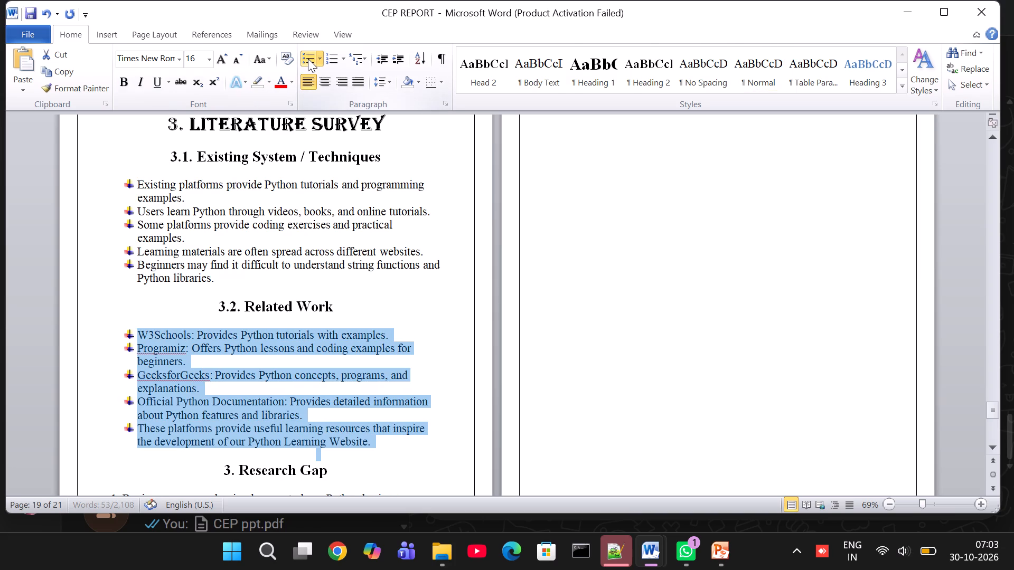
Convert the five numbered points under "3. Research Gap" into a bulleted list with the same multicoloured bullet symbol.
scroll(308, 59, "down", 1)
scroll(274, 293, "down", 1)
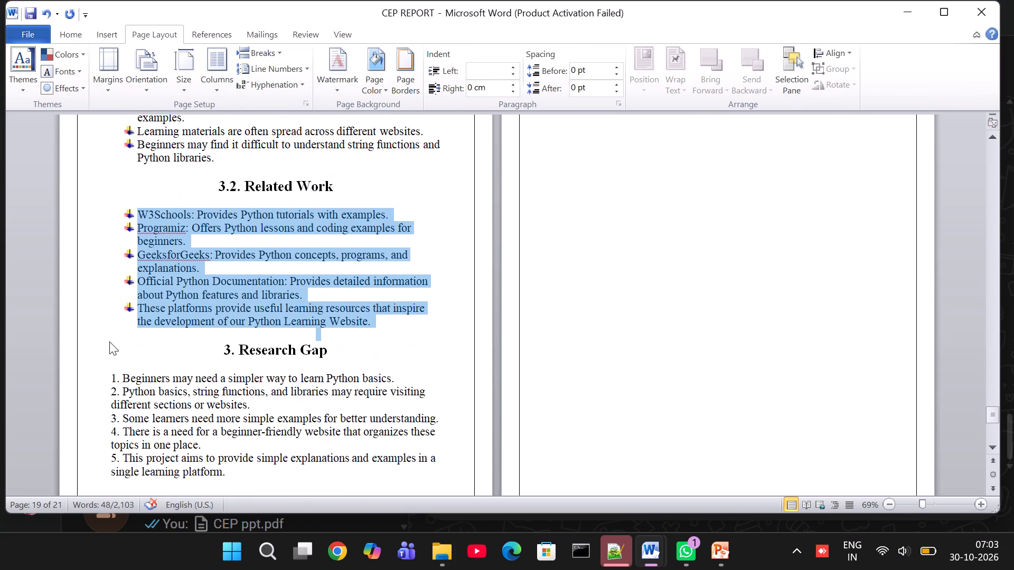
left_click(105, 374)
left_click_drag(105, 374, 239, 489)
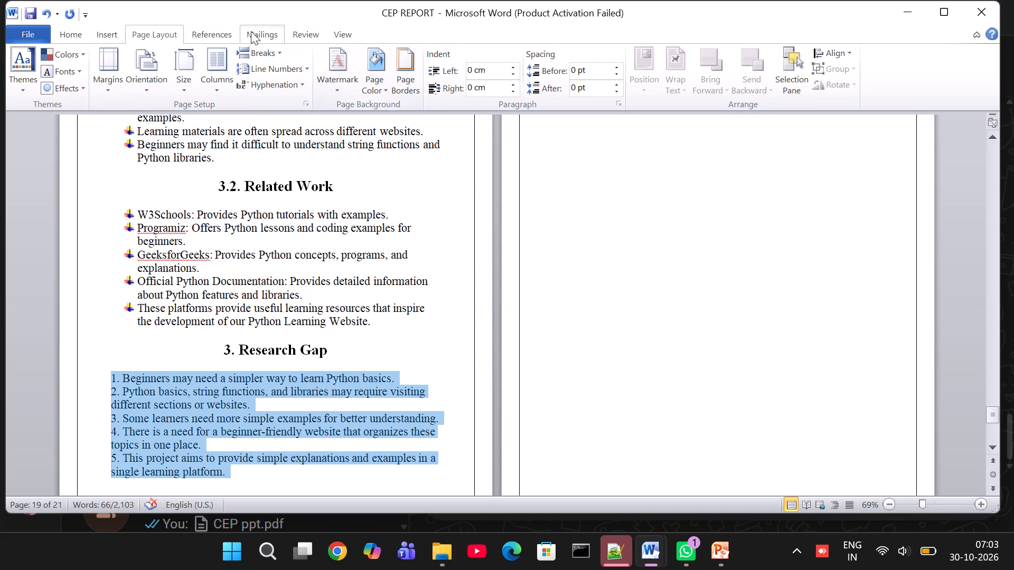
left_click(108, 39)
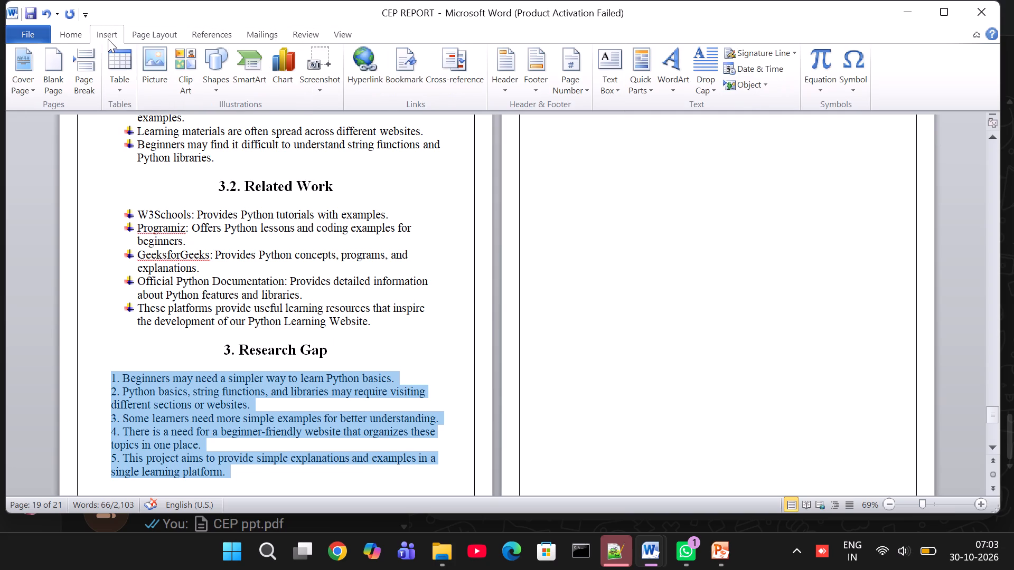
left_click(77, 30)
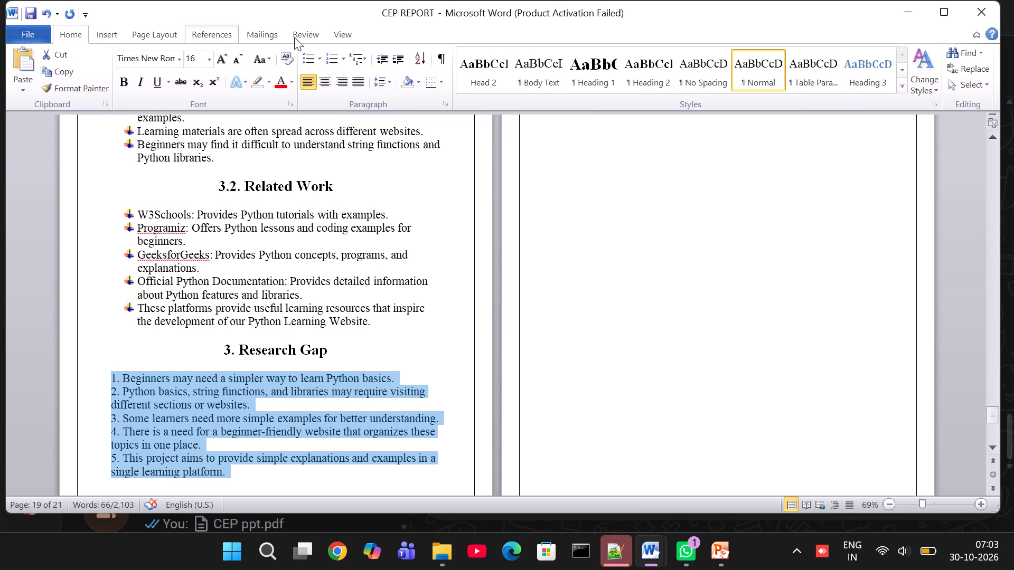
left_click(306, 62)
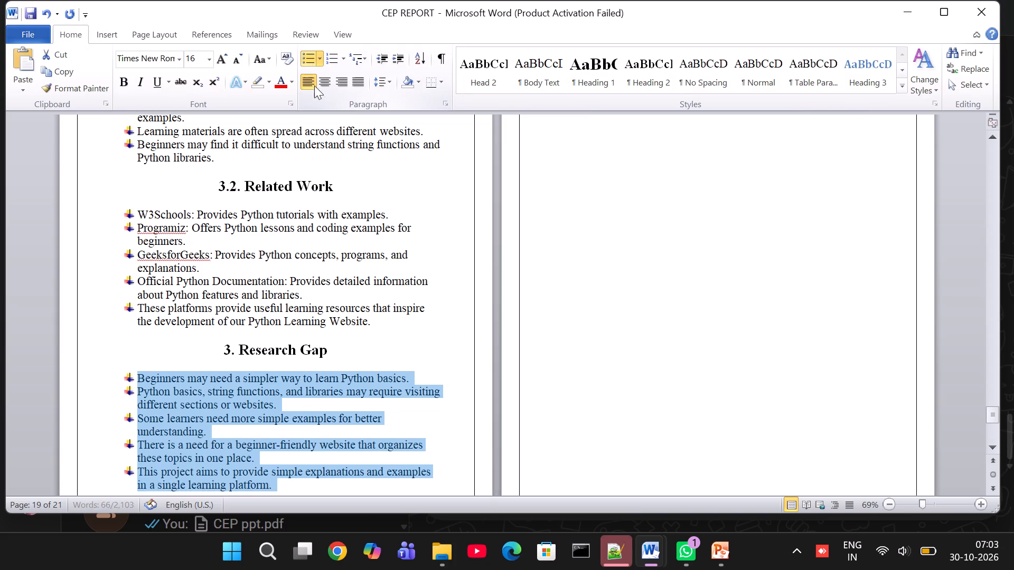
Review the headings and bulleted points of the Literature Survey chapter and the blank pages around it.
scroll(380, 241, "up", 1)
scroll(380, 241, "down", 1)
scroll(380, 241, "up", 1)
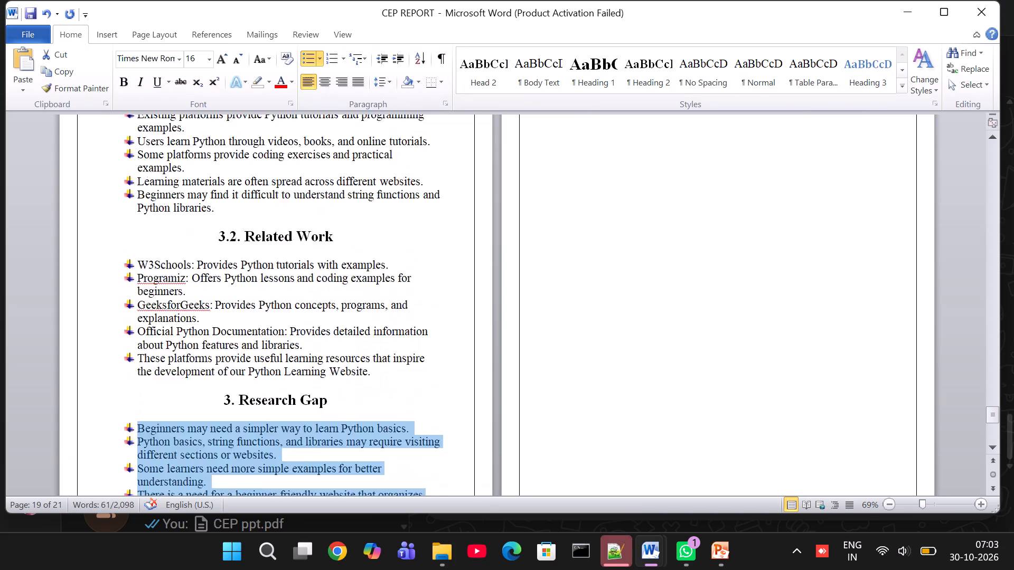
scroll(380, 241, "up", 2)
scroll(380, 241, "down", 1)
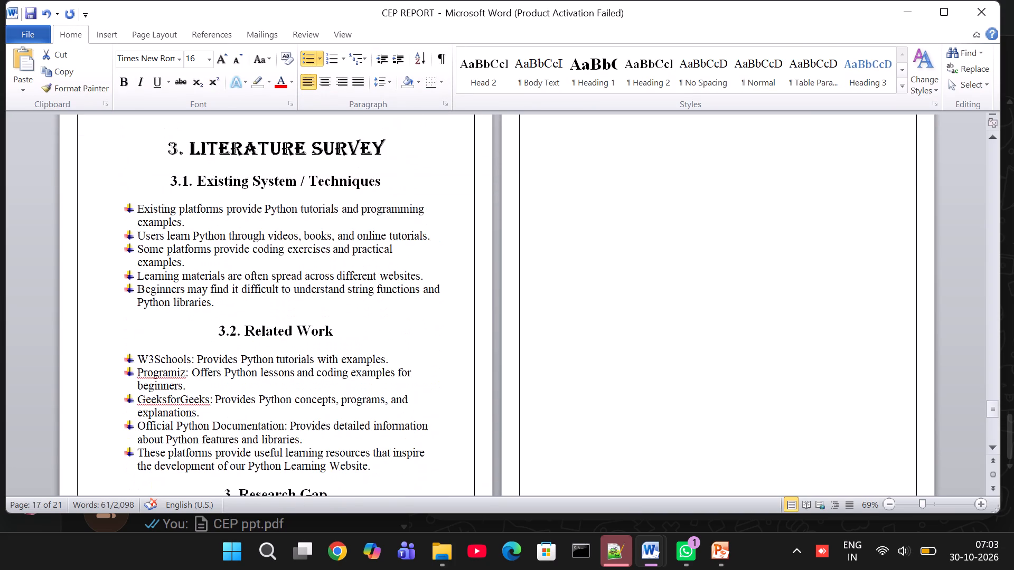
scroll(380, 241, "down", 2)
scroll(346, 340, "up", 1)
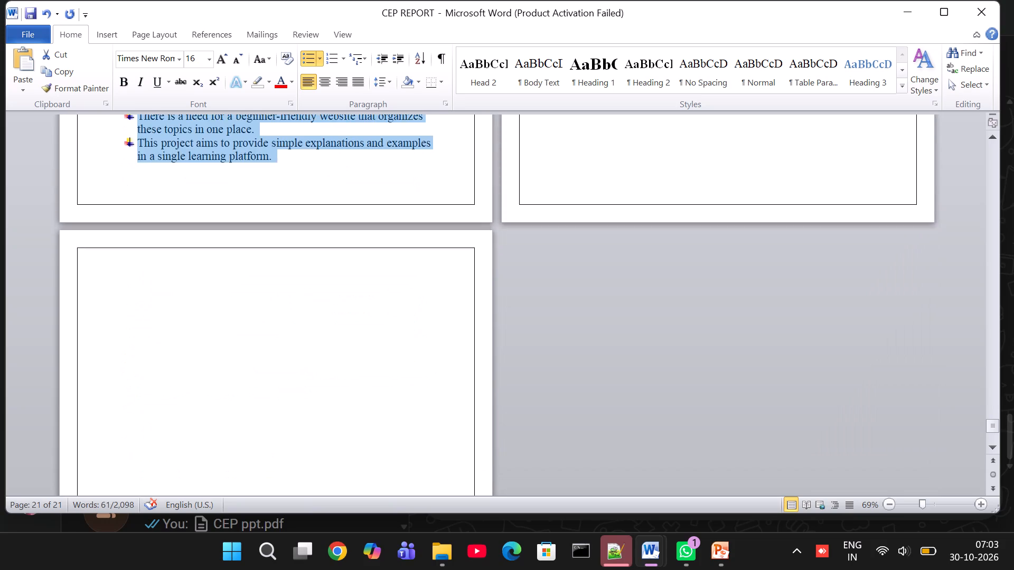
scroll(346, 340, "up", 2)
Start the next chapter's heading at the top of the blank page after Literature Survey with the number "4.".
left_click(660, 200)
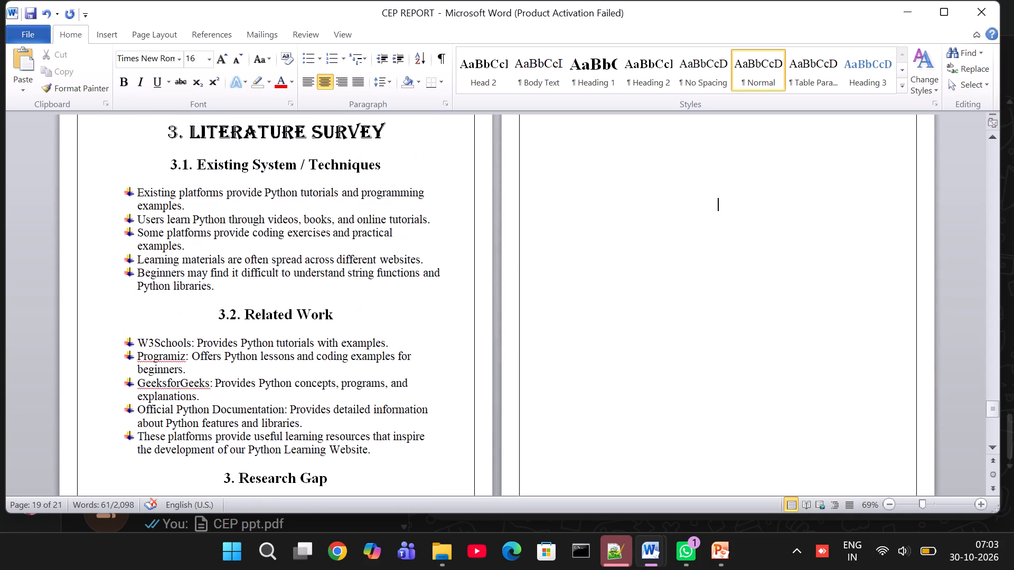
scroll(660, 200, "up", 1)
left_click(660, 231)
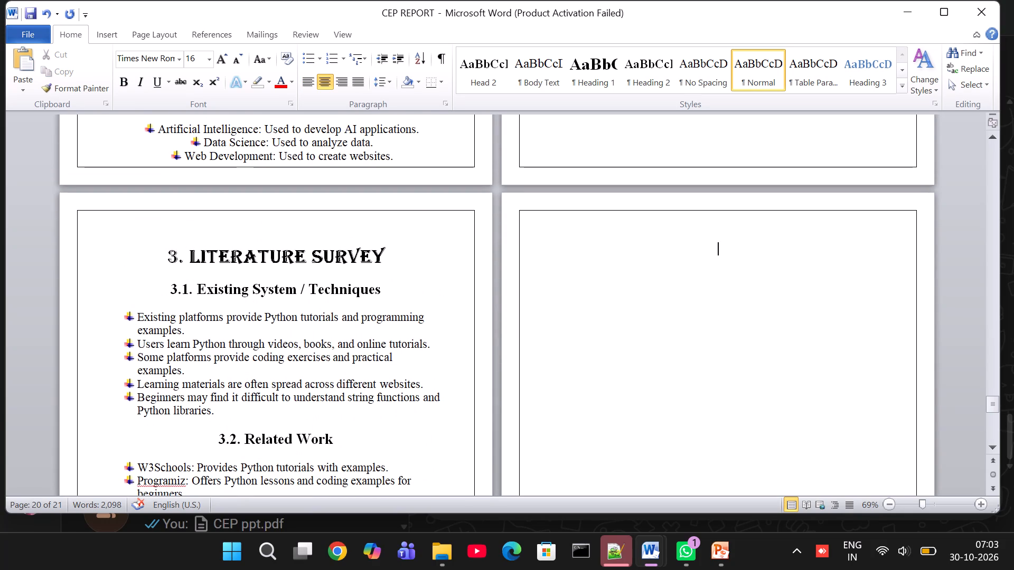
left_click(658, 230)
key("4")
key("period")
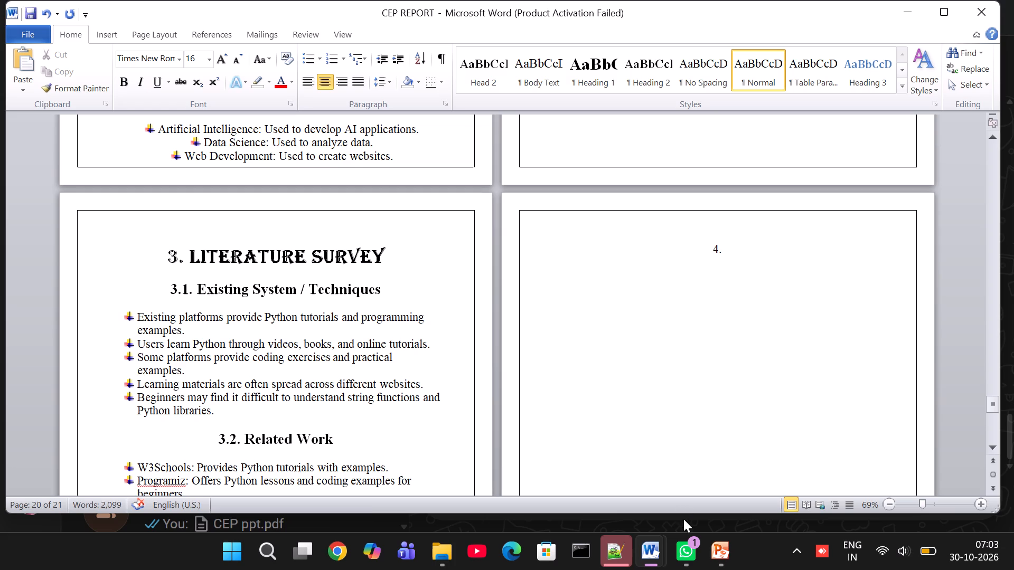
Copy the Chapter 4 title "PROBLEM DEFINATION AND OBJECTIVIES" from the CEP LMS REPORT document and paste it after "4." in CEP REPORT.
left_click(700, 490)
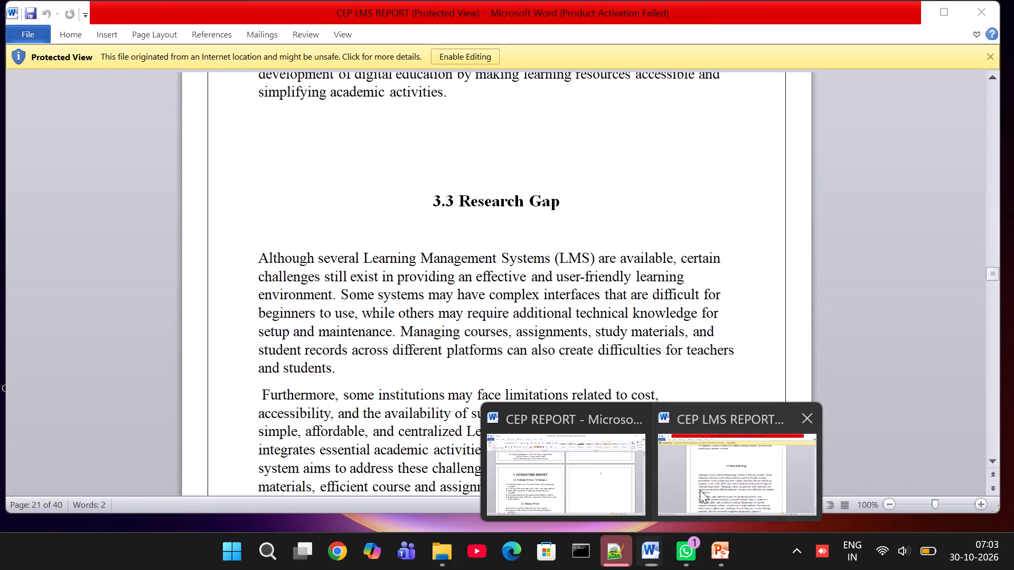
scroll(579, 354, "down", 2)
scroll(579, 354, "up", 1)
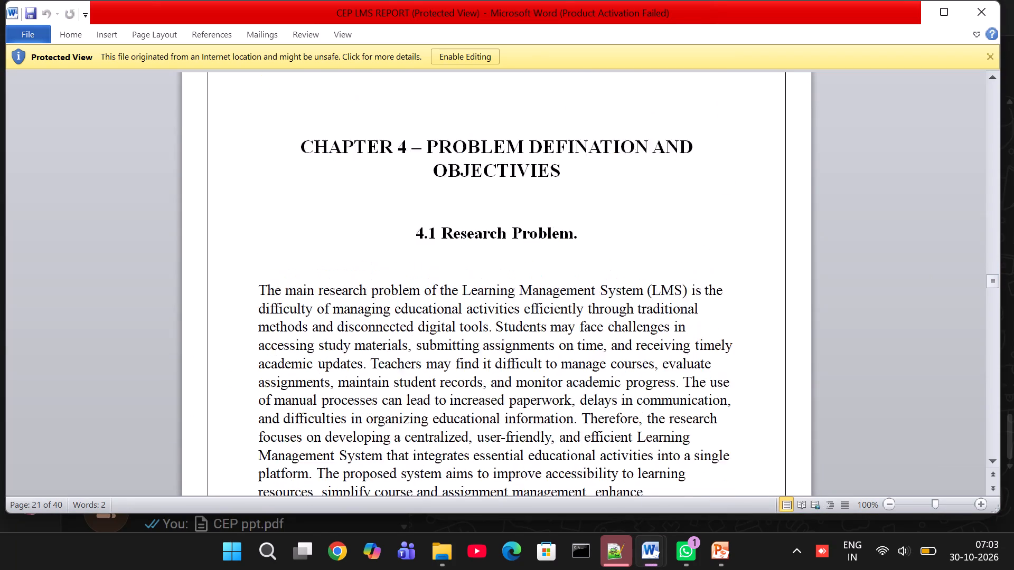
scroll(579, 354, "up", 1)
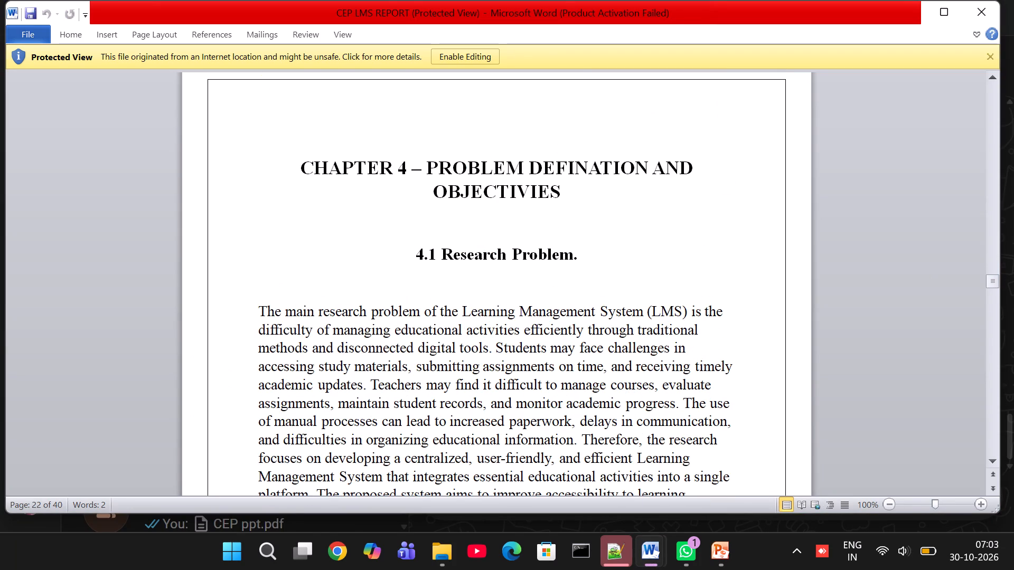
left_click(722, 558)
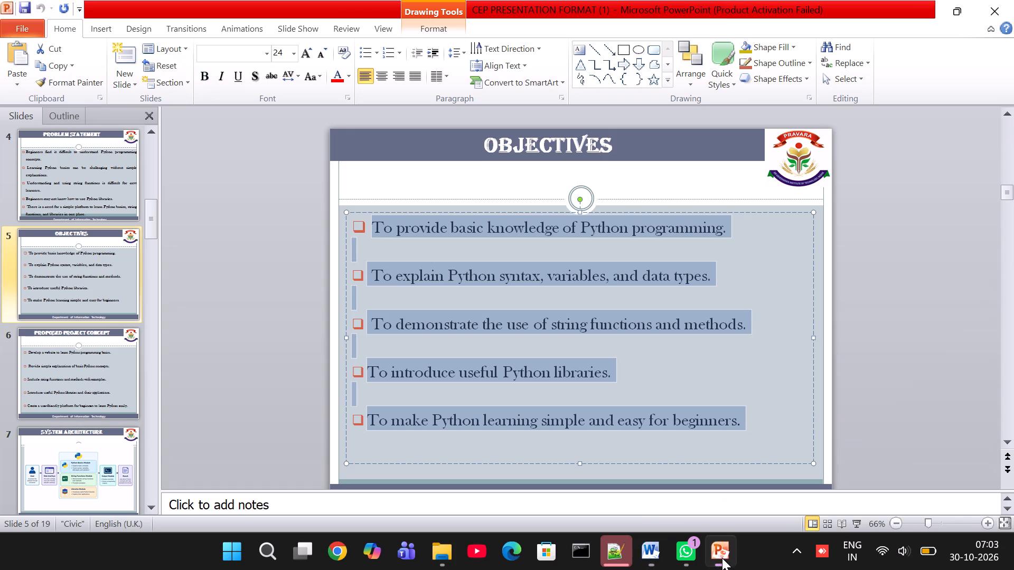
left_click(653, 561)
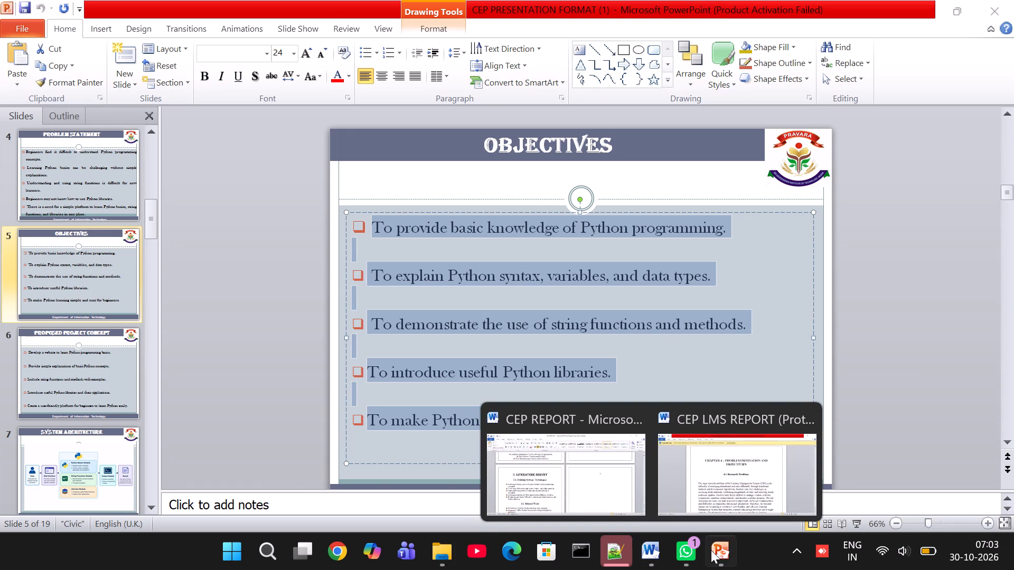
left_click(723, 481)
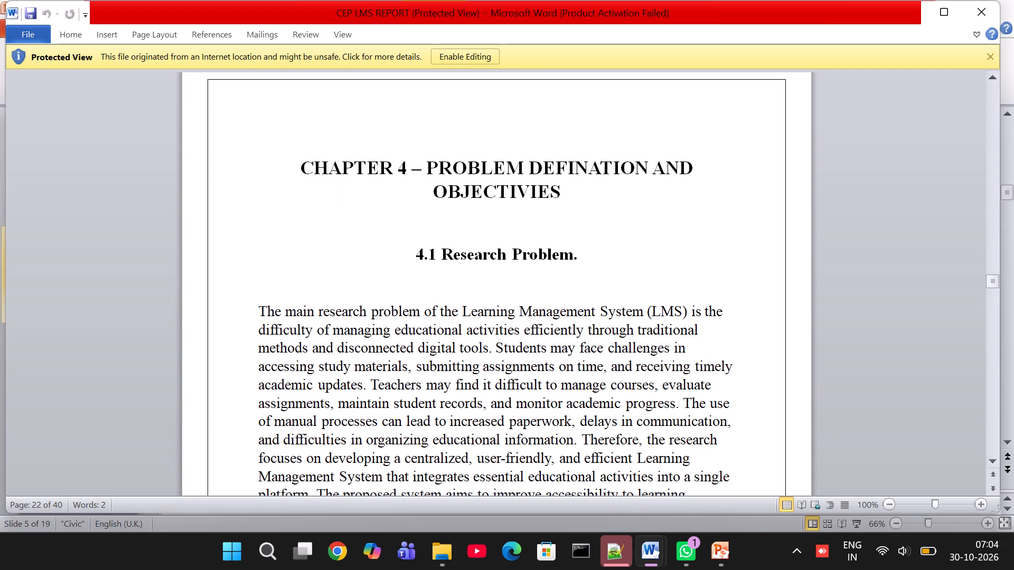
left_click_drag(425, 161, 551, 198)
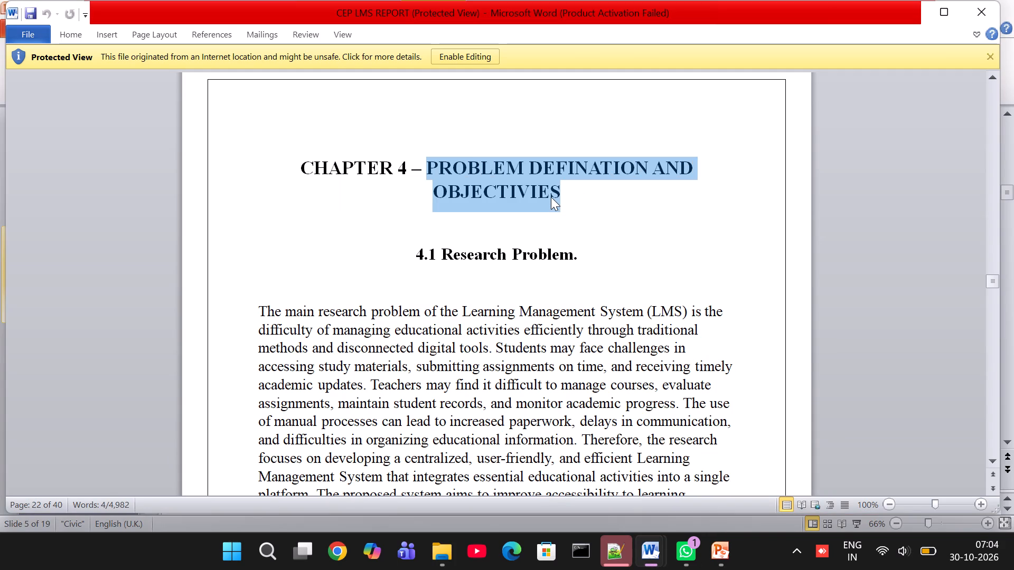
right_click(551, 196)
left_click(584, 221)
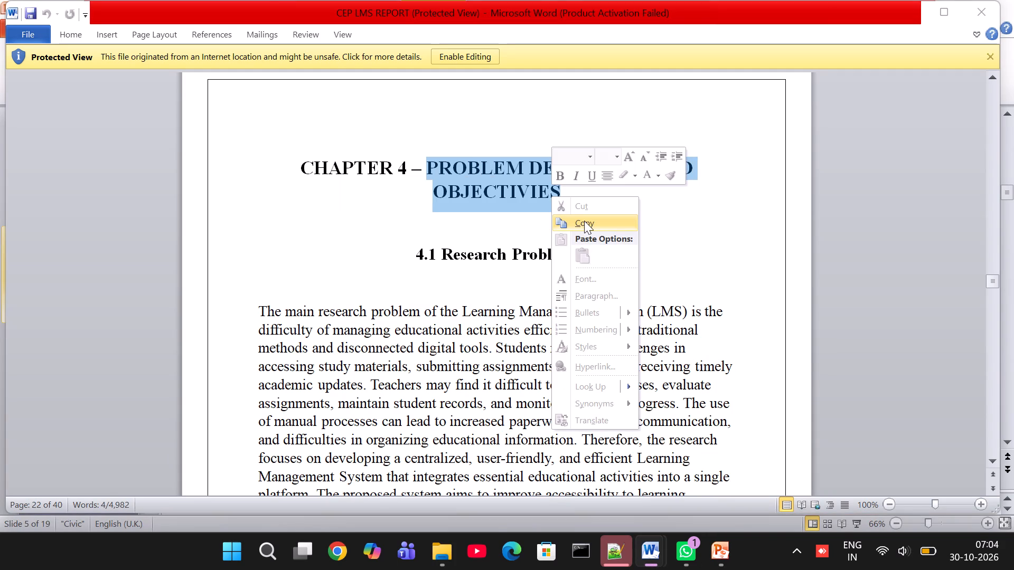
left_click(726, 553)
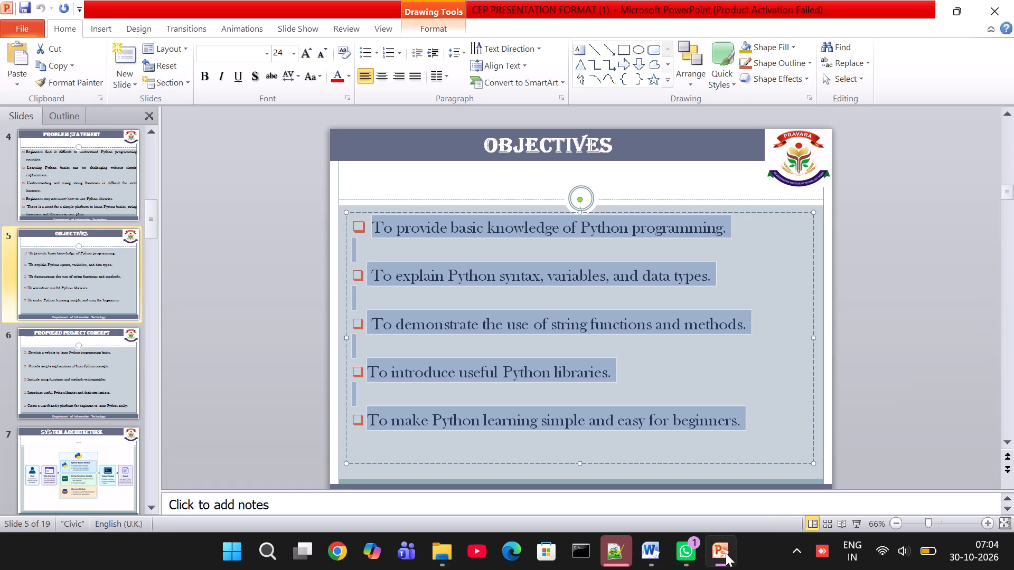
left_click(653, 550)
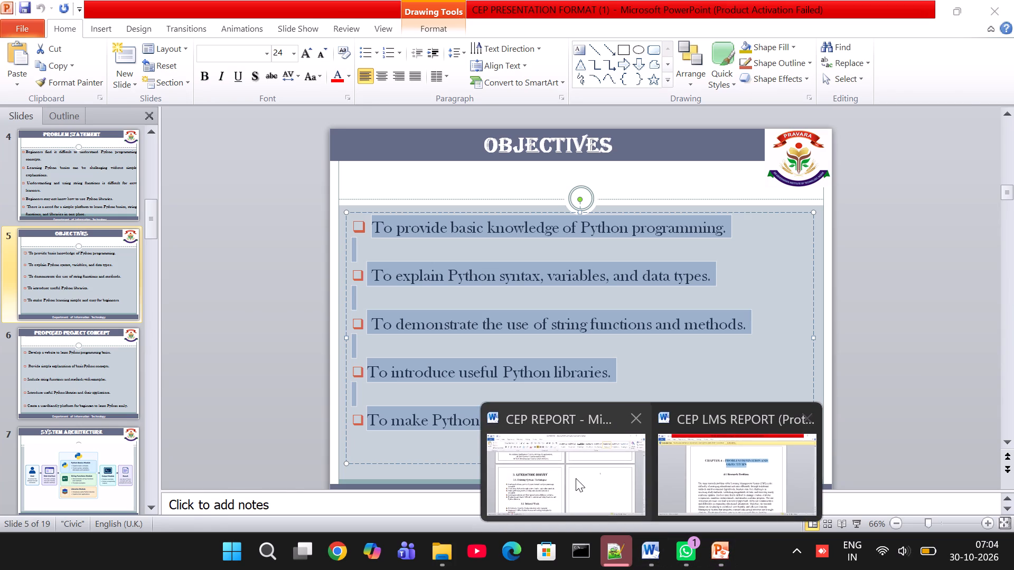
left_click(574, 478)
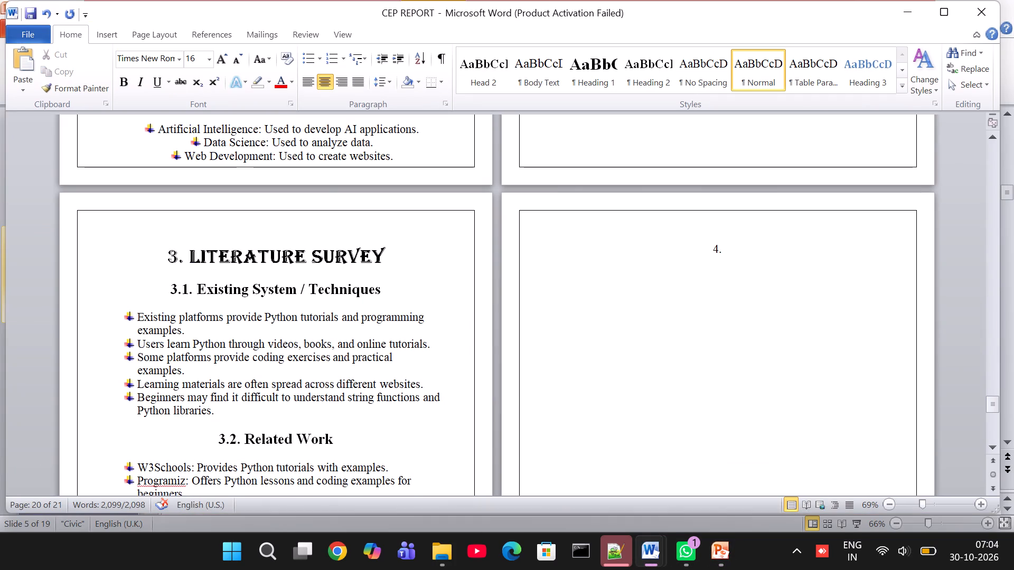
key("ctrl+v")
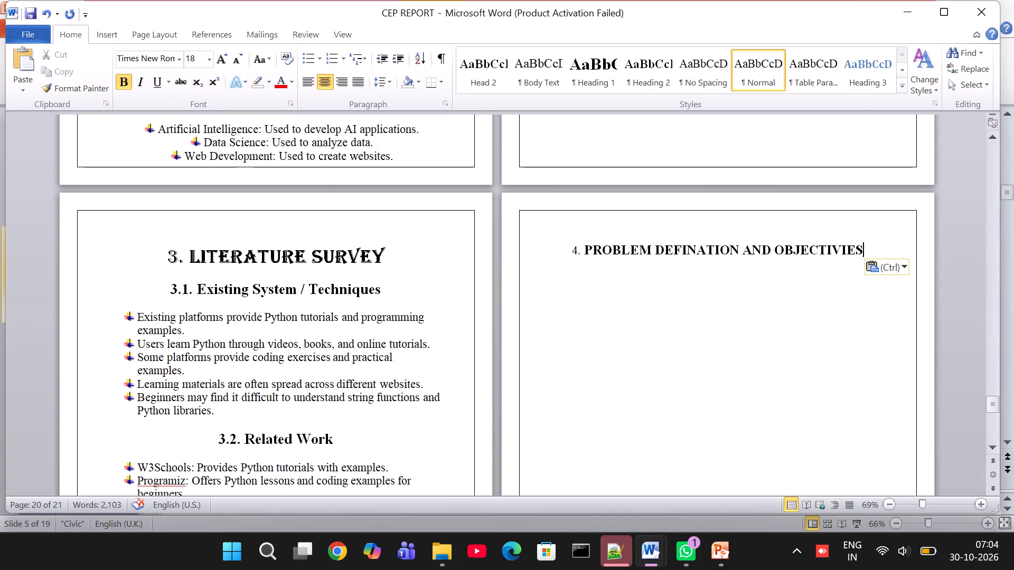
Format the whole "4. PROBLEM DEFINATION AND OBJECTIVIES" heading in bold Algerian at font size 26.
left_click(572, 246)
left_click_drag(572, 246, 845, 256)
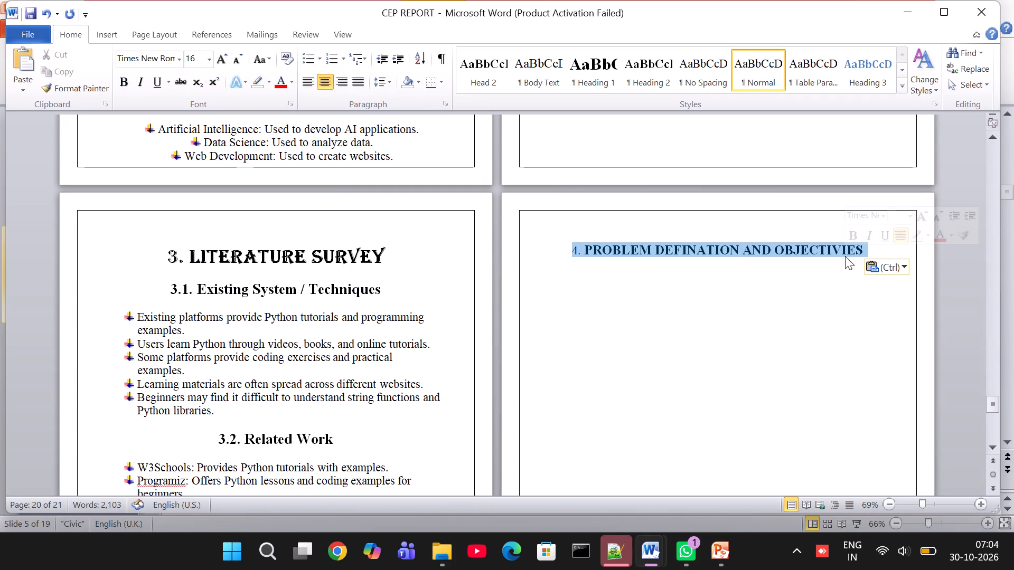
left_click(862, 234)
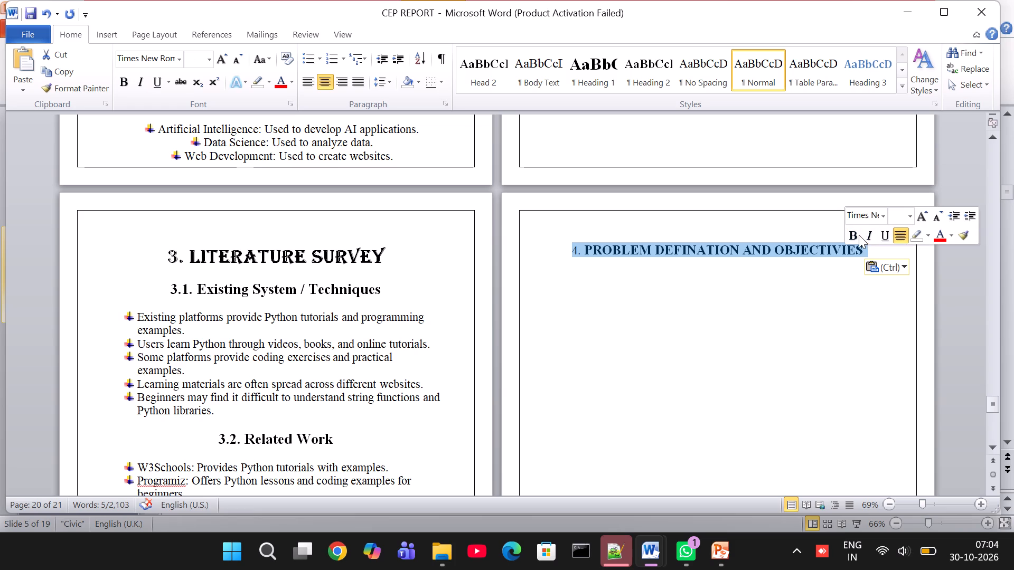
left_click(858, 235)
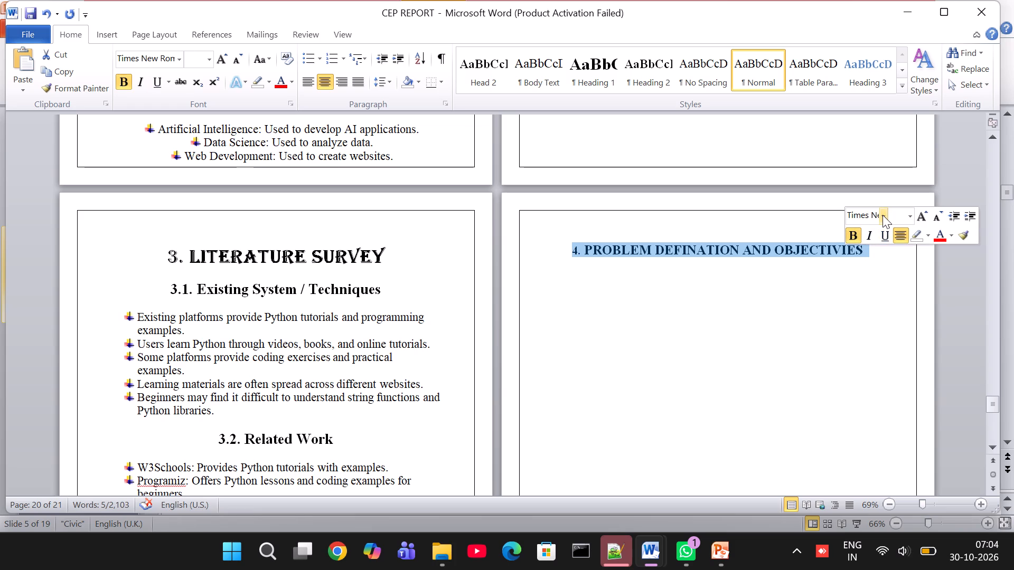
left_click(882, 215)
left_click(862, 338)
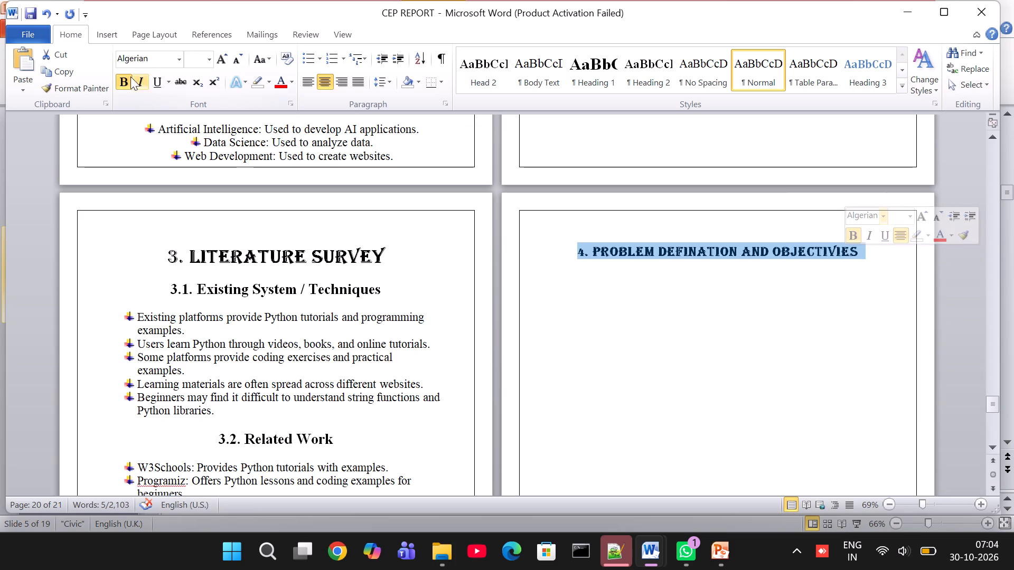
left_click(210, 63)
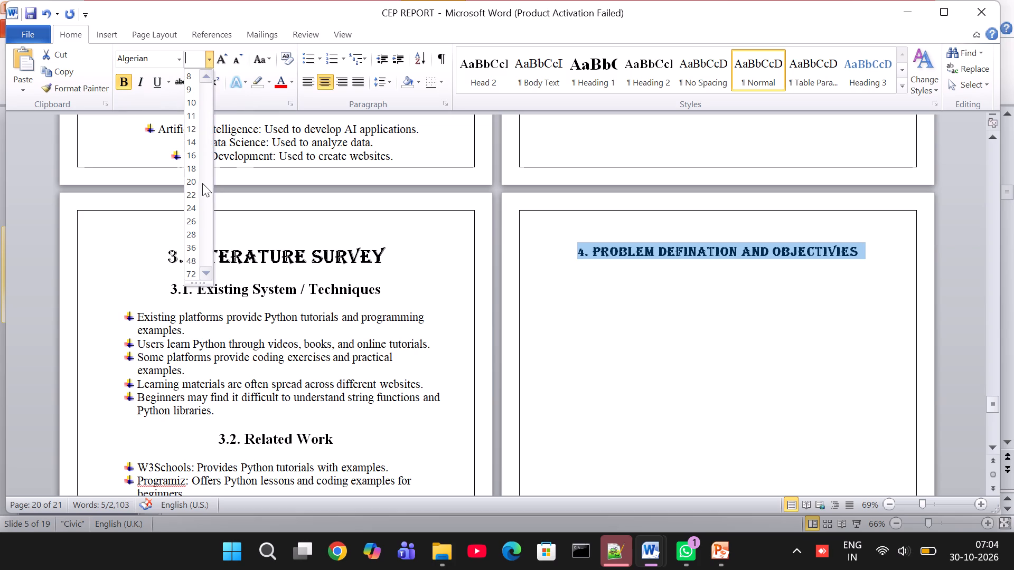
left_click(198, 217)
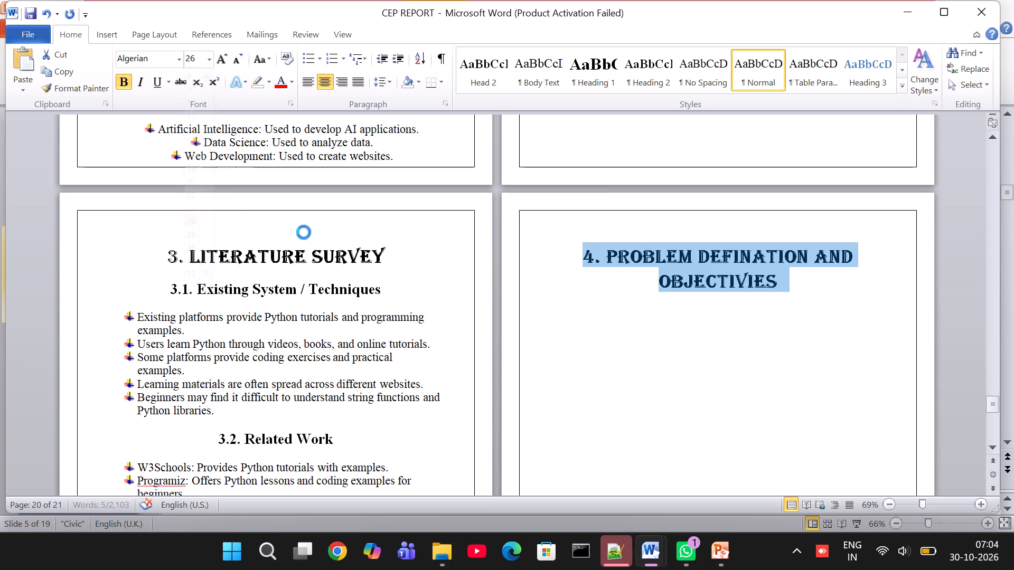
left_click(575, 403)
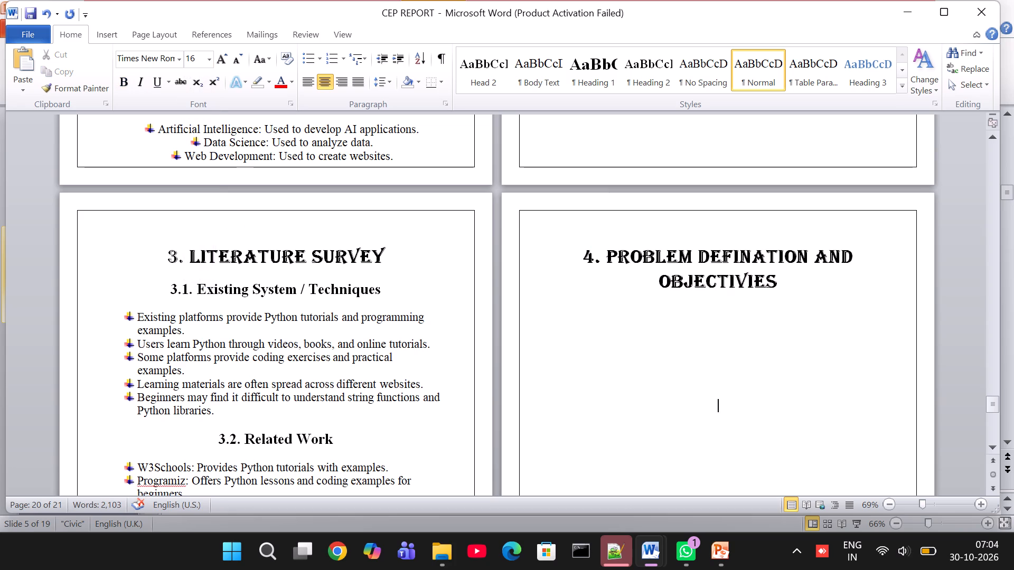
left_click(586, 316)
Make the chapter number "3" in the "3. LITERATURE SURVEY" heading bold.
left_click(165, 262)
left_click_drag(165, 262, 173, 263)
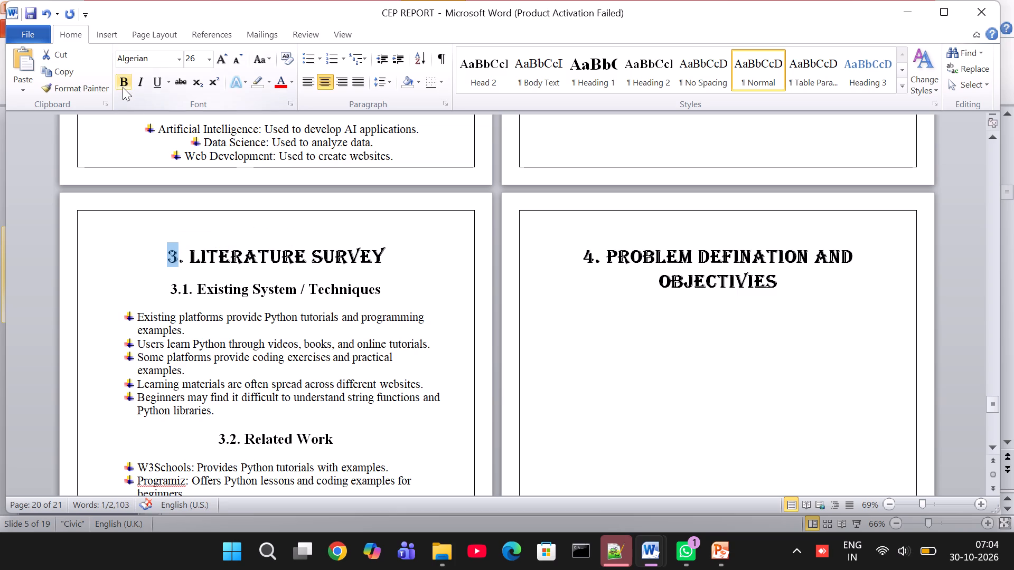
left_click(123, 87)
left_click(425, 242)
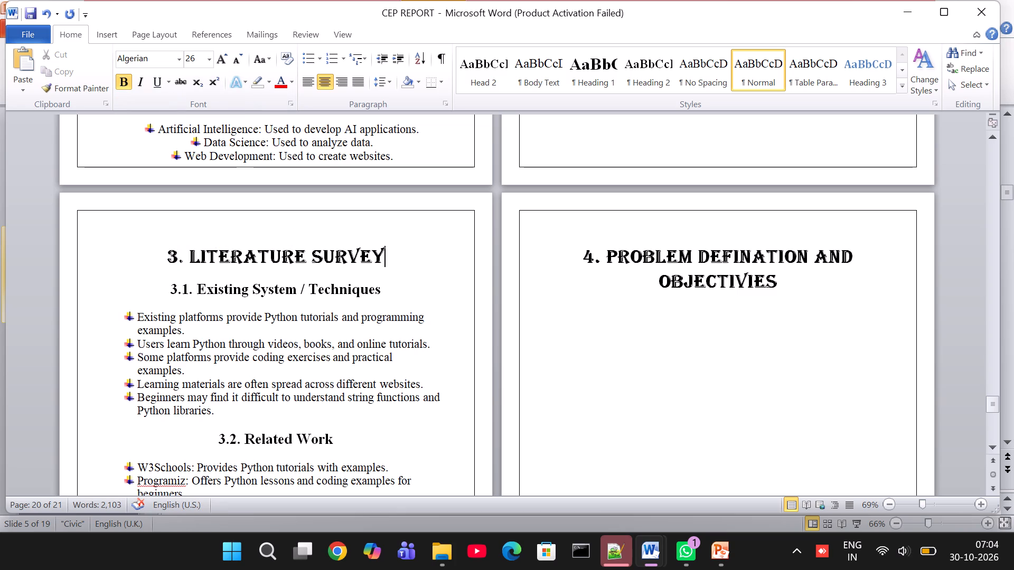
Switch to the CEP LMS REPORT document and examine Chapter 4's section headings, text and figure, through to the start of Chapter 5.
left_click(597, 315)
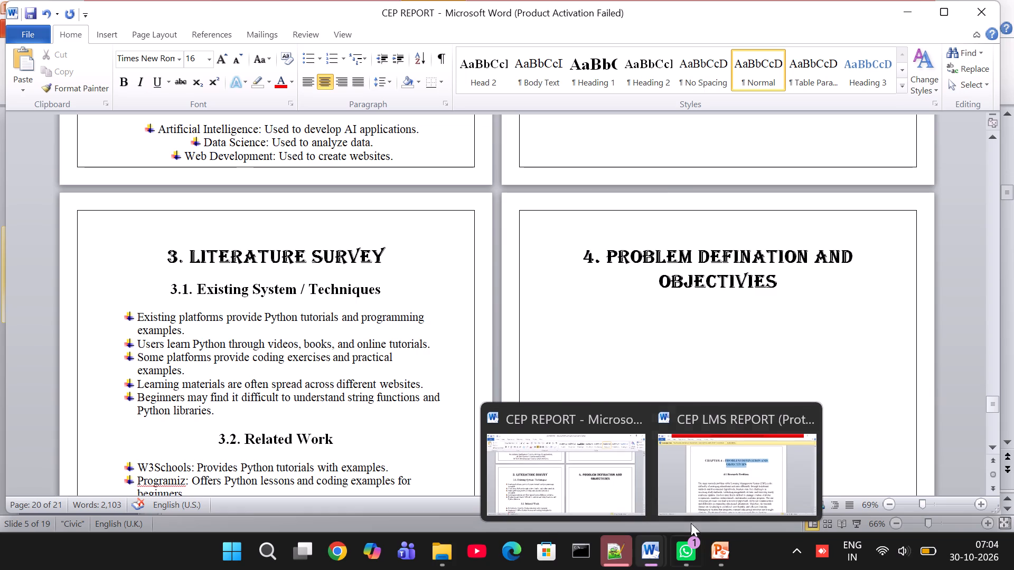
left_click(721, 499)
scroll(579, 407, "down", 2)
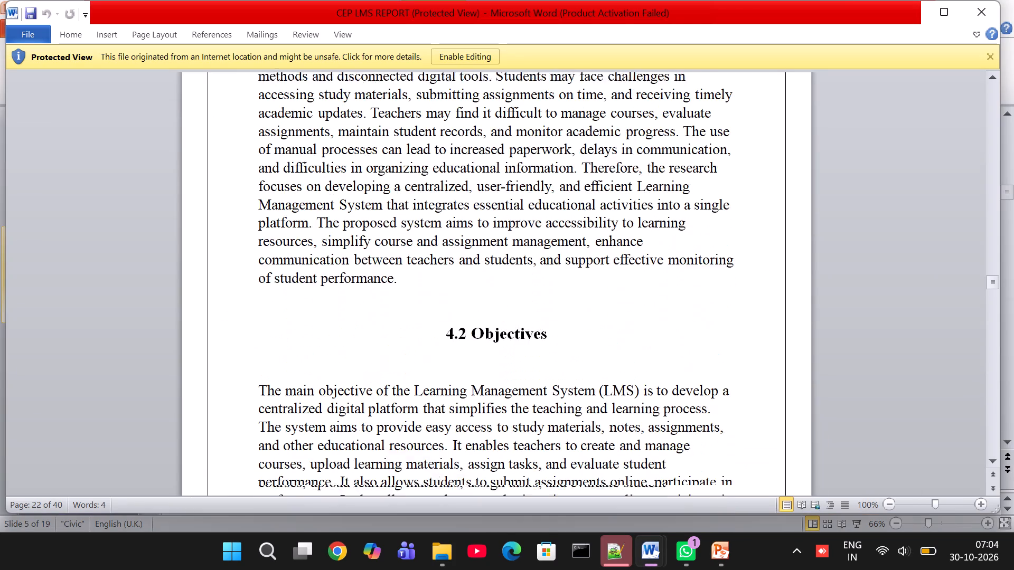
scroll(579, 407, "down", 3)
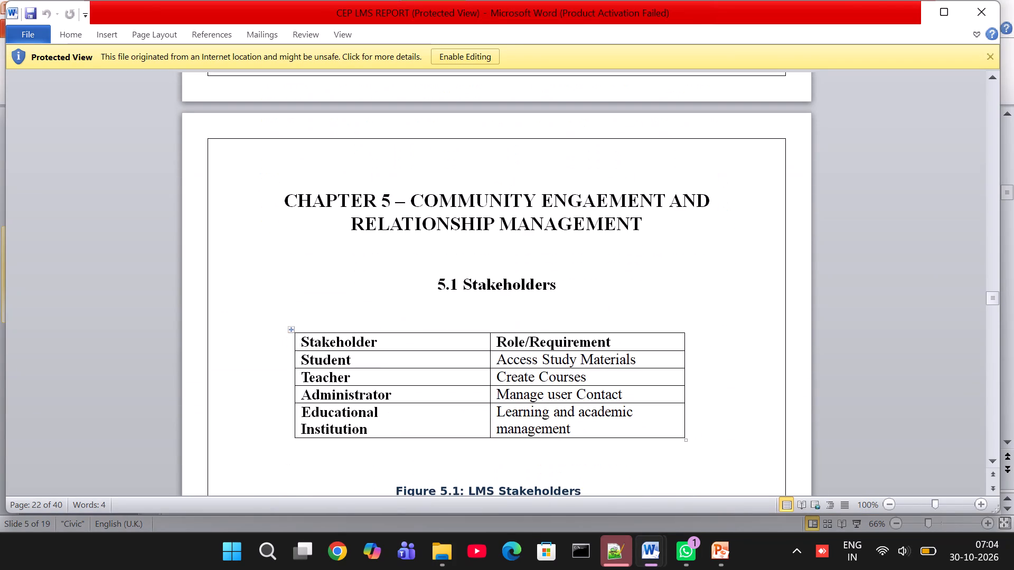
scroll(579, 407, "up", 5)
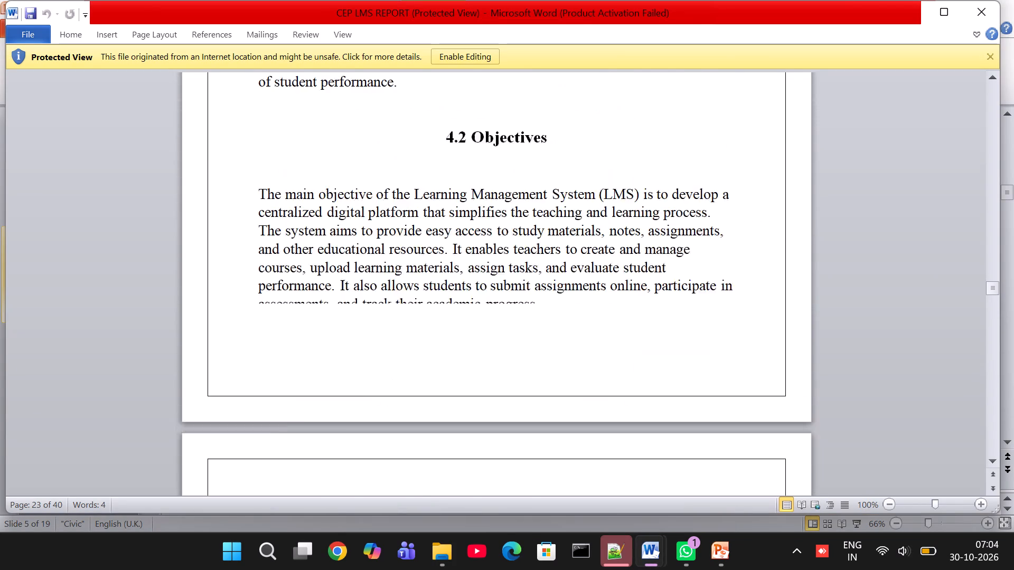
scroll(579, 407, "up", 3)
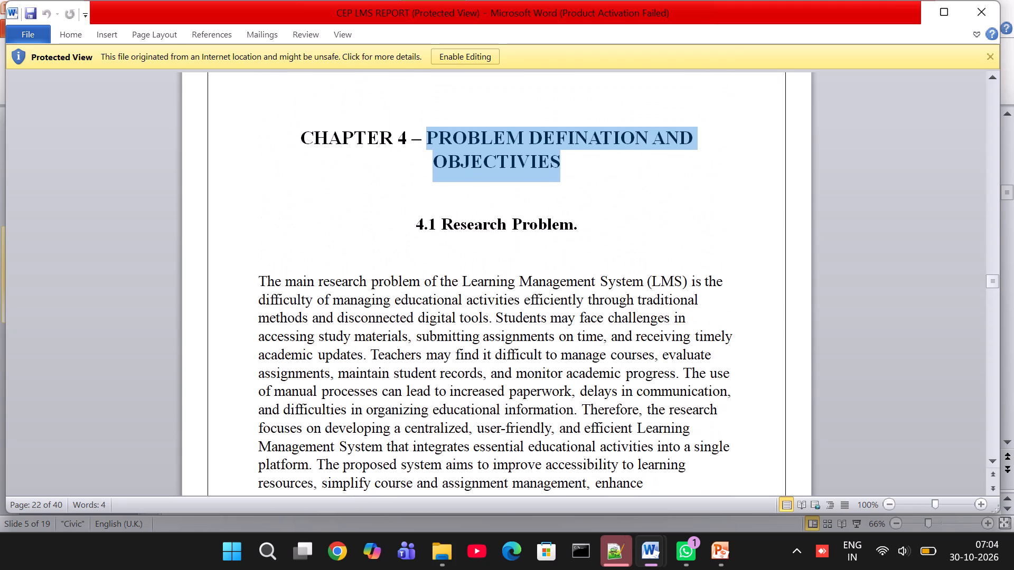
scroll(579, 407, "up", 1)
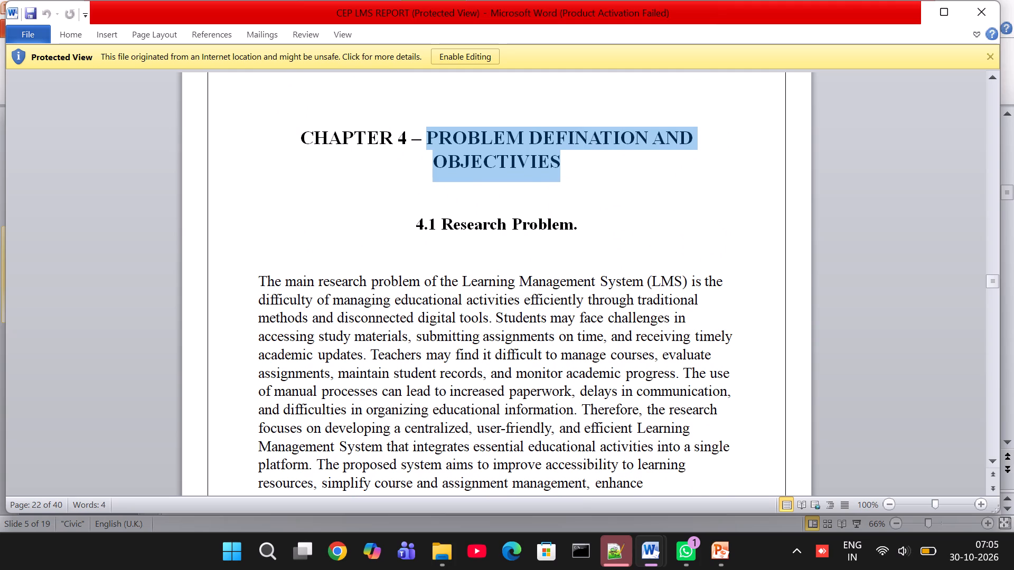
scroll(579, 407, "down", 1)
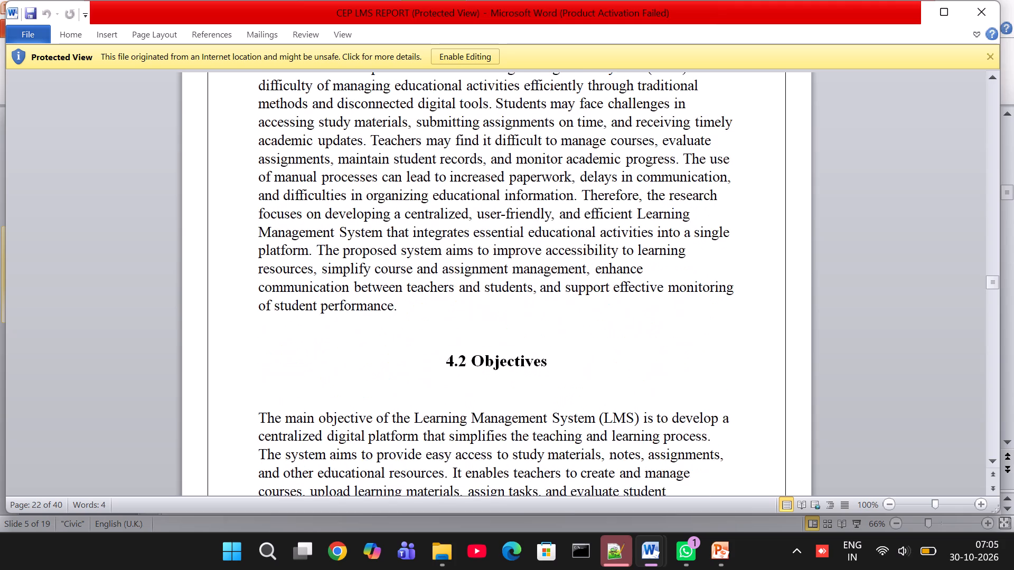
scroll(579, 407, "down", 1)
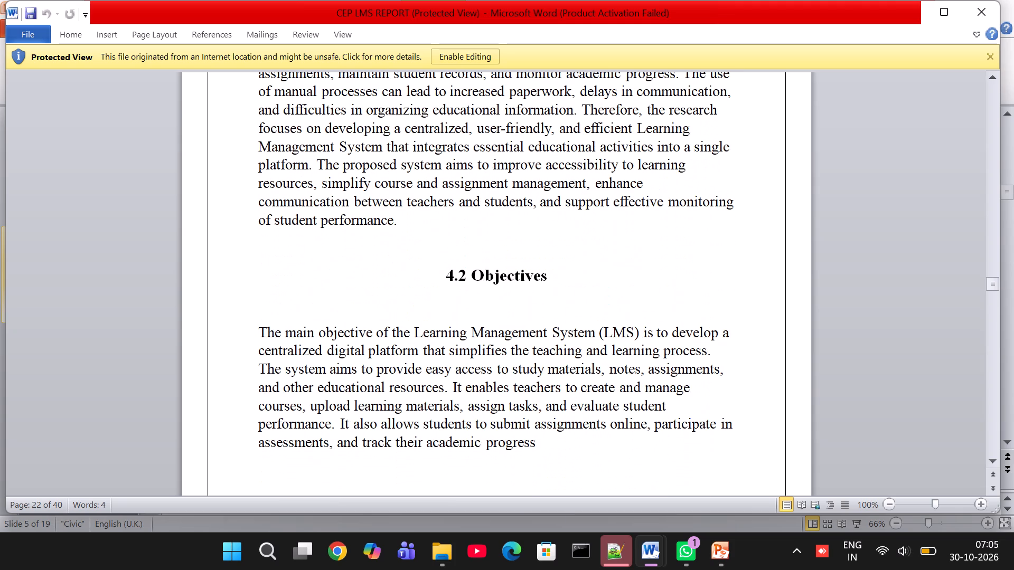
scroll(579, 407, "down", 3)
scroll(579, 407, "up", 1)
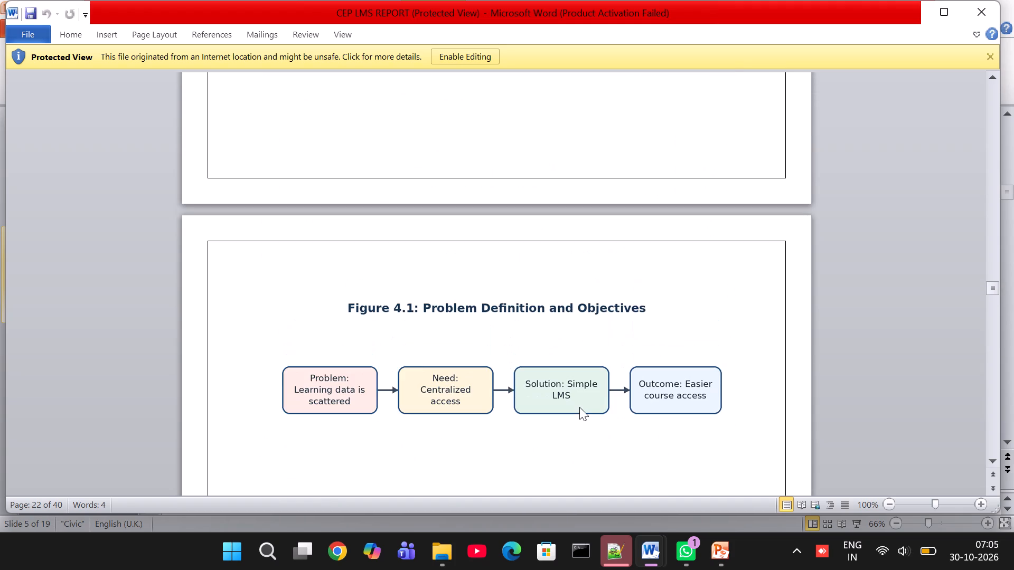
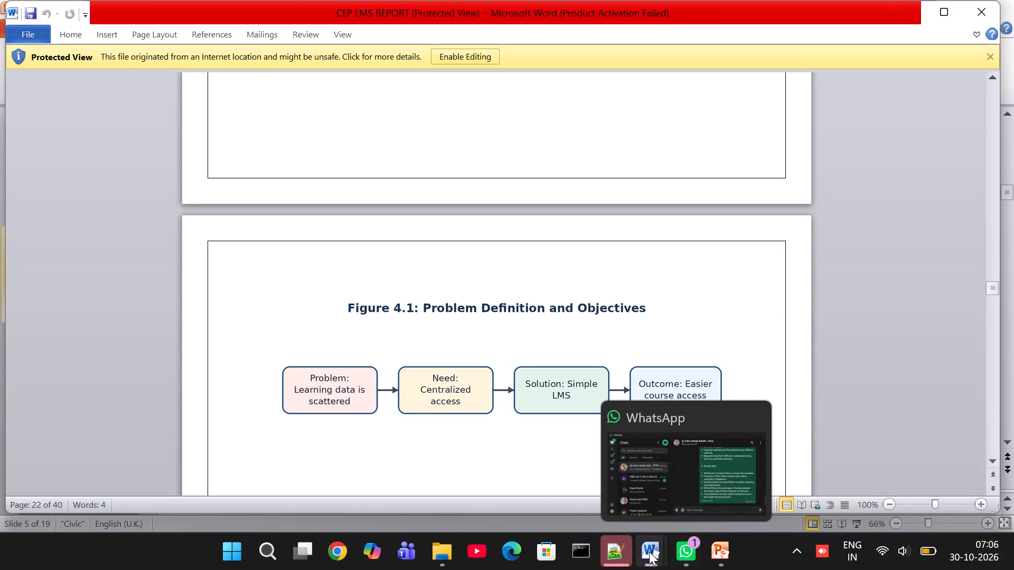
Switch back to the CEP REPORT document, where the Chapter 4 heading has been placed.
left_click(708, 471)
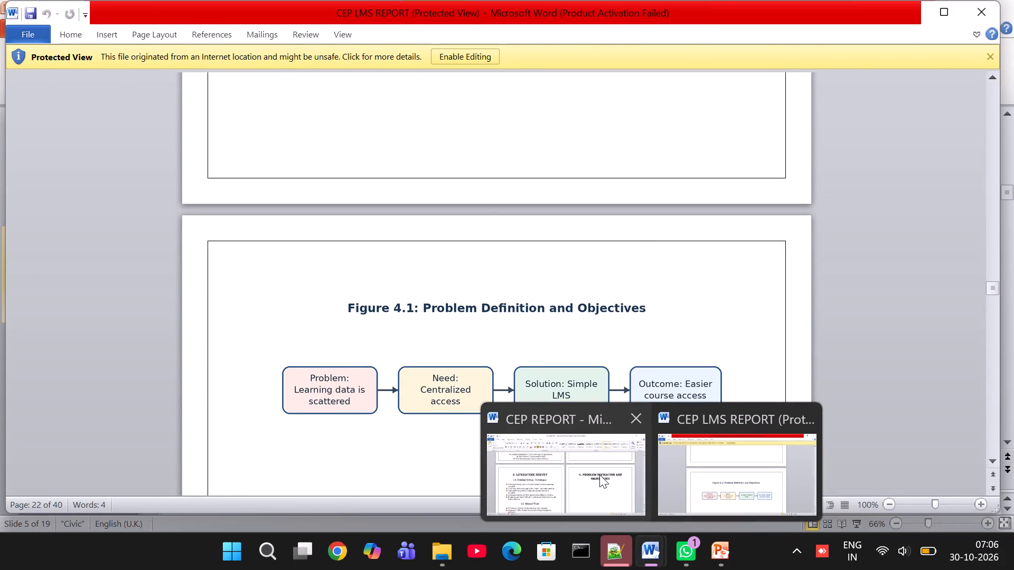
left_click(599, 474)
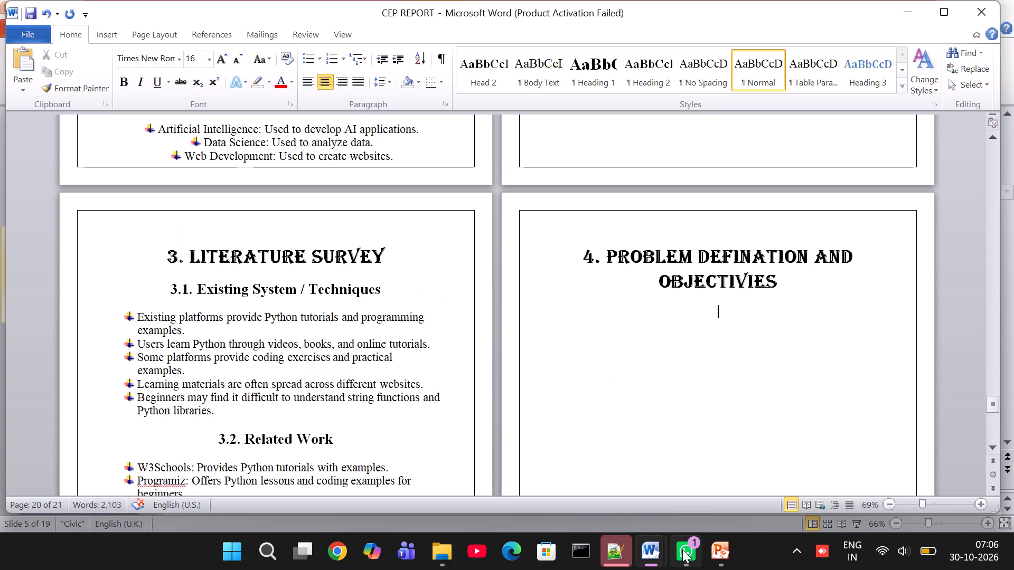
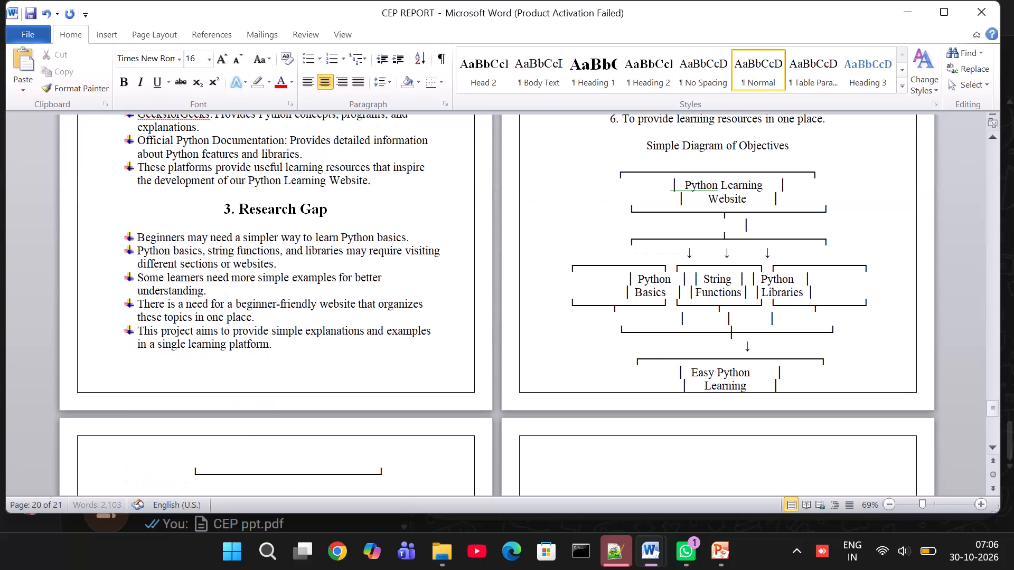
Delete the "Simple Diagram of Objectives" caption and its whole text-drawn diagram, including the leftover bottom border, below the Chapter 4 objectives list.
scroll(658, 232, "up", 1)
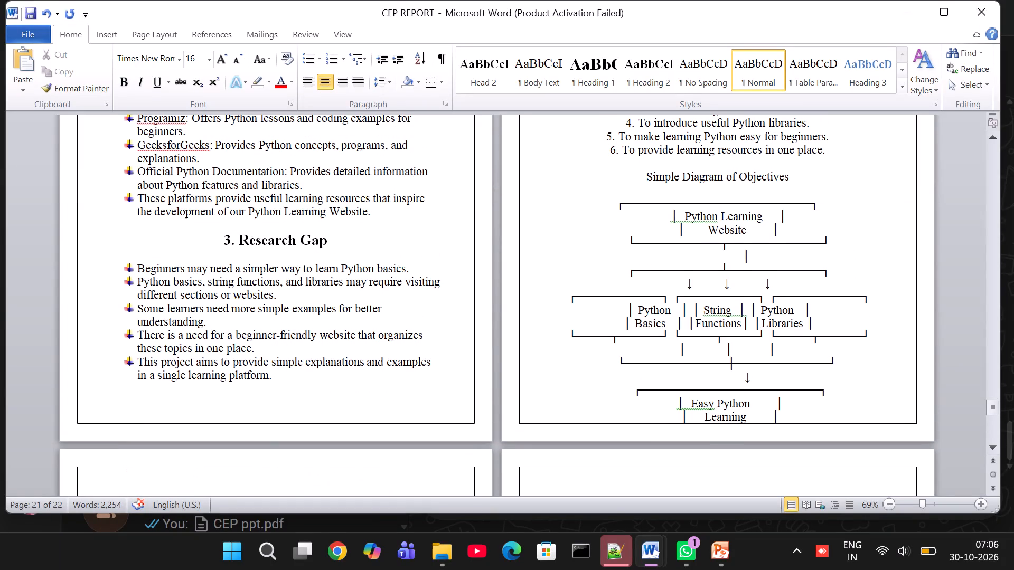
left_click(647, 173)
left_click_drag(647, 173, 815, 389)
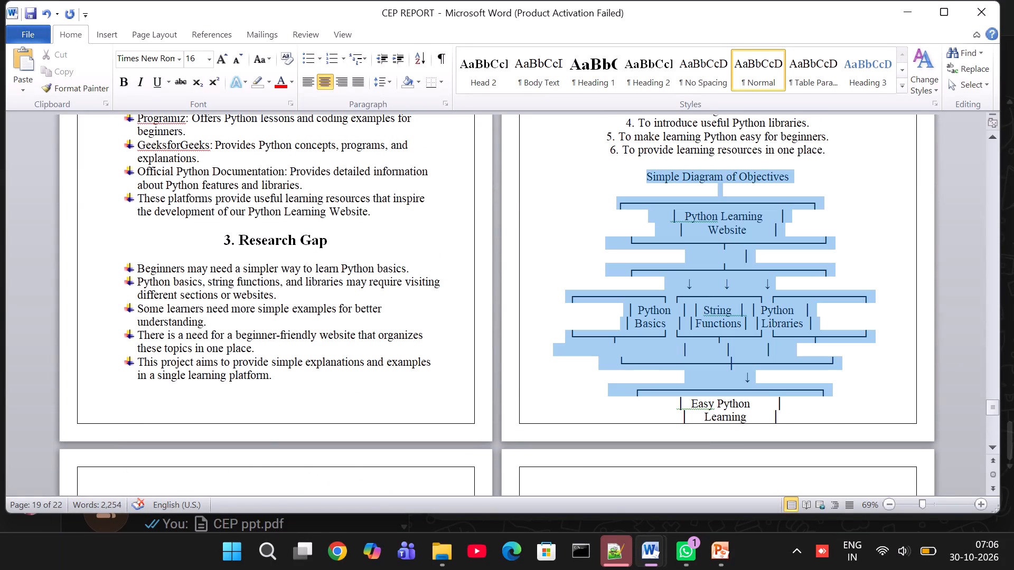
left_click_drag(815, 389, 831, 419)
key("BackSpace")
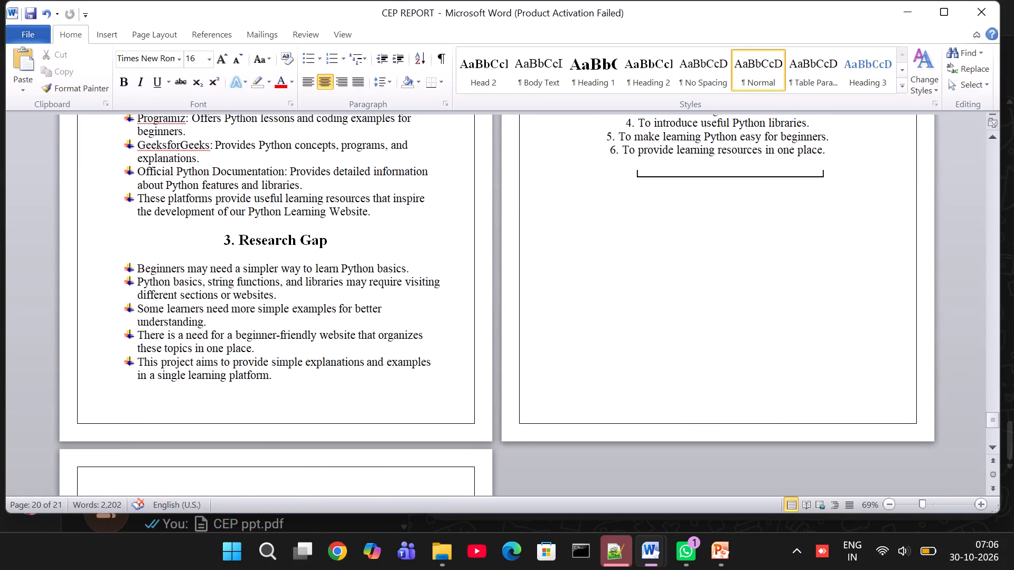
left_click_drag(629, 180, 835, 185)
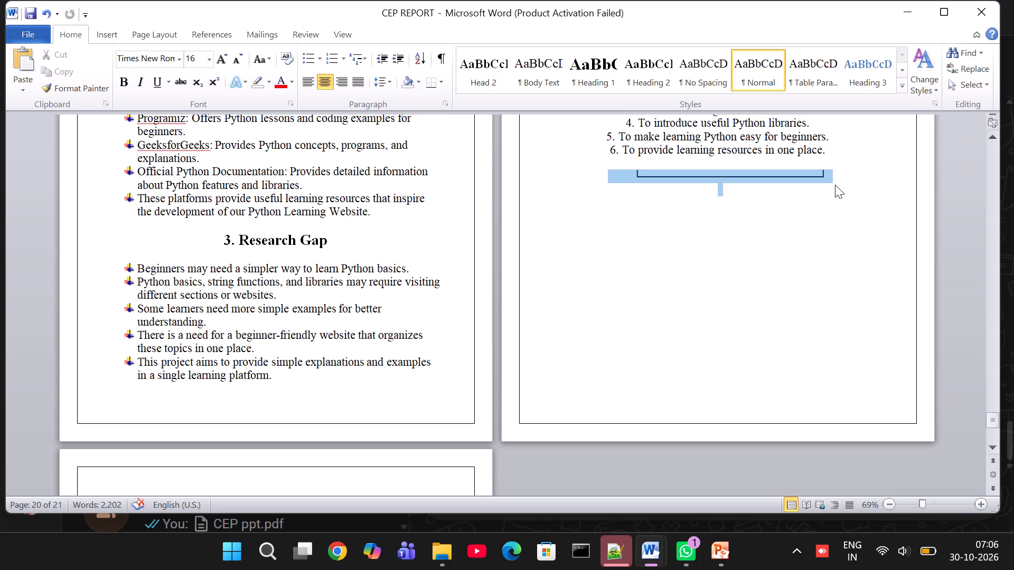
key("BackSpace")
Format the "1. Research Problem" heading in Chapter 4 as bold with a 20 pt font size.
scroll(813, 281, "up", 1)
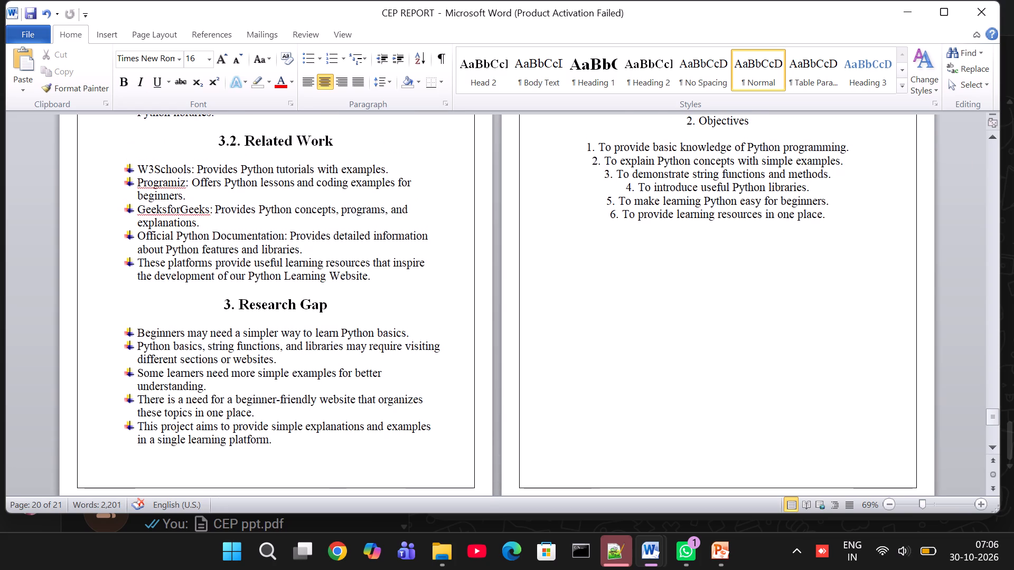
scroll(813, 281, "up", 2)
scroll(813, 281, "down", 1)
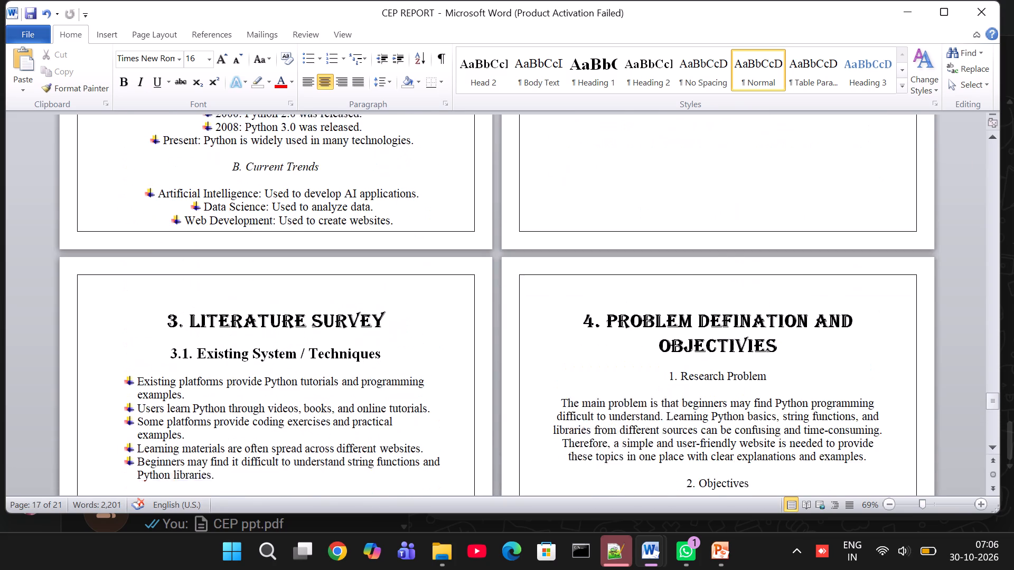
scroll(813, 281, "down", 1)
left_click_drag(786, 330, 700, 337)
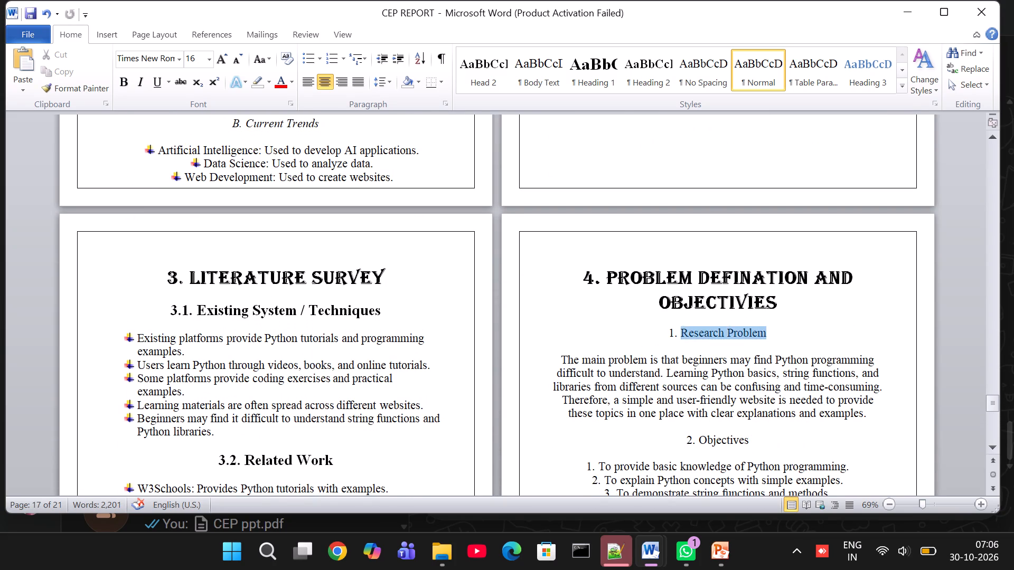
left_click_drag(700, 337, 661, 331)
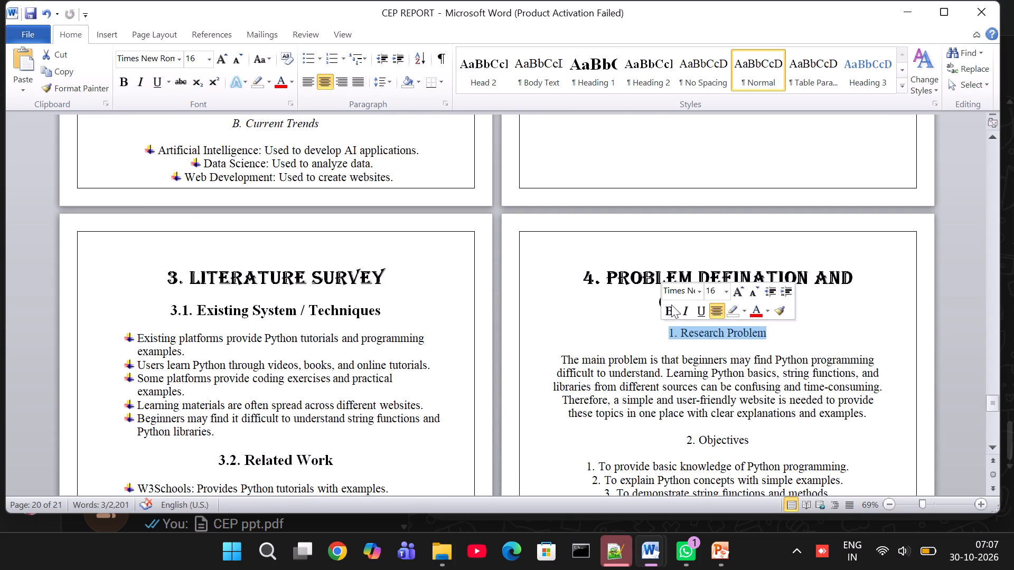
left_click(727, 294)
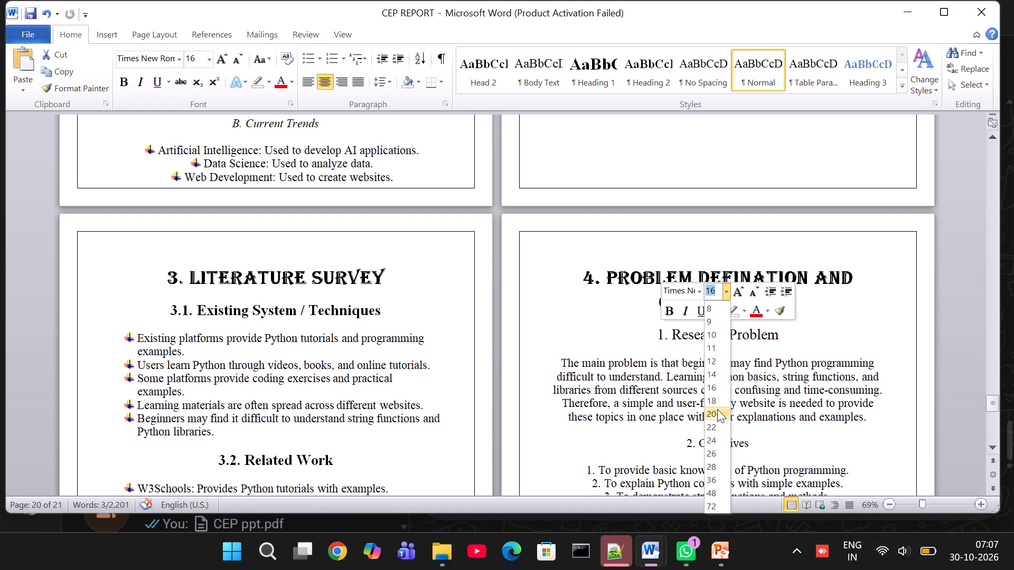
left_click(717, 409)
left_click(669, 311)
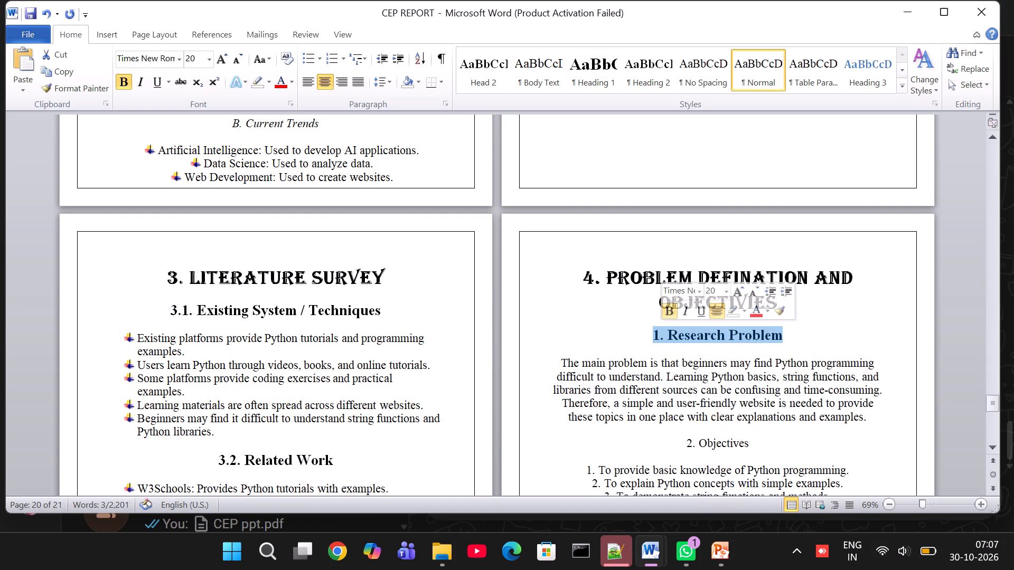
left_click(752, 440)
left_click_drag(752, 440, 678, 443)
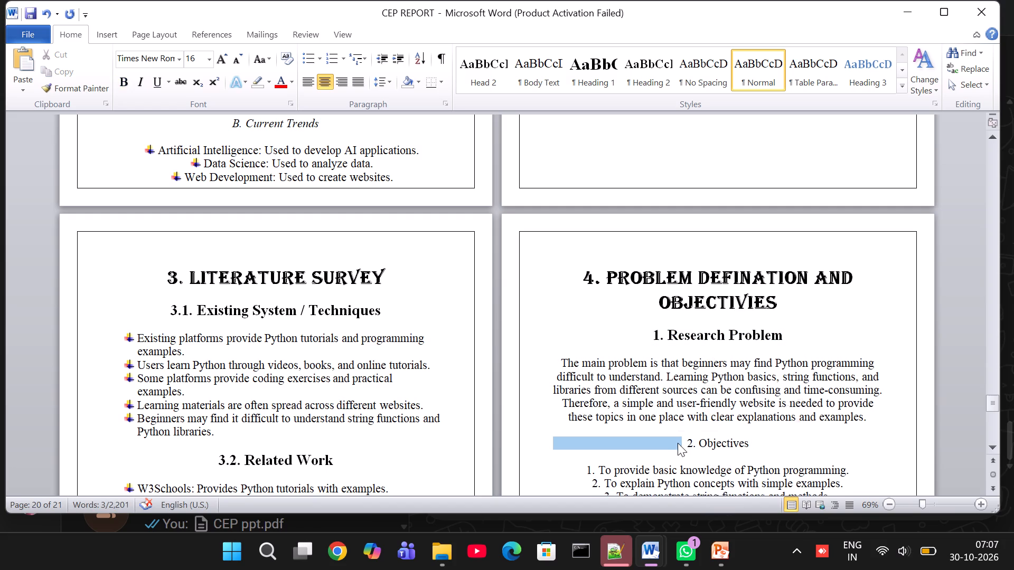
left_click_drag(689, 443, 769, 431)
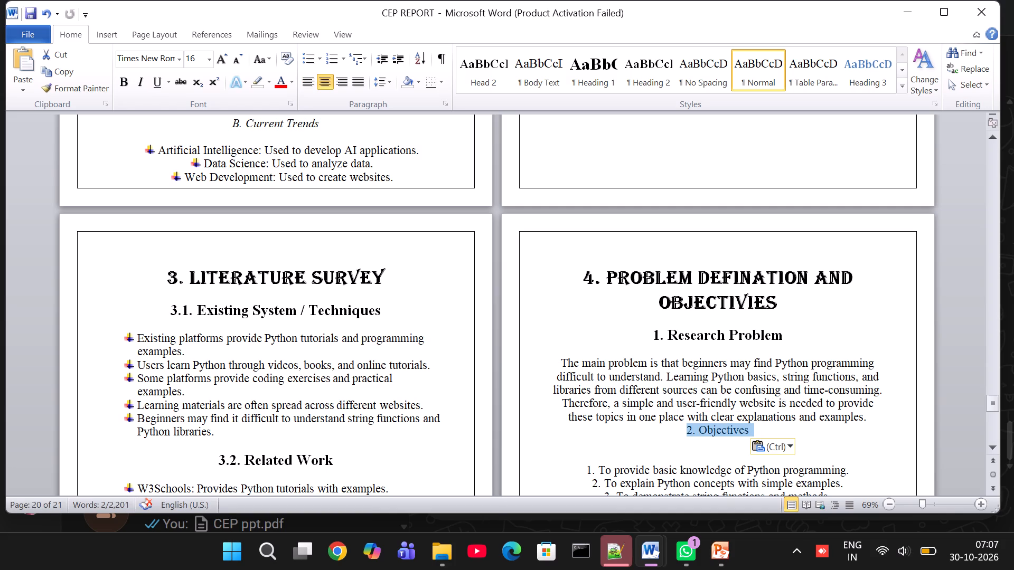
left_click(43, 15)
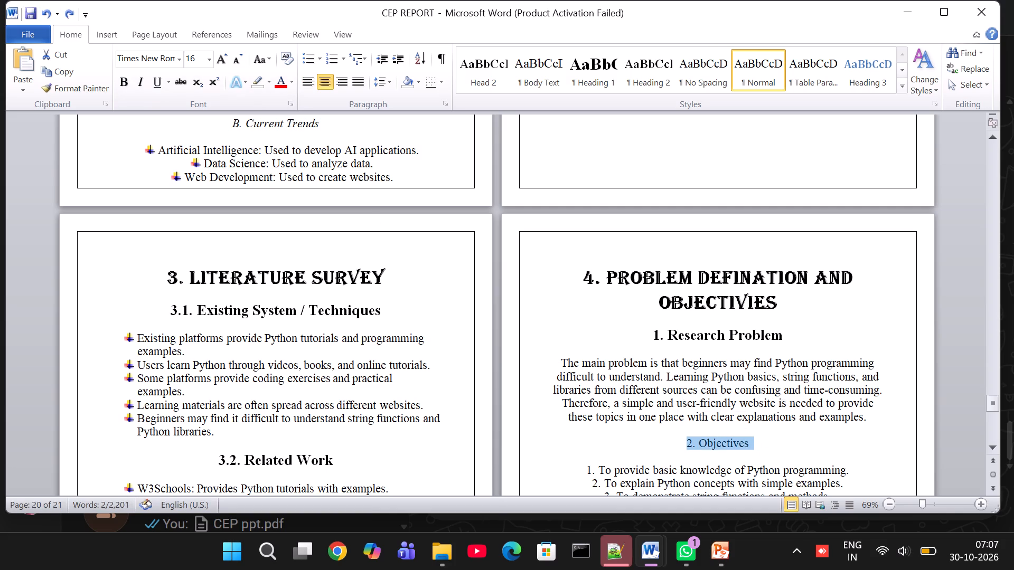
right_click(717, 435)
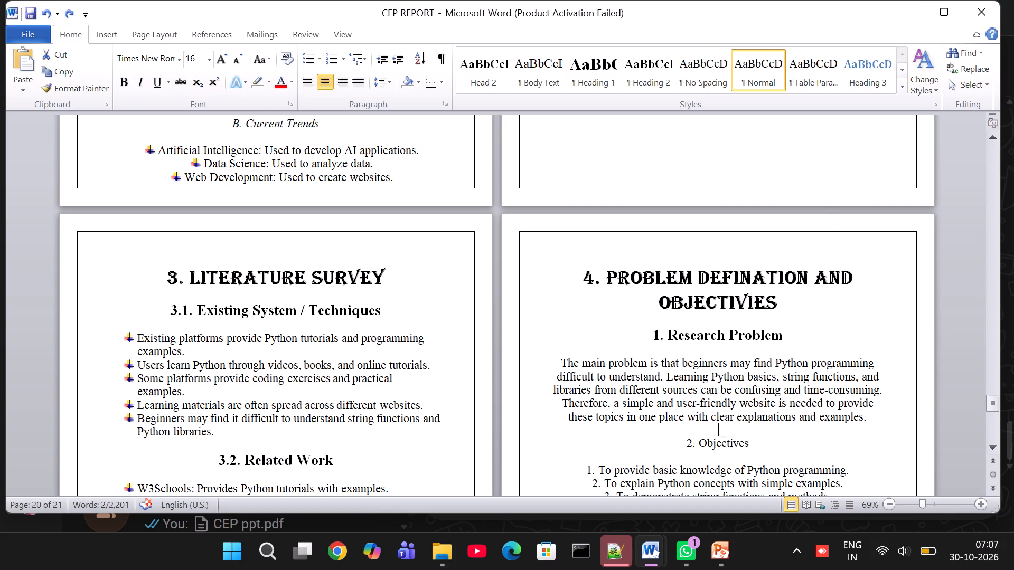
Format the "2. Objectives" heading in Chapter 4 as bold with a 20 pt font size.
left_click(686, 440)
left_click_drag(686, 440, 746, 449)
right_click(721, 442)
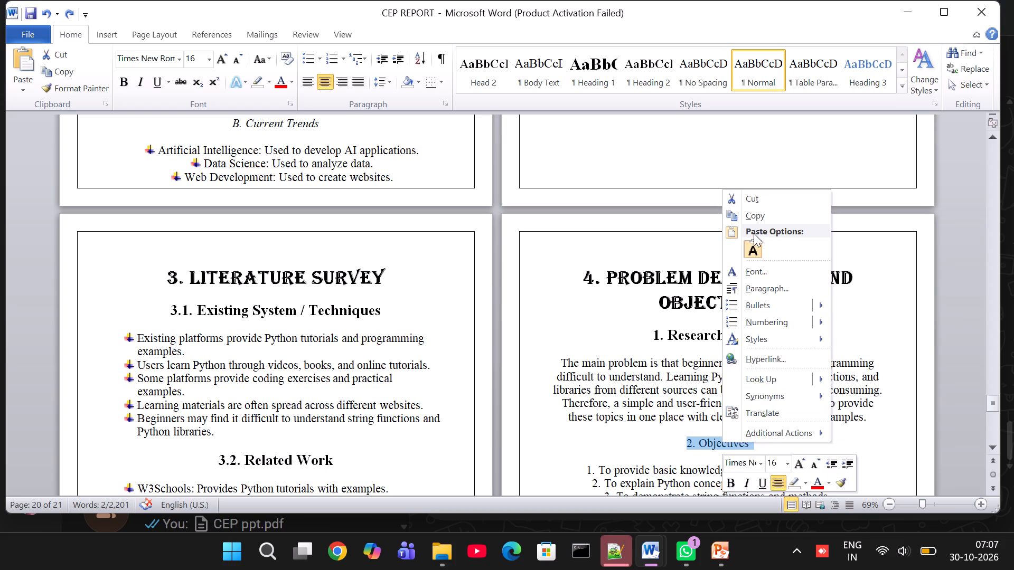
left_click(729, 480)
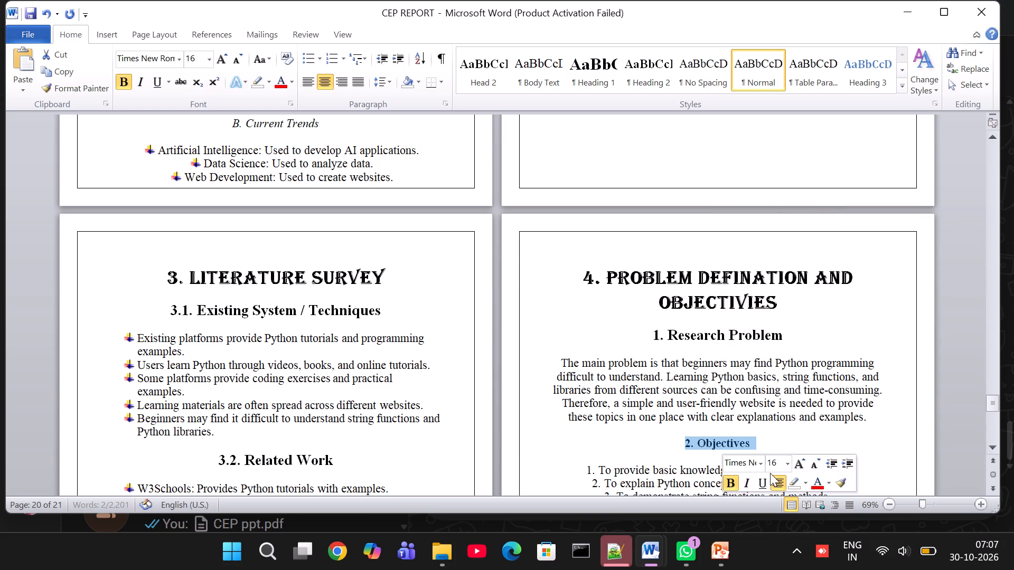
left_click(783, 463)
left_click(789, 465)
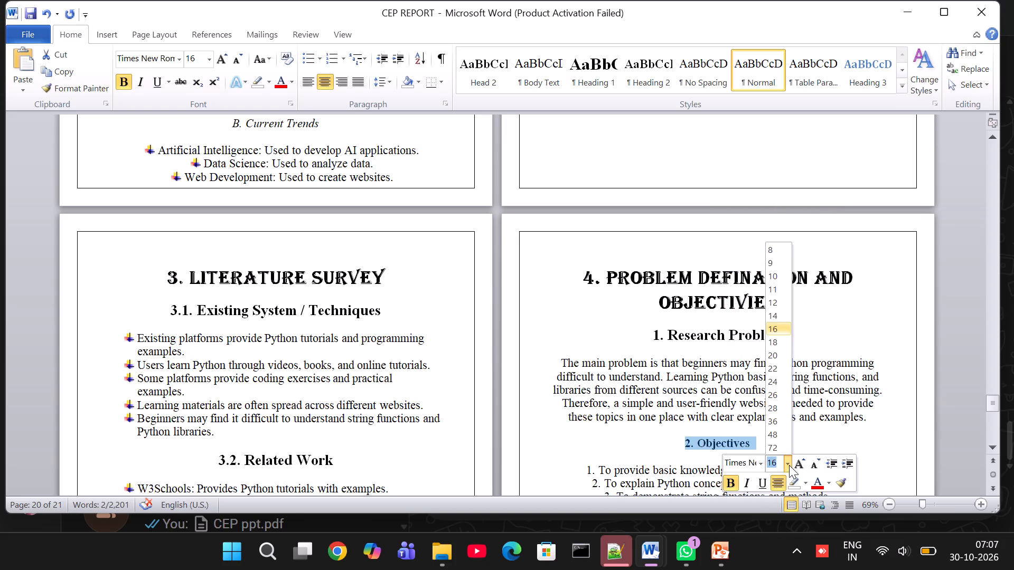
left_click(781, 356)
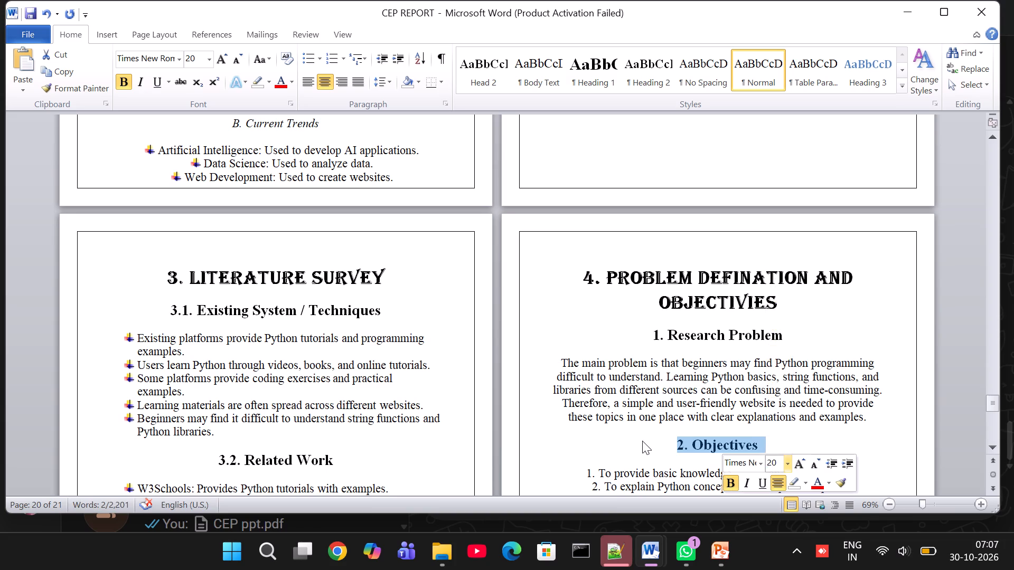
left_click(642, 441)
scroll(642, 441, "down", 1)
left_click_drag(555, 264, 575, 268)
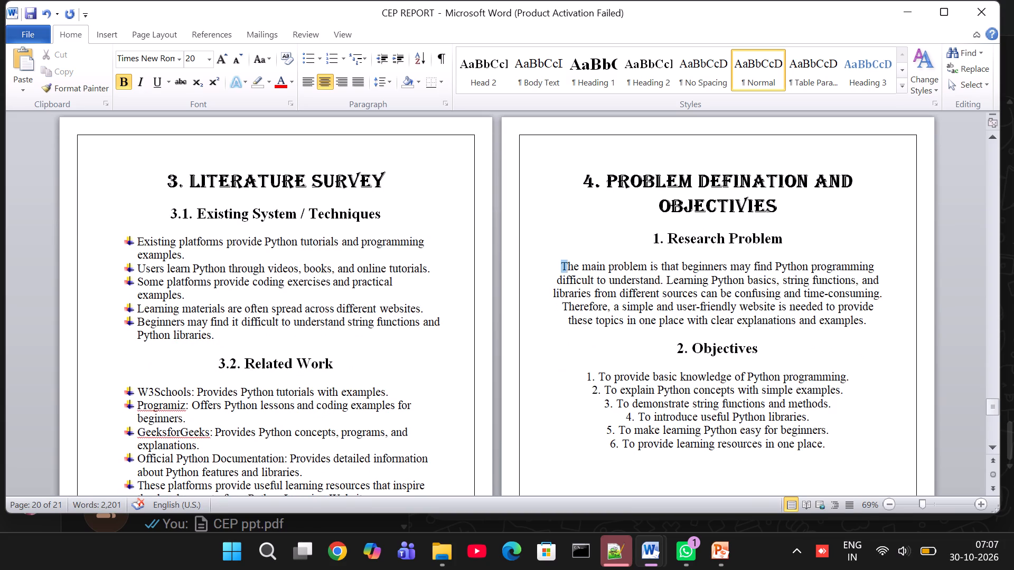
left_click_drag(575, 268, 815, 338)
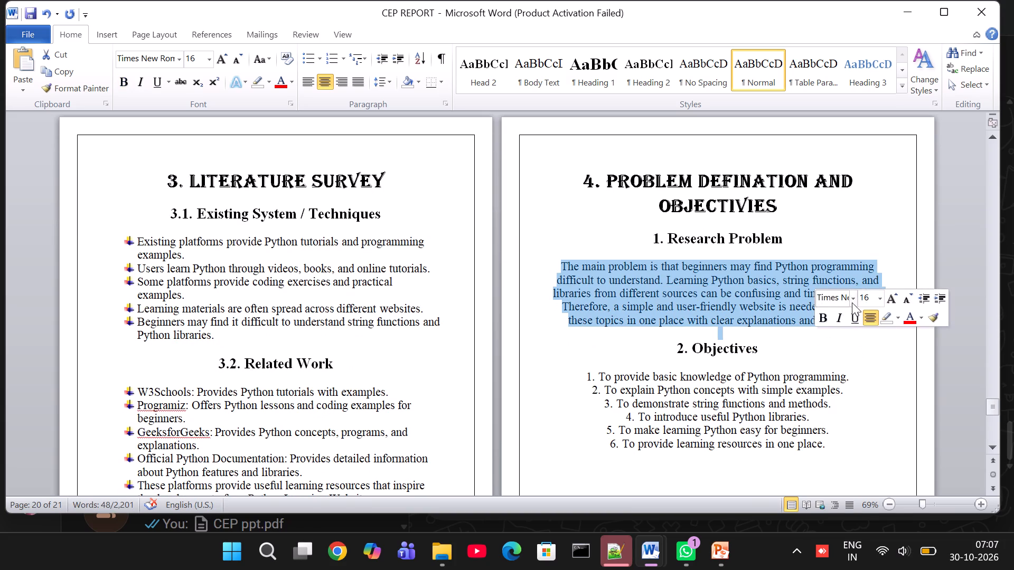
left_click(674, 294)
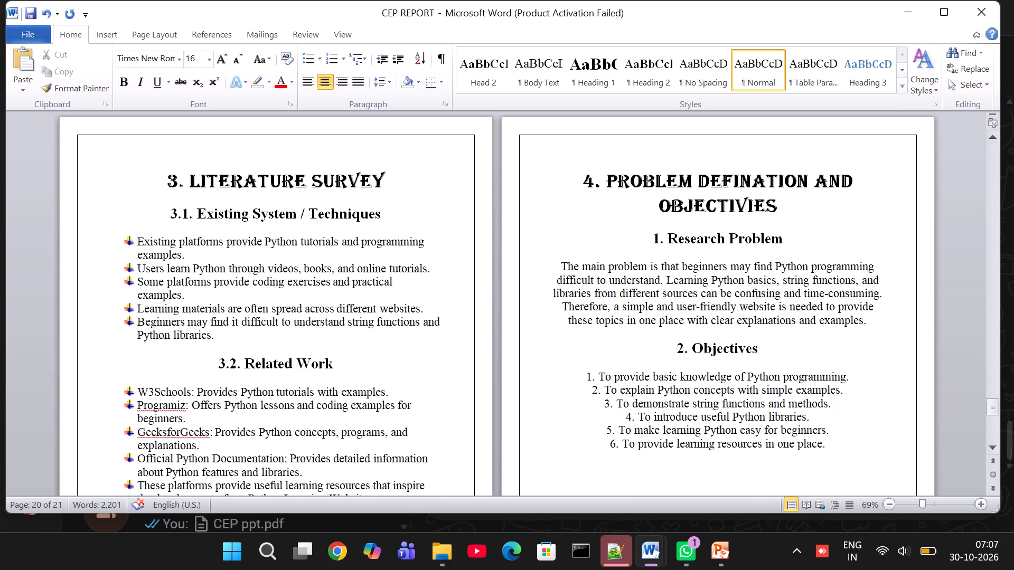
Convert the six numbered objectives under the Objectives heading into a picture-bulleted list matching the Chapter 3 bullets.
scroll(607, 353, "down", 1)
left_click_drag(588, 287, 602, 294)
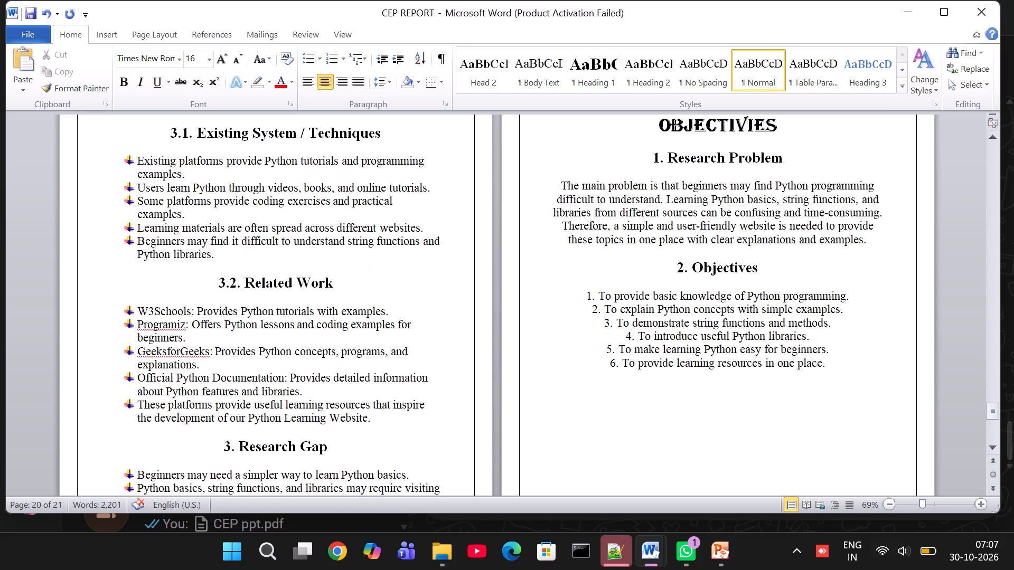
left_click_drag(602, 294, 825, 379)
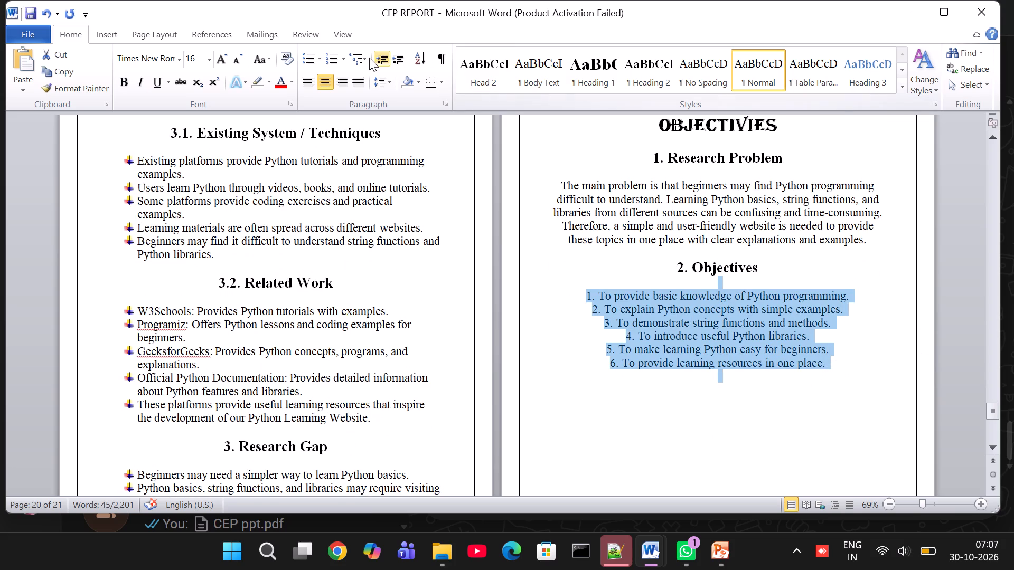
left_click(306, 62)
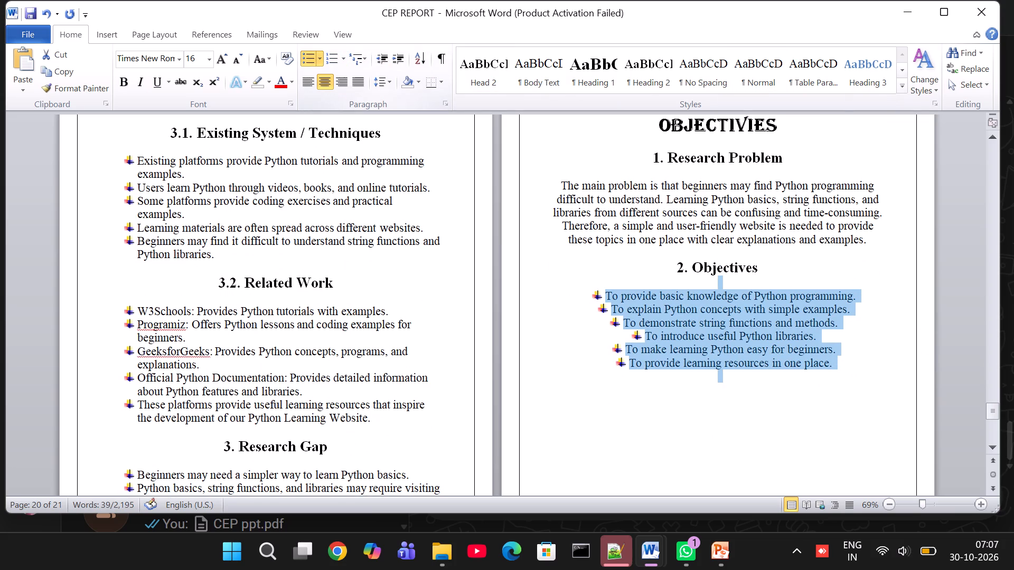
left_click(706, 312)
Renumber the Chapter 4 section headings as "4.1. Research Problem" and "4.2. Objectives".
scroll(721, 415, "down", 1)
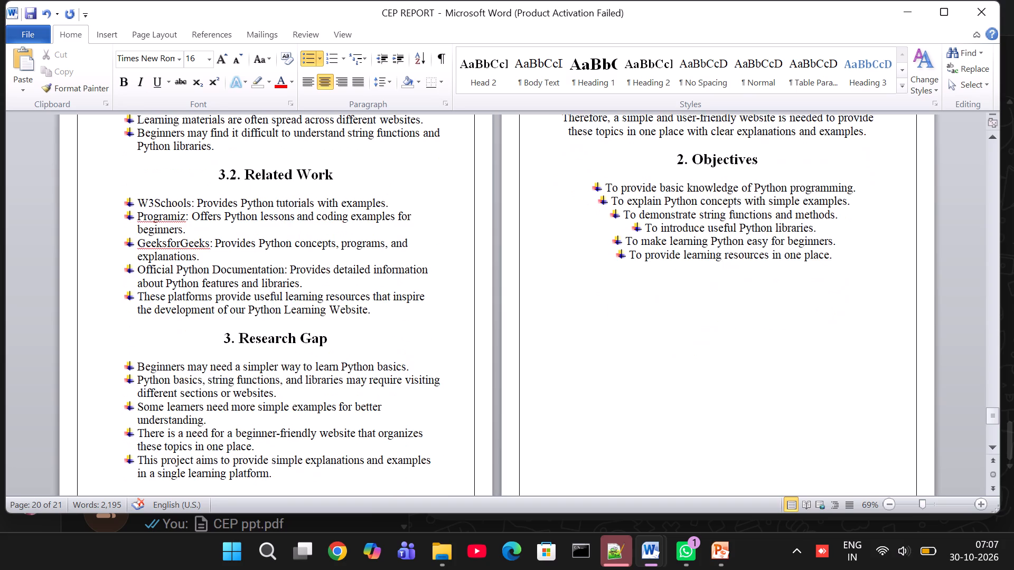
scroll(721, 415, "down", 1)
scroll(721, 415, "up", 2)
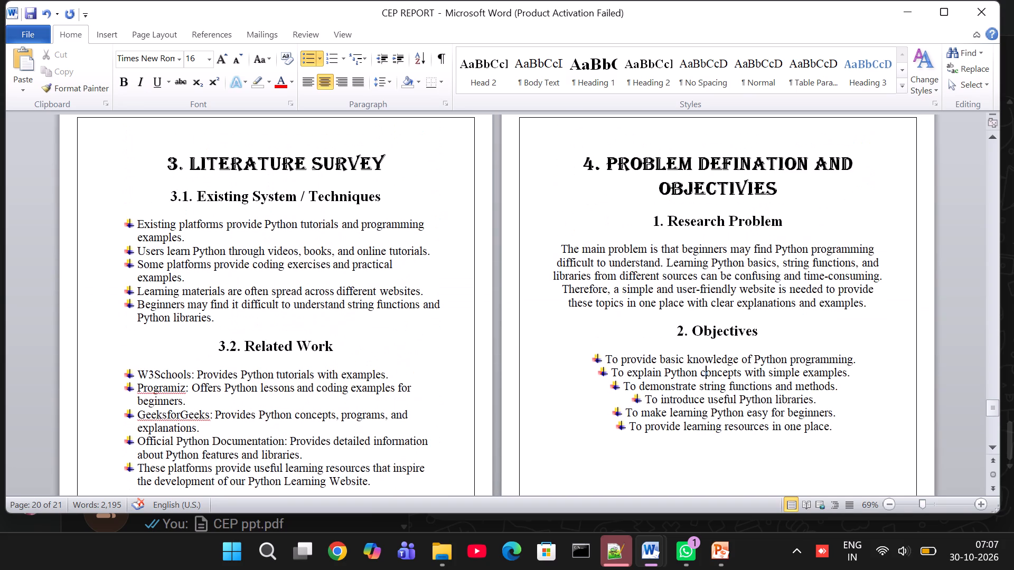
left_click(649, 222)
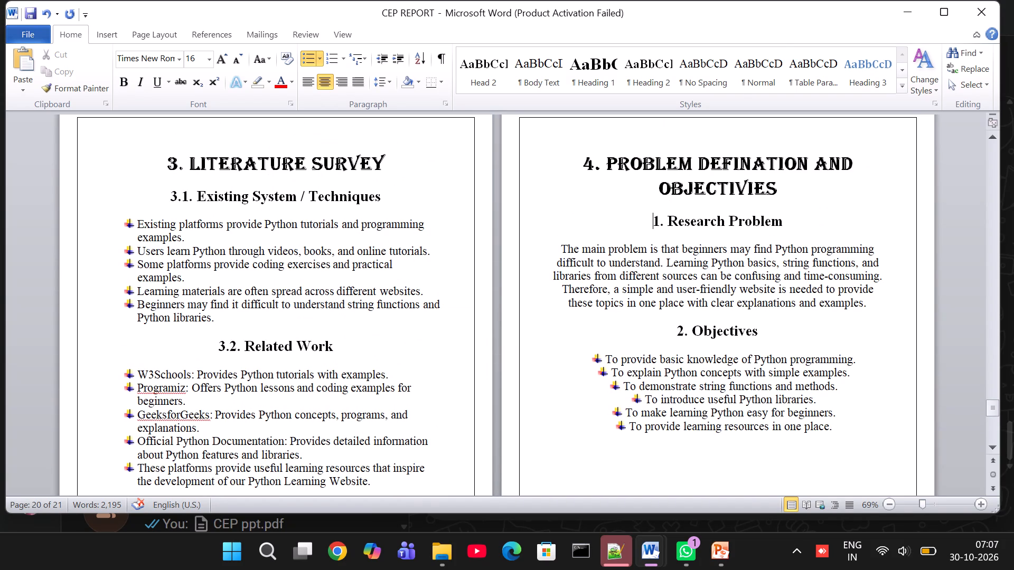
type("4.")
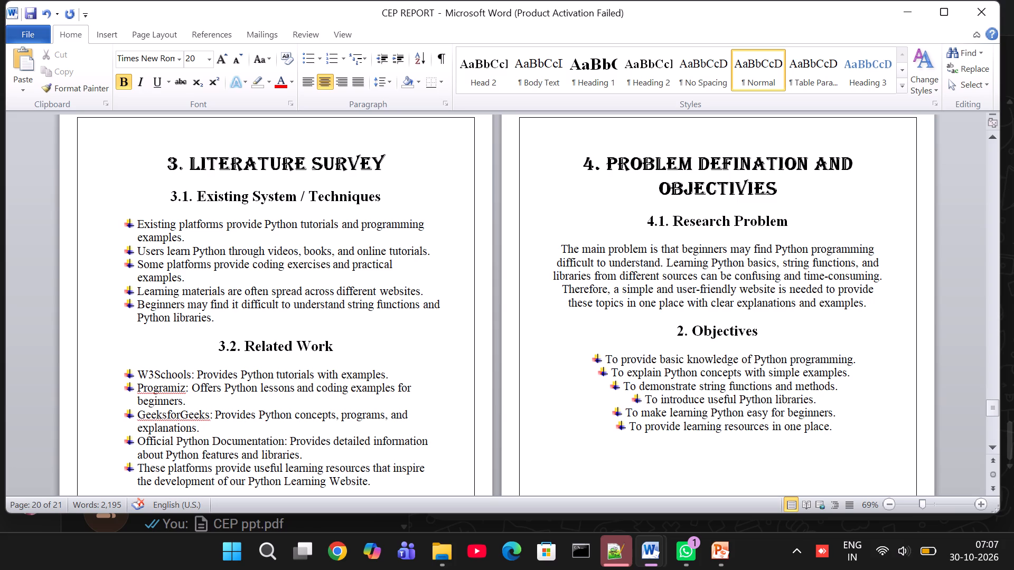
right_click(677, 332)
left_click(640, 318)
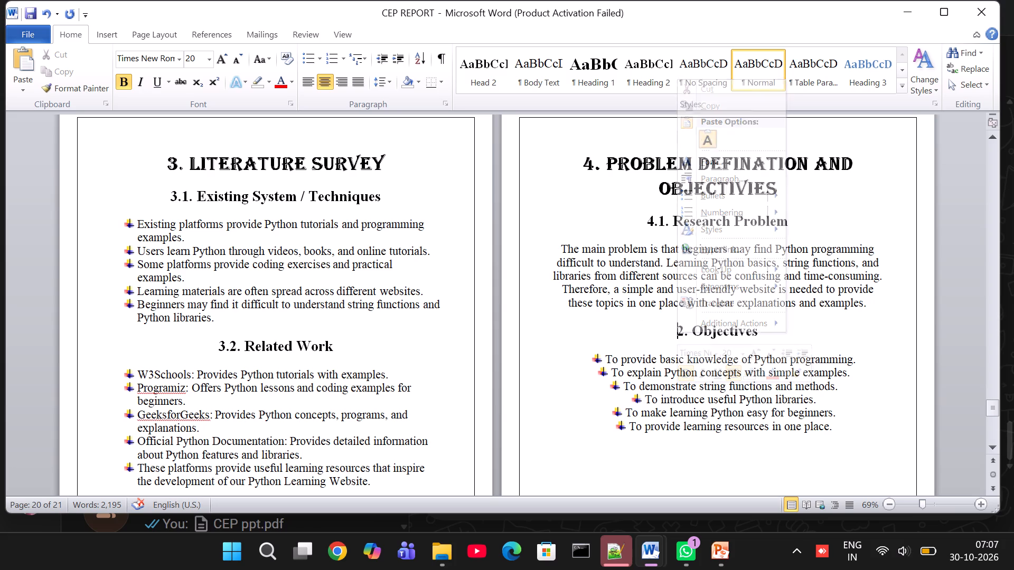
key("4")
key("period")
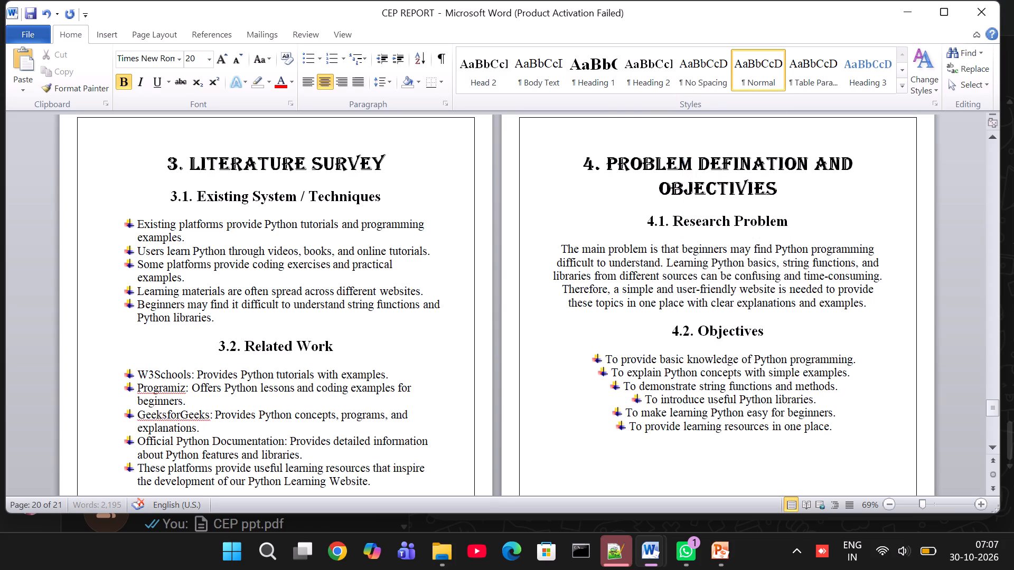
Place the insertion point on the blank line below the bulleted objectives list in section 4.2.
scroll(694, 368, "down", 1)
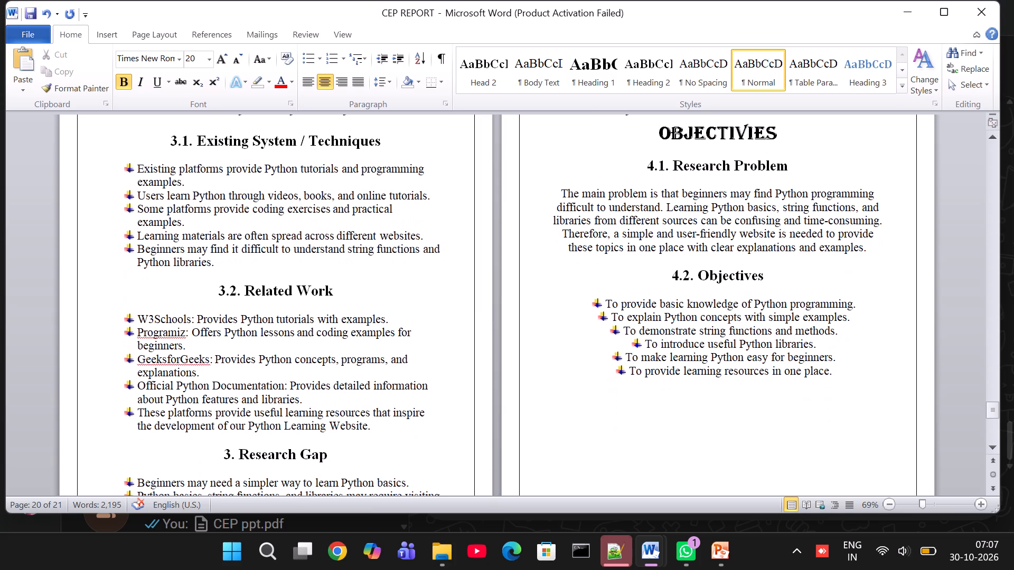
left_click(691, 401)
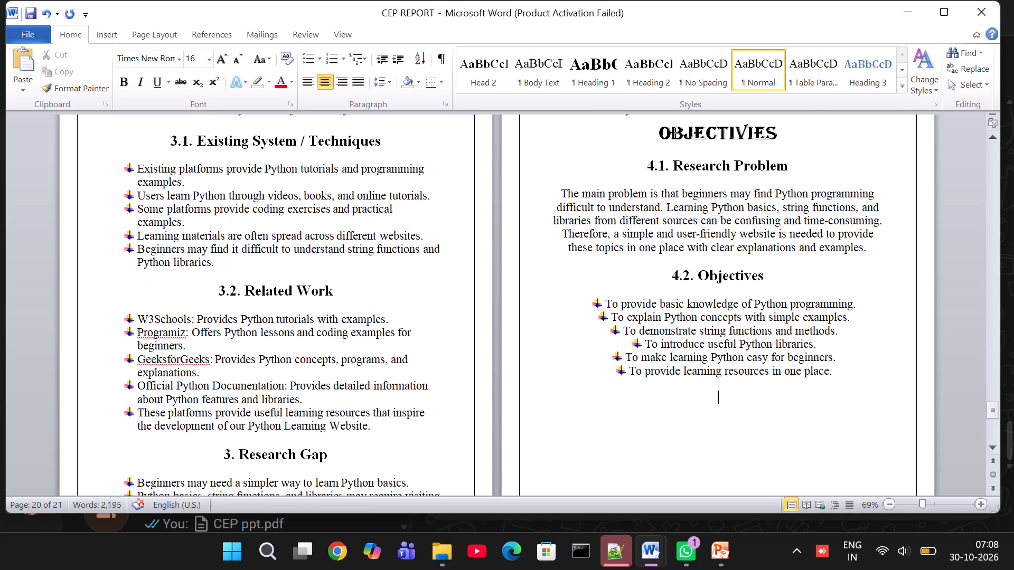
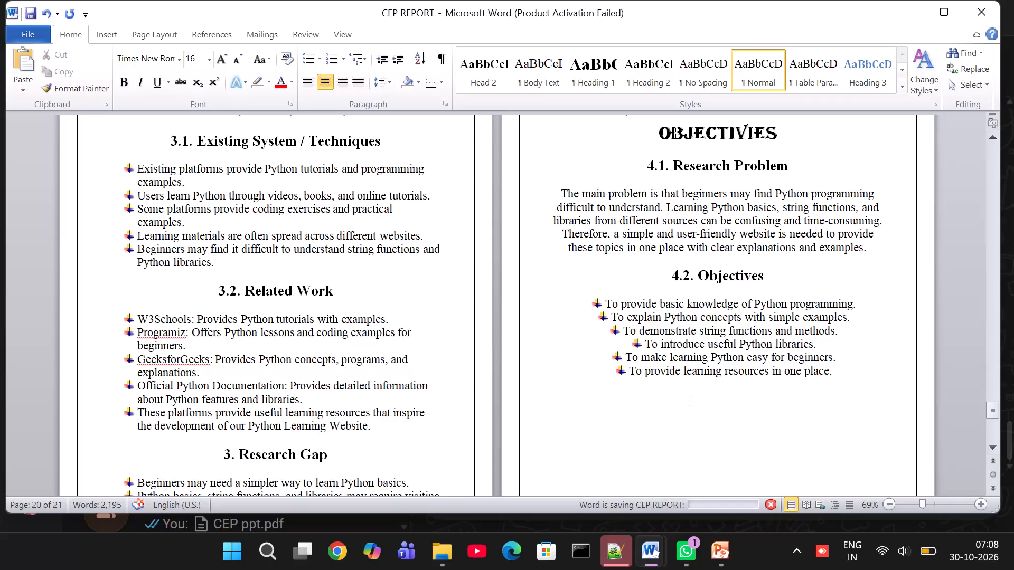
Save the CEP REPORT document.
key("ctrl+s")
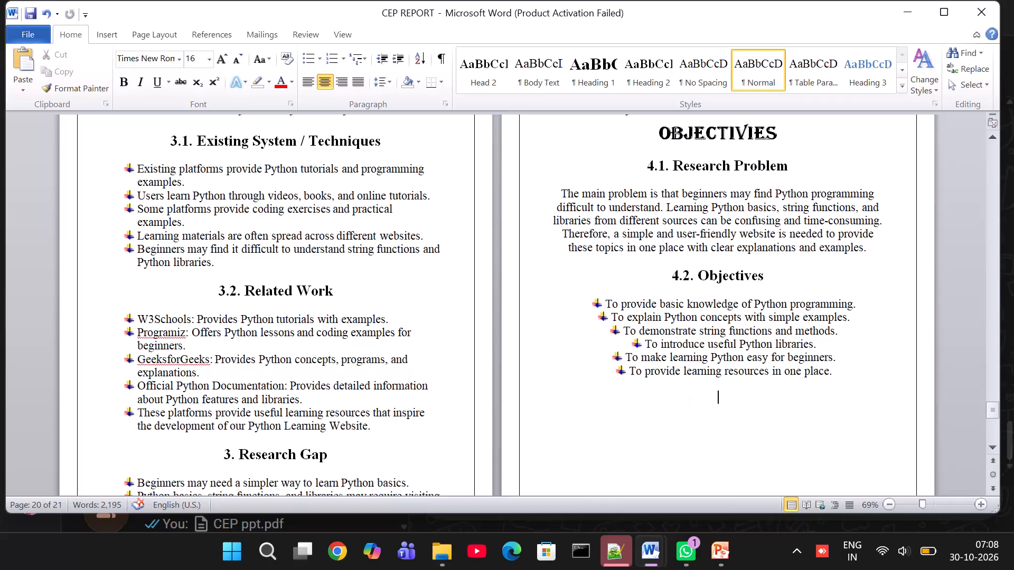
key("ctrl+s")
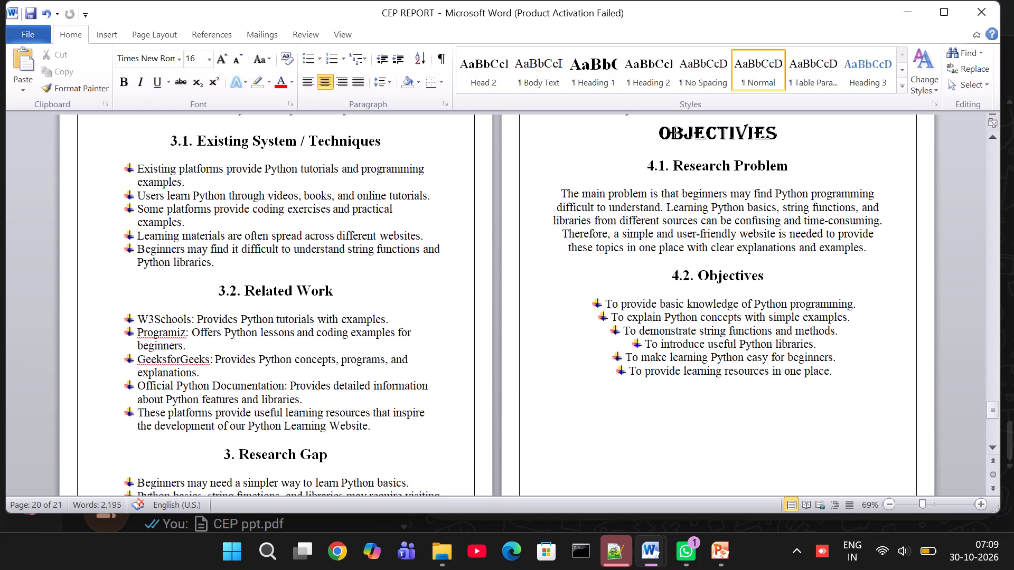
Review the pages of Chapters 2 to 4, checking their section headings, diagrams and bulleted lists.
scroll(700, 440, "up", 1)
scroll(700, 440, "down", 1)
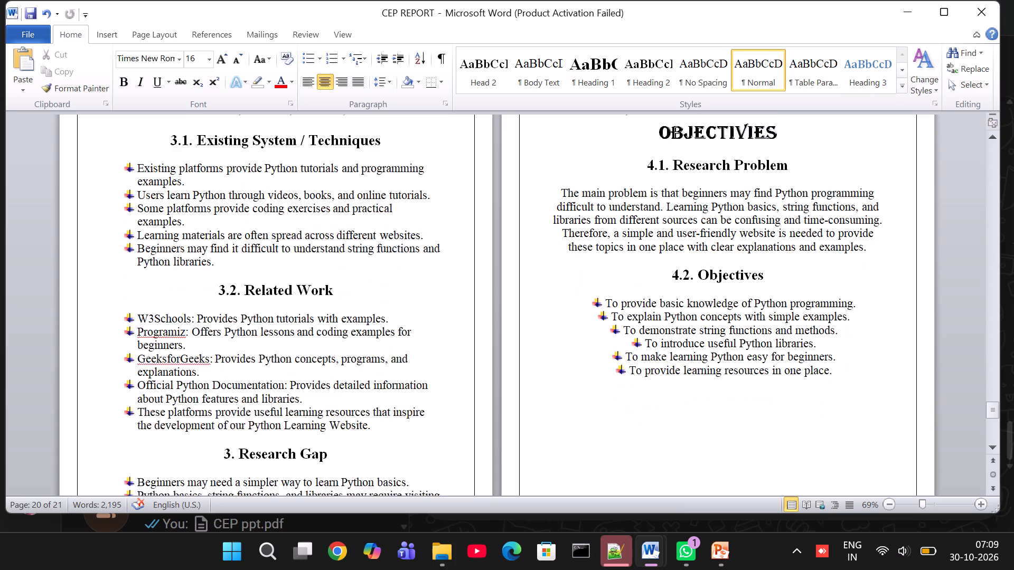
scroll(700, 440, "down", 2)
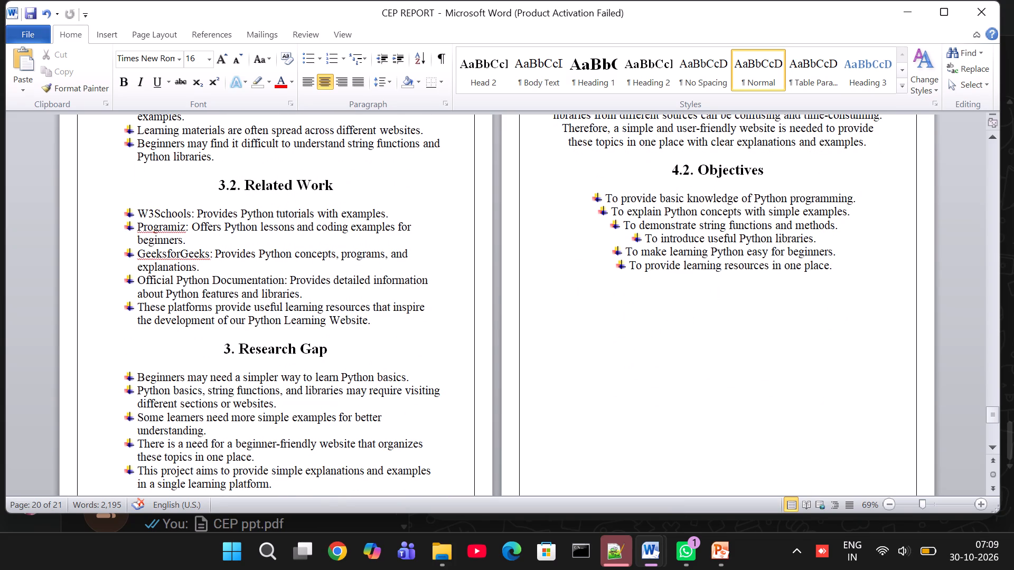
scroll(465, 223, "up", 2)
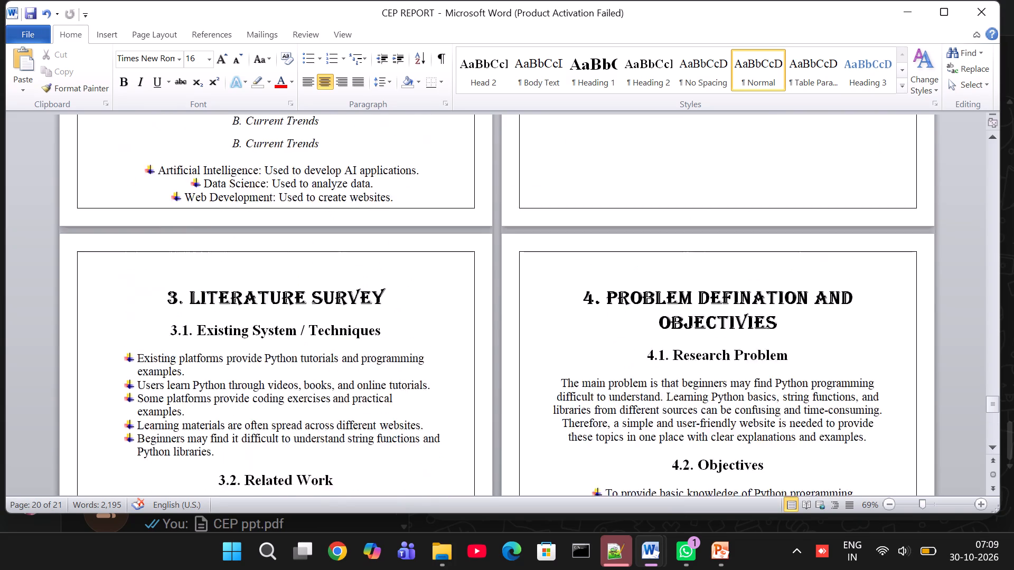
scroll(465, 223, "up", 2)
scroll(465, 223, "down", 3)
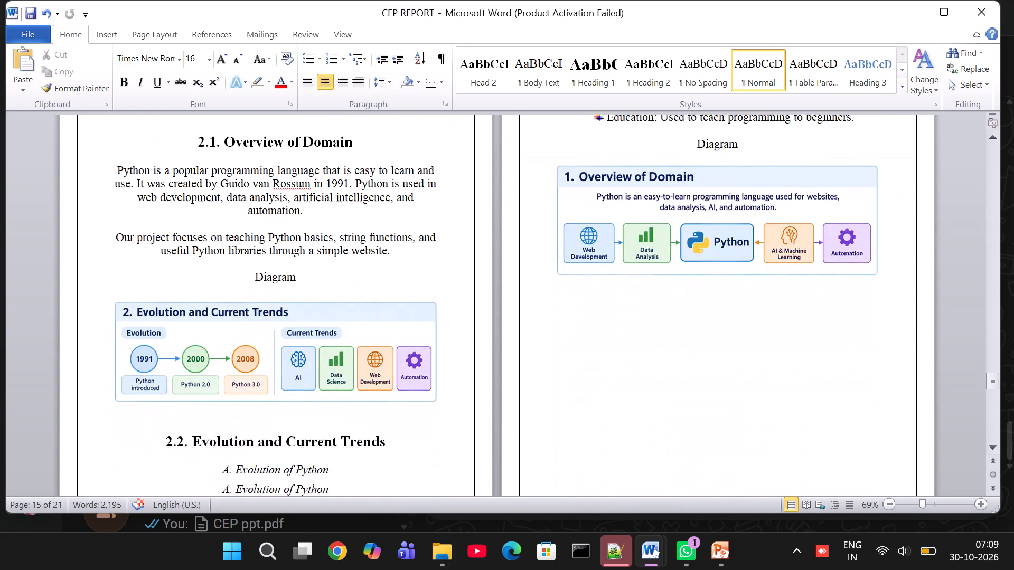
scroll(465, 223, "down", 4)
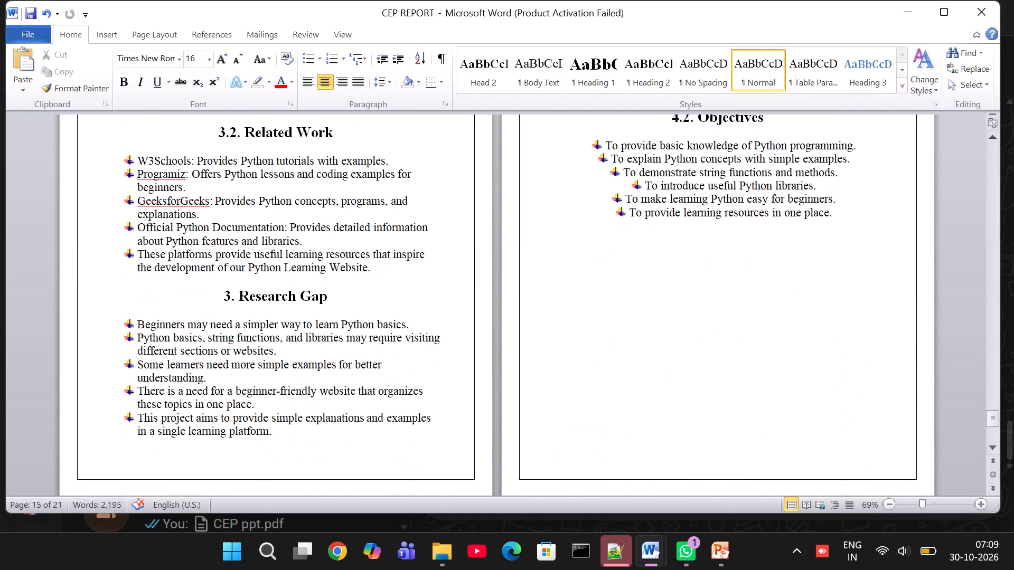
scroll(465, 223, "up", 1)
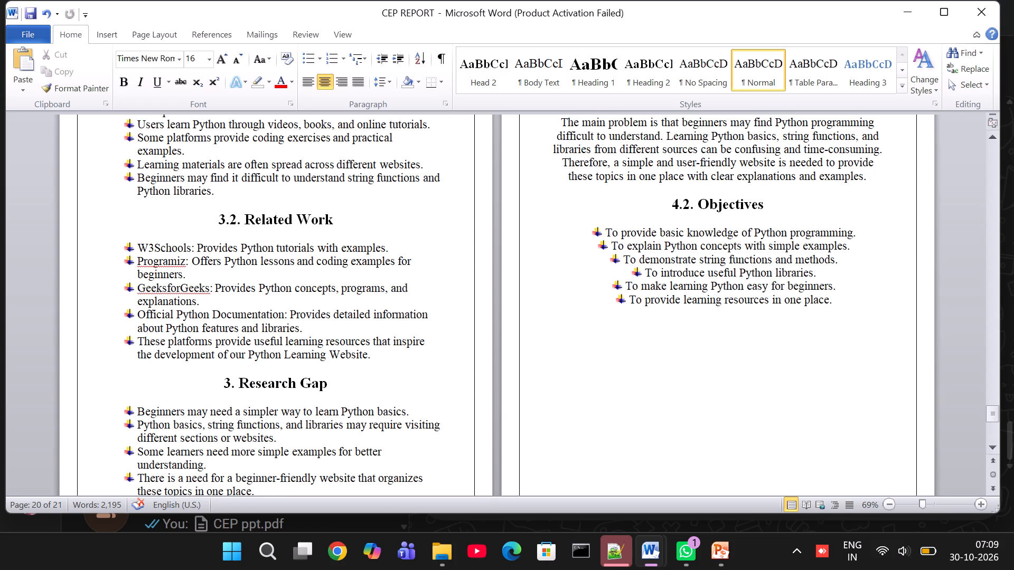
In the CEP LMS REPORT document, copy the Chapter 5 title text "COMMUNITY ENGAEMENT AND RELATIONSHIP MANAGEMENT" without its "CHAPTER 5 –" prefix.
left_click(660, 563)
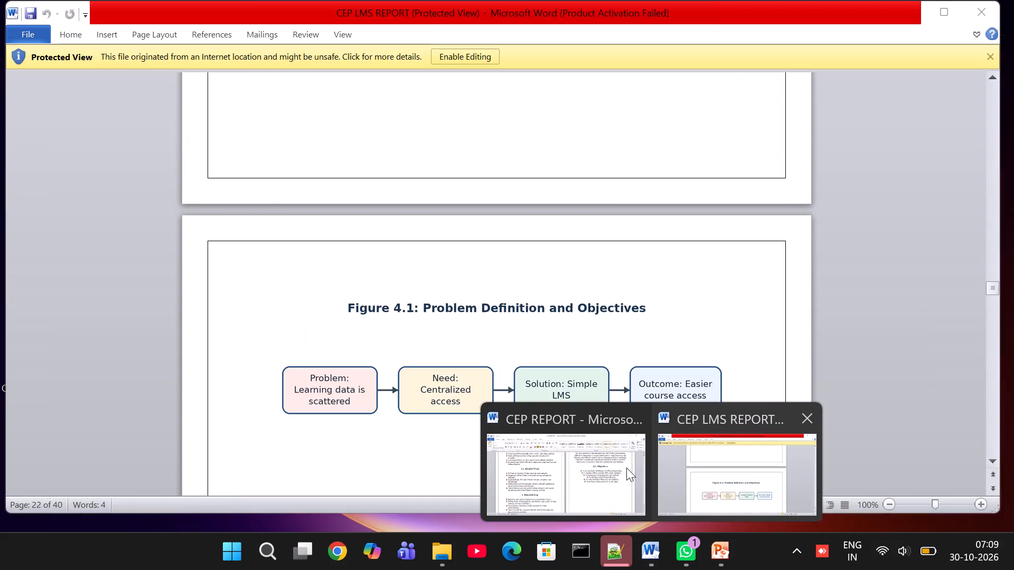
left_click(713, 458)
scroll(633, 387, "down", 1)
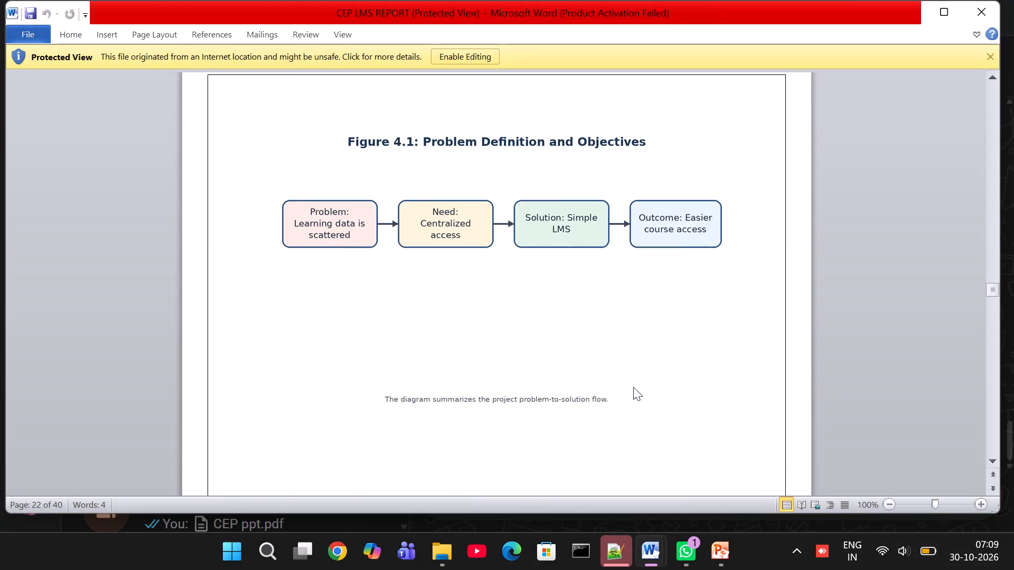
scroll(633, 387, "down", 4)
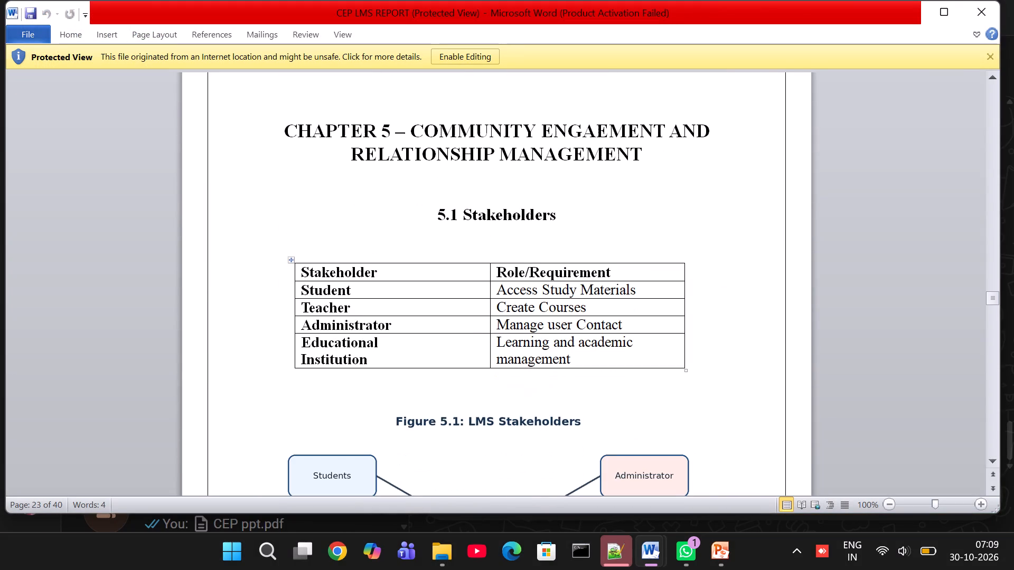
left_click_drag(410, 126, 589, 155)
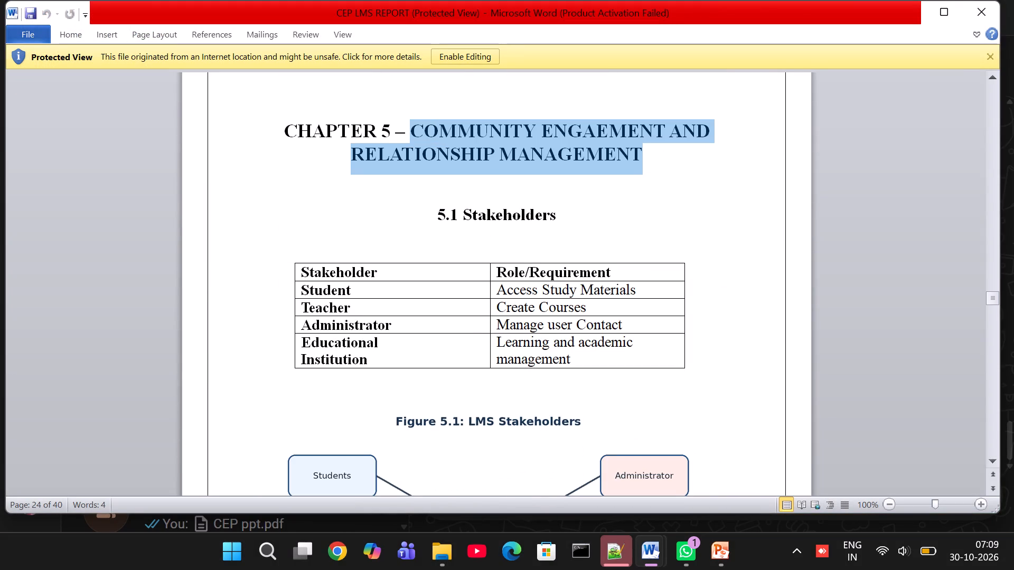
left_click_drag(589, 155, 626, 167)
right_click(564, 112)
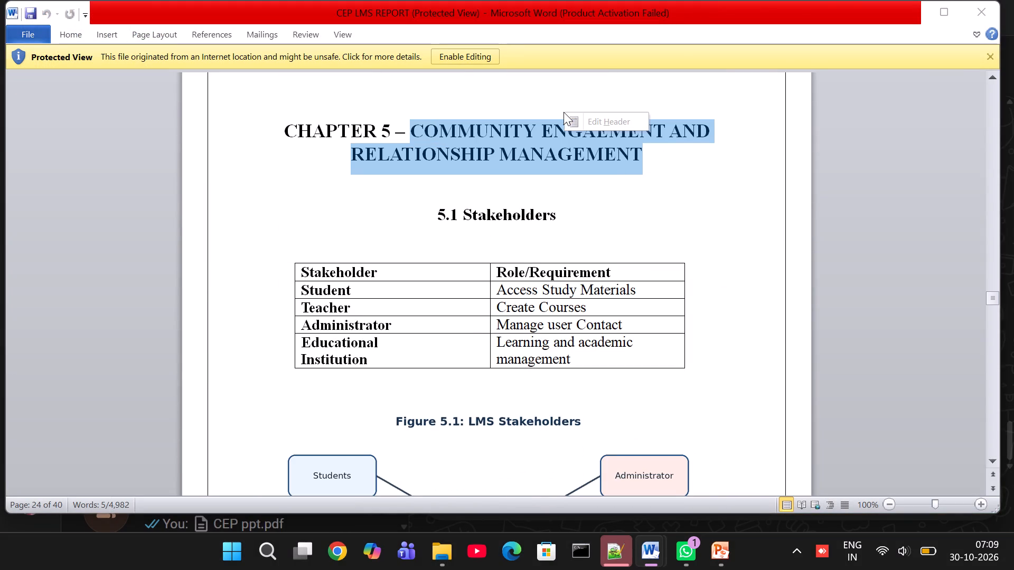
right_click(586, 146)
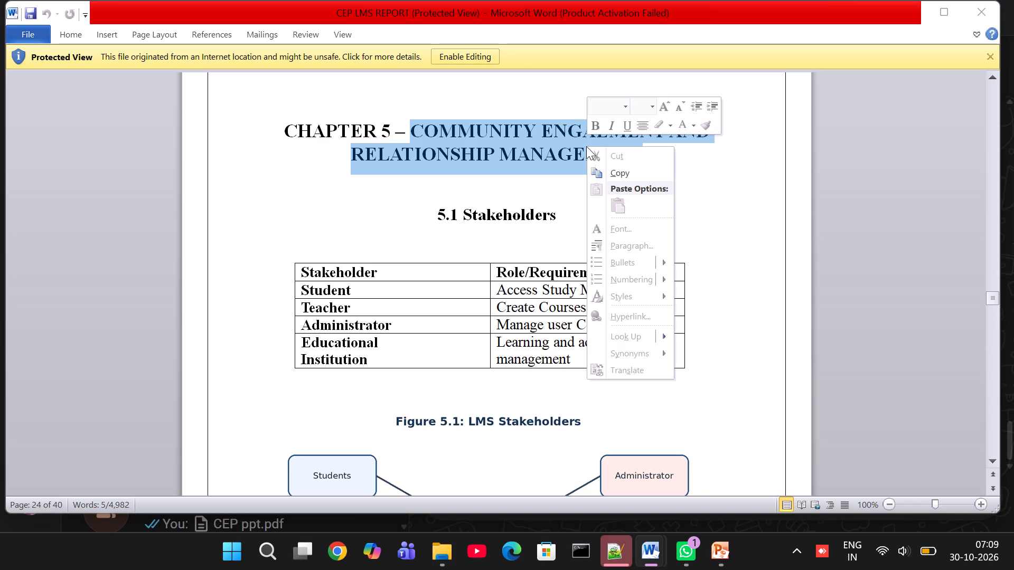
left_click(617, 173)
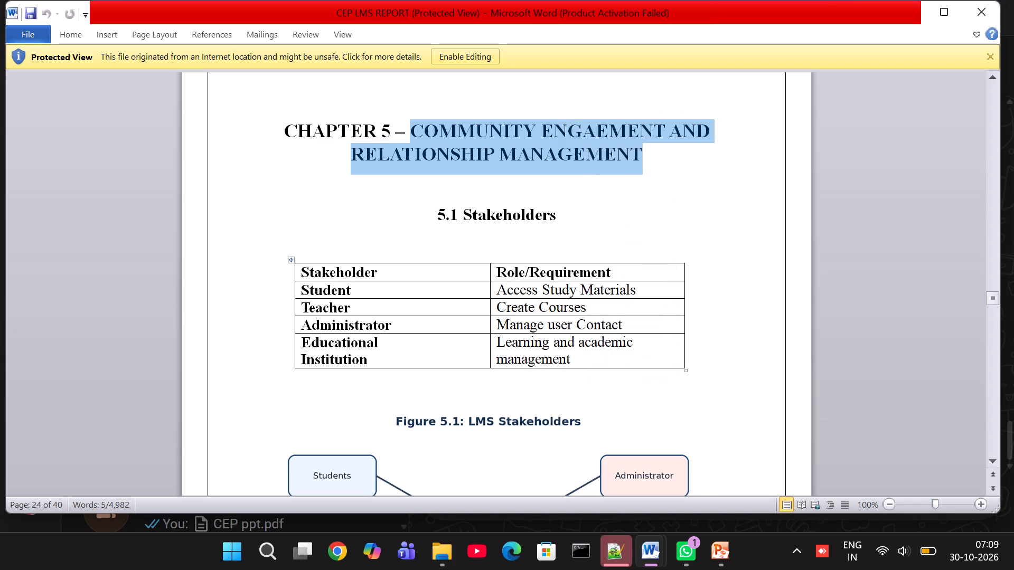
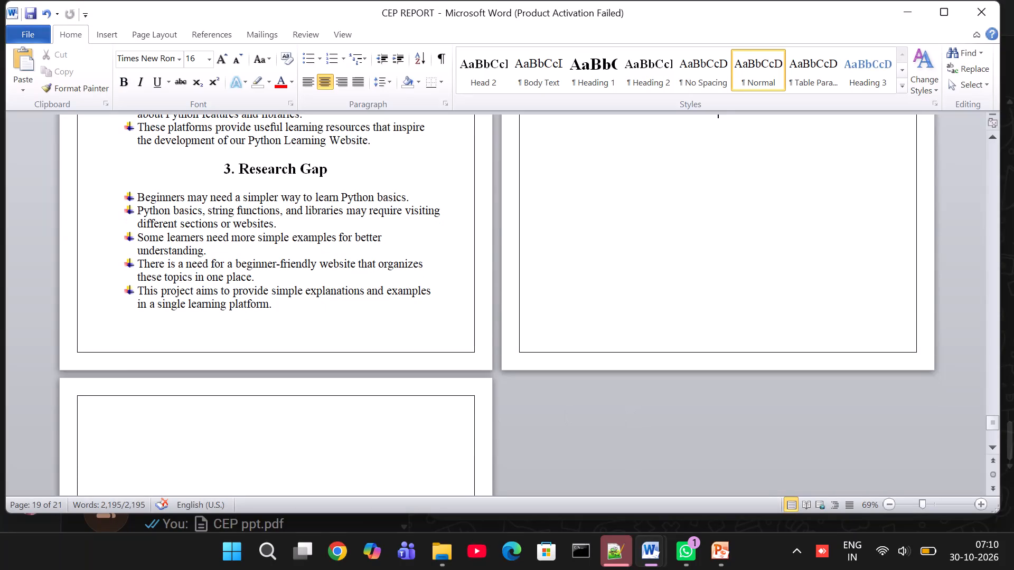
Paste the copied Chapter 5 title onto the blank last page and format it in Algerian at size 24.
left_click(359, 440)
left_click(278, 409)
key("ctrl+v")
left_click_drag(118, 429, 351, 471)
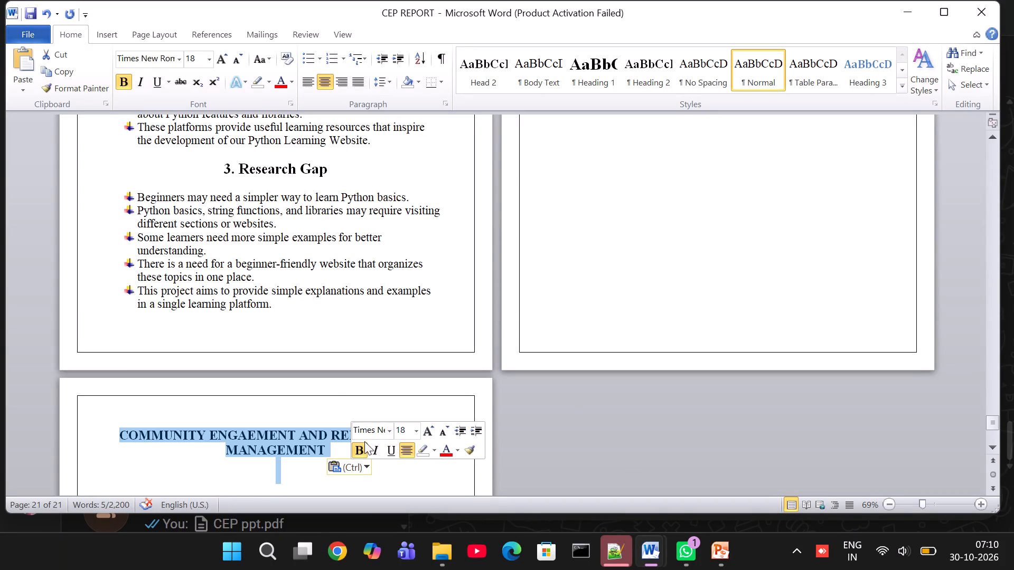
left_click(414, 433)
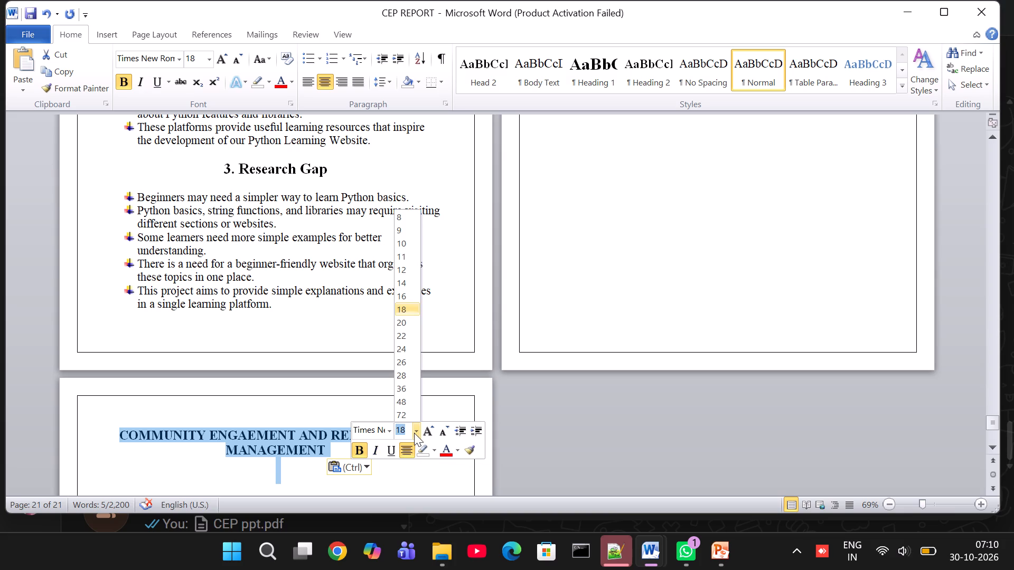
left_click(407, 353)
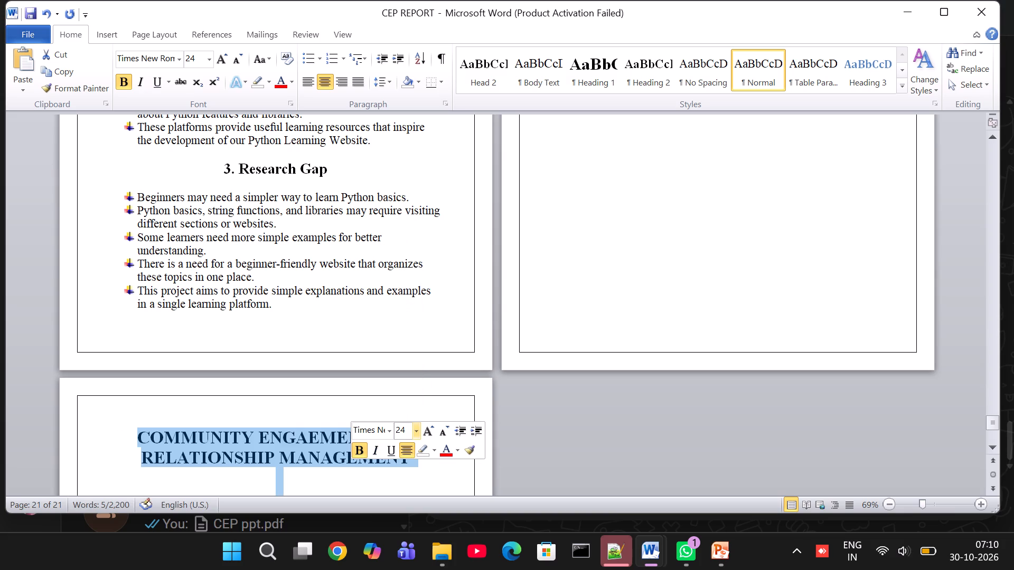
left_click(209, 59)
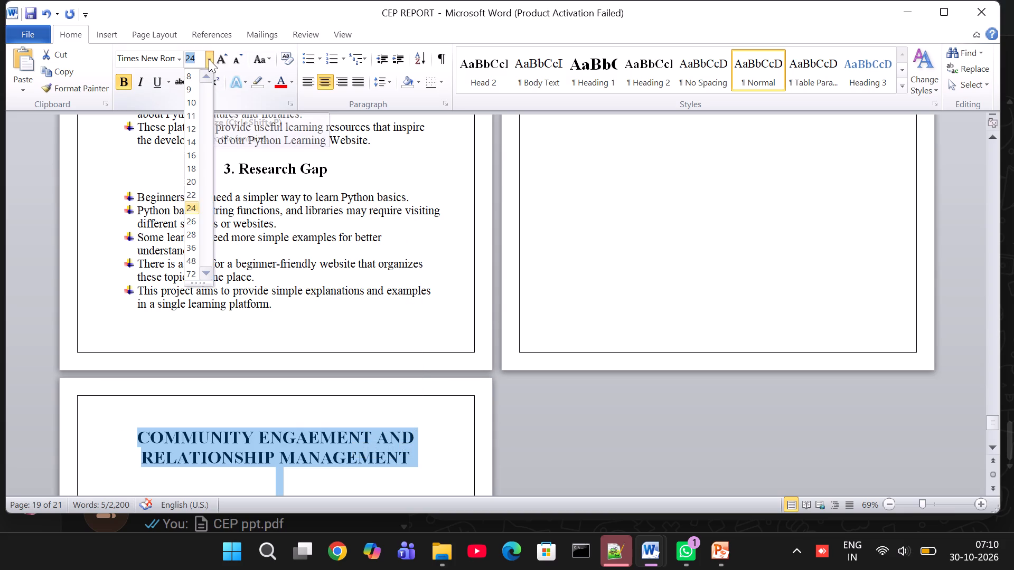
left_click(175, 58)
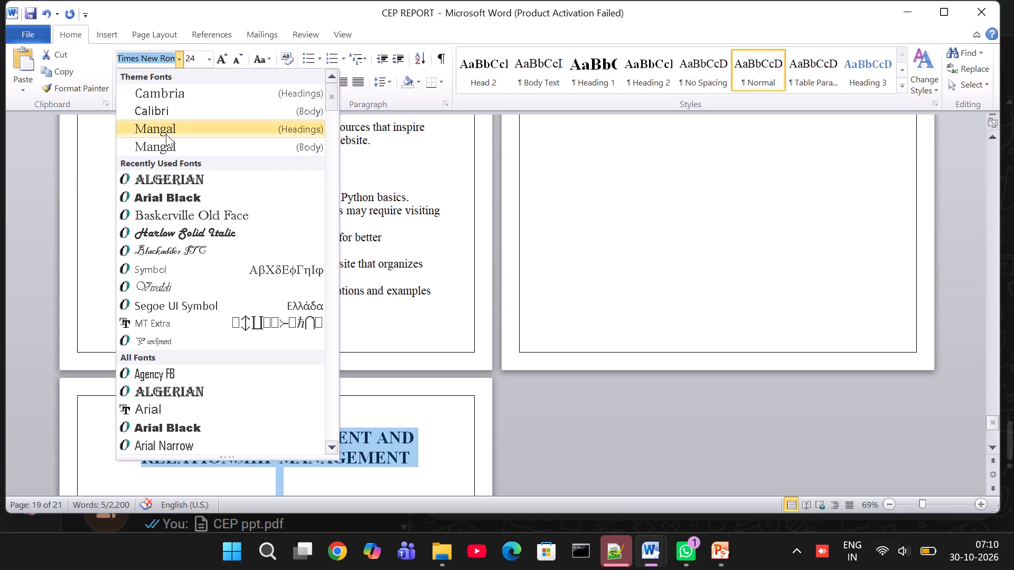
left_click(170, 178)
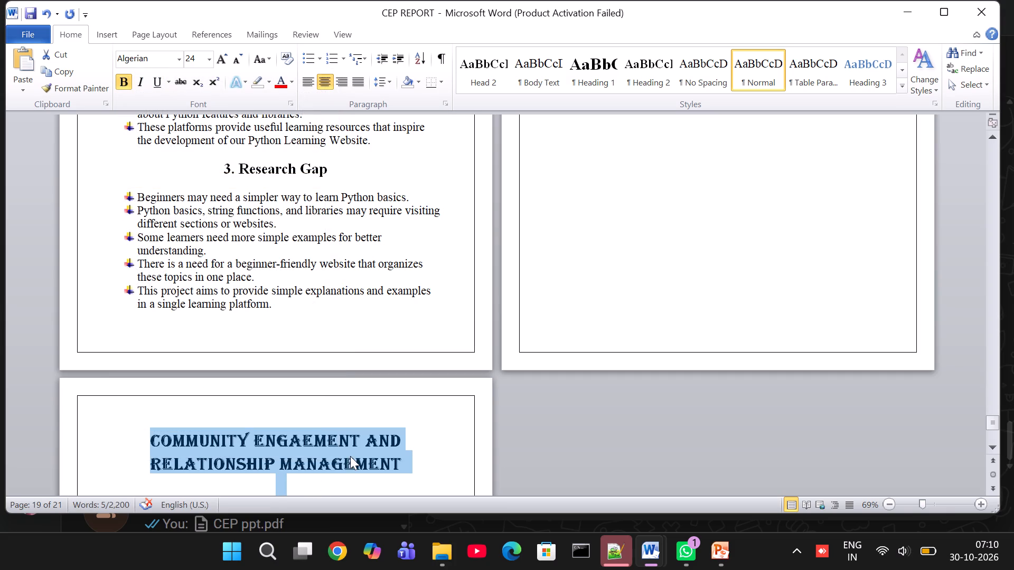
Insert the chapter number "5." before the title "COMMUNITY ENGAEMENT AND RELATIONSHIP MANAGEMENT".
scroll(350, 456, "down", 1)
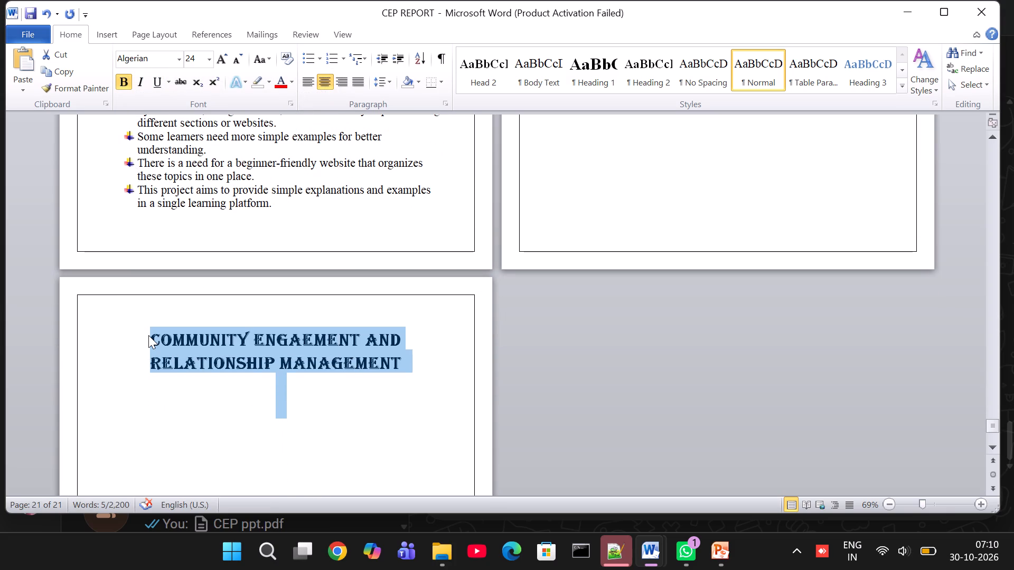
left_click(148, 335)
key("5")
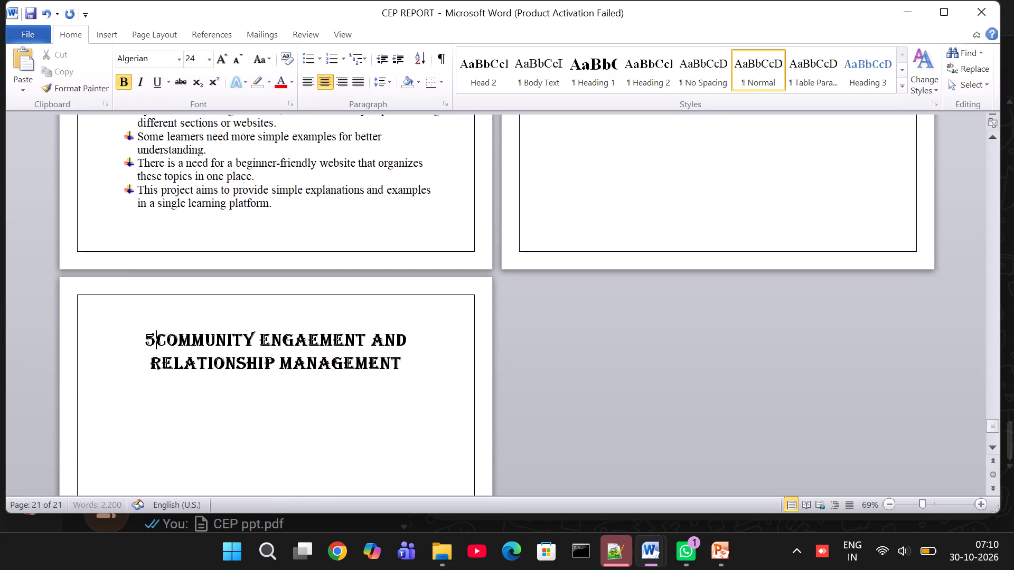
key("period")
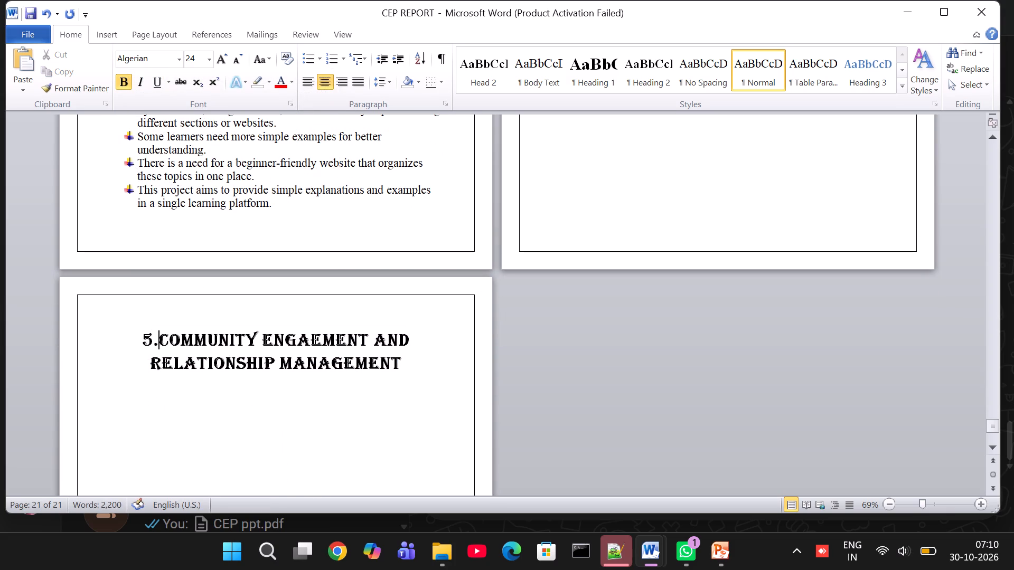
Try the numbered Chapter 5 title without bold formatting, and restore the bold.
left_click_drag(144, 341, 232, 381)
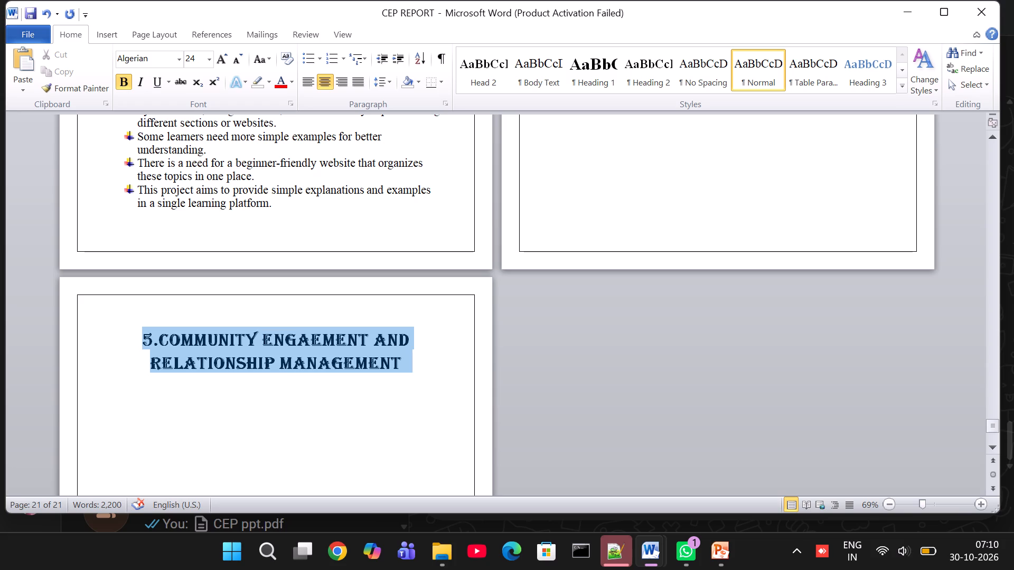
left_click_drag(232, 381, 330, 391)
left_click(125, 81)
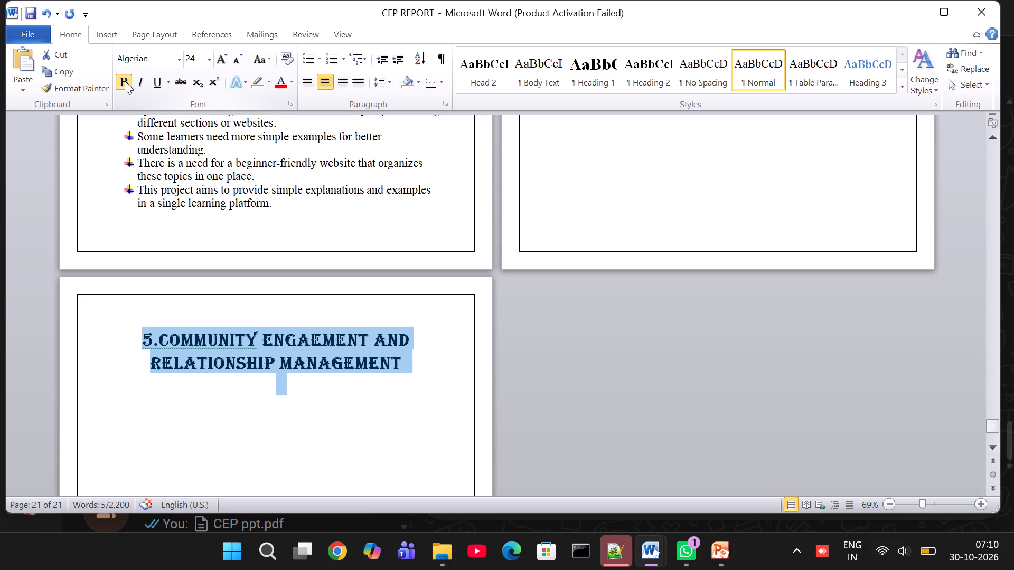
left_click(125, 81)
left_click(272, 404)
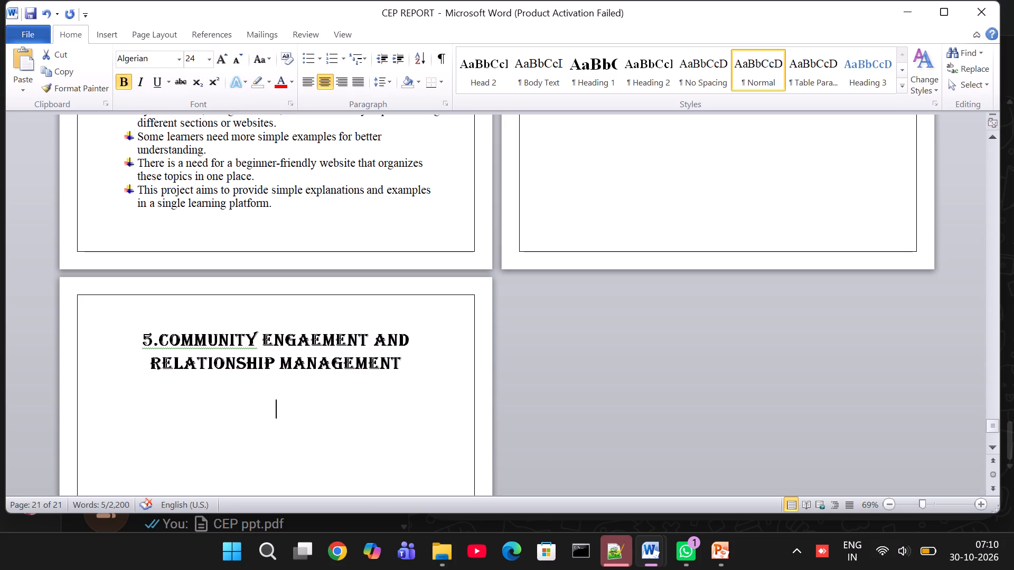
Review the whole report from the cover page to Chapter 5 at reduced zoom, checking page layout and chapter headings.
scroll(349, 372, "up", 4)
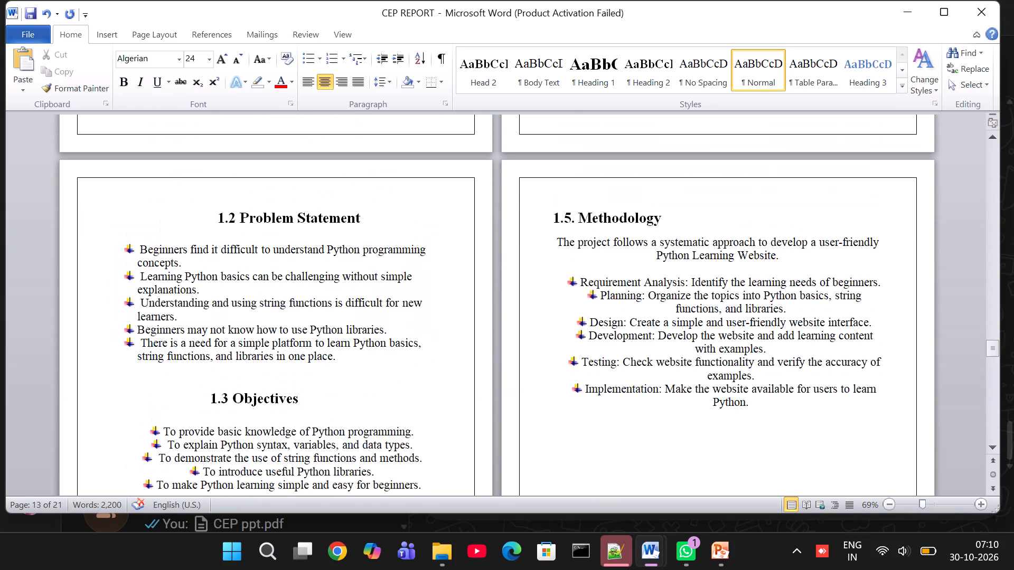
scroll(349, 372, "up", 13)
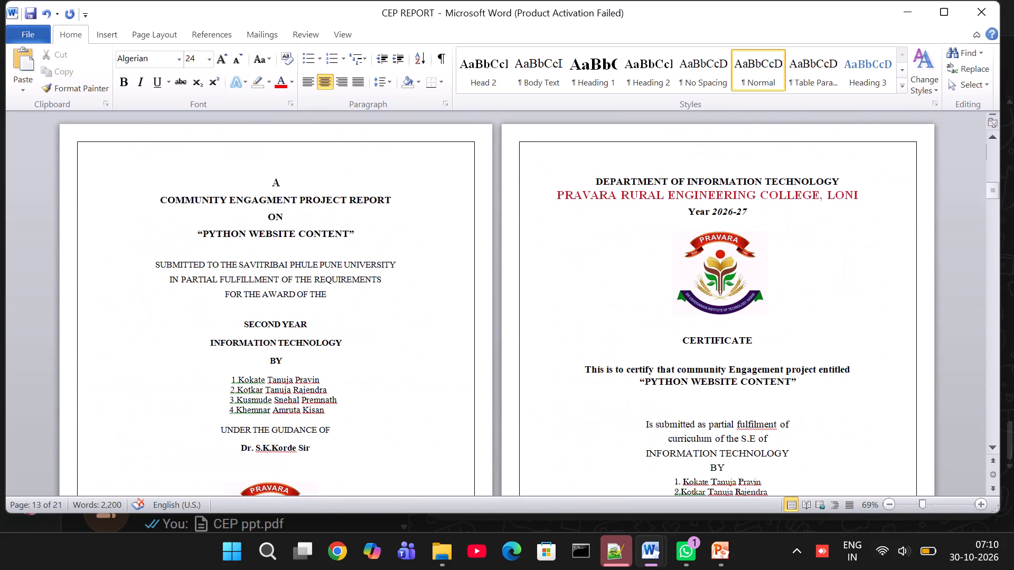
scroll(349, 372, "down", 13)
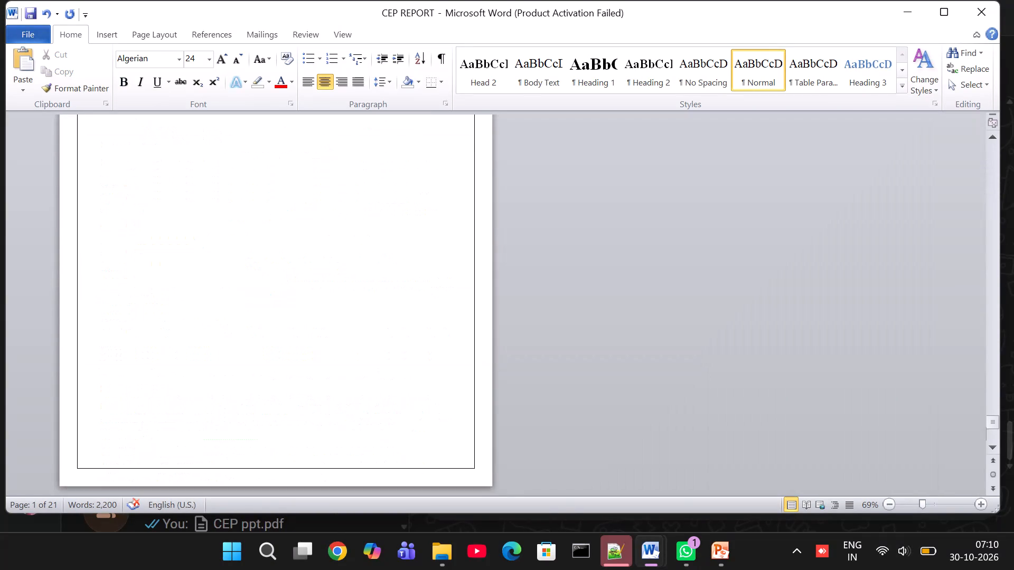
scroll(463, 434, "up", 1)
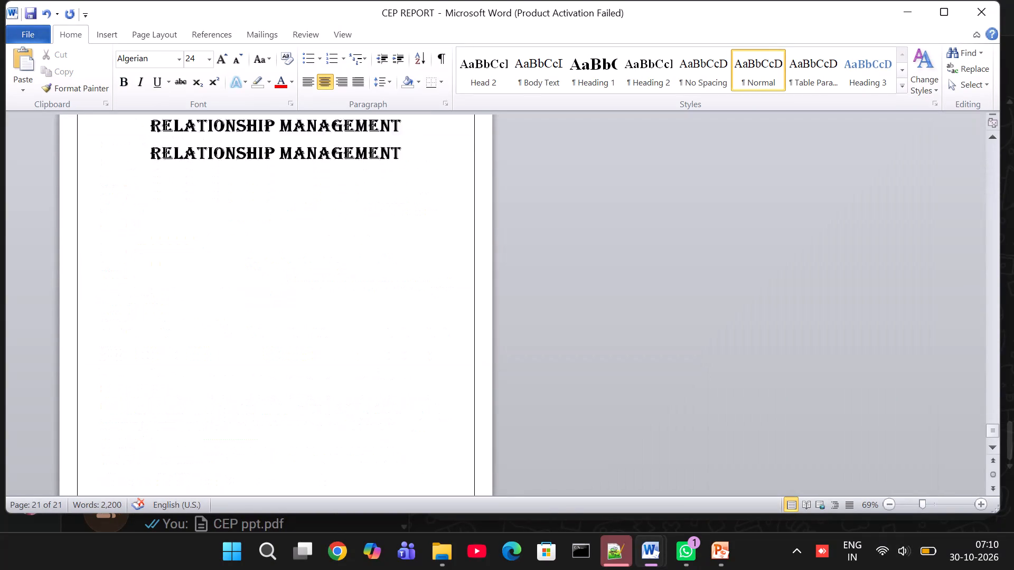
scroll(463, 434, "up", 2)
scroll(463, 434, "up", 20)
scroll(463, 434, "up", 20)
scroll(463, 434, "up", 20)
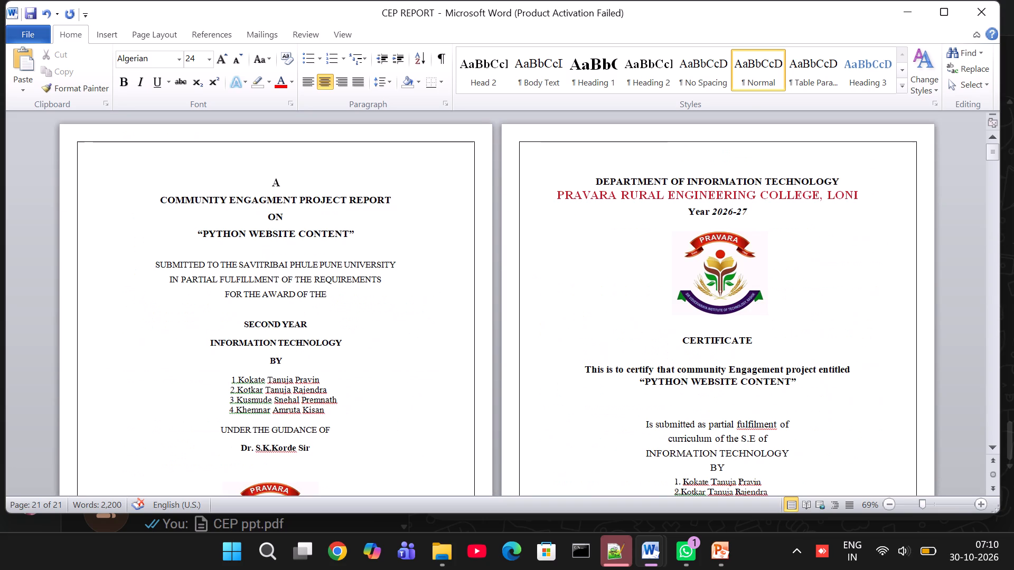
scroll(416, 323, "up", 1)
scroll(416, 323, "down", 2, "ctrl")
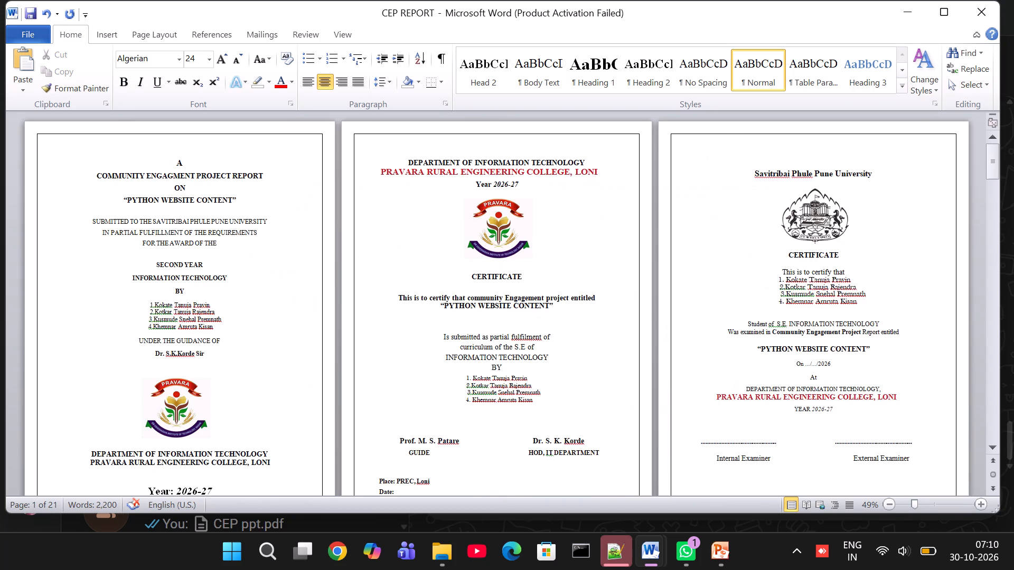
scroll(416, 323, "down", 3, "ctrl")
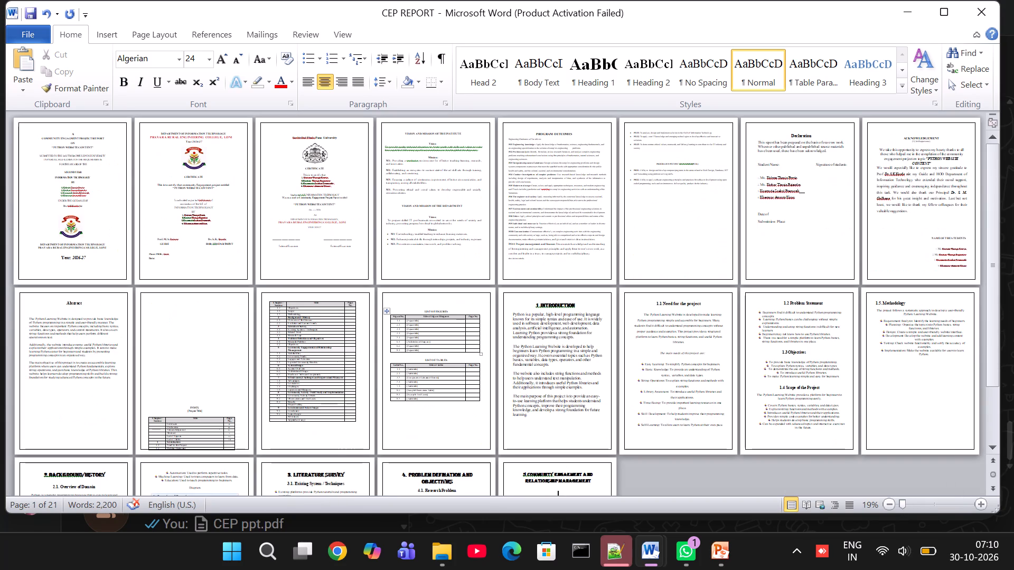
scroll(416, 323, "down", 2, "ctrl")
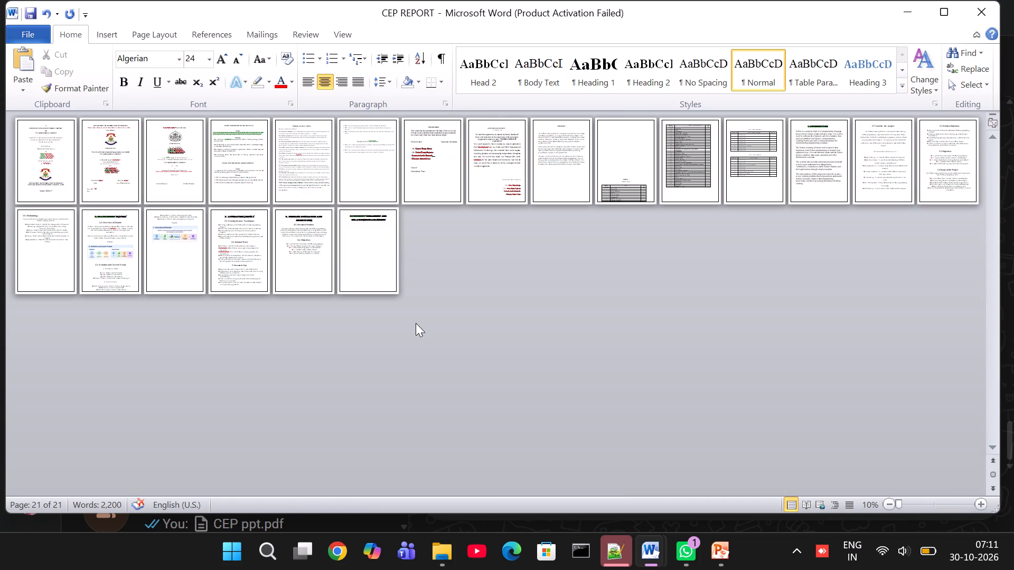
scroll(416, 323, "up", 2, "ctrl")
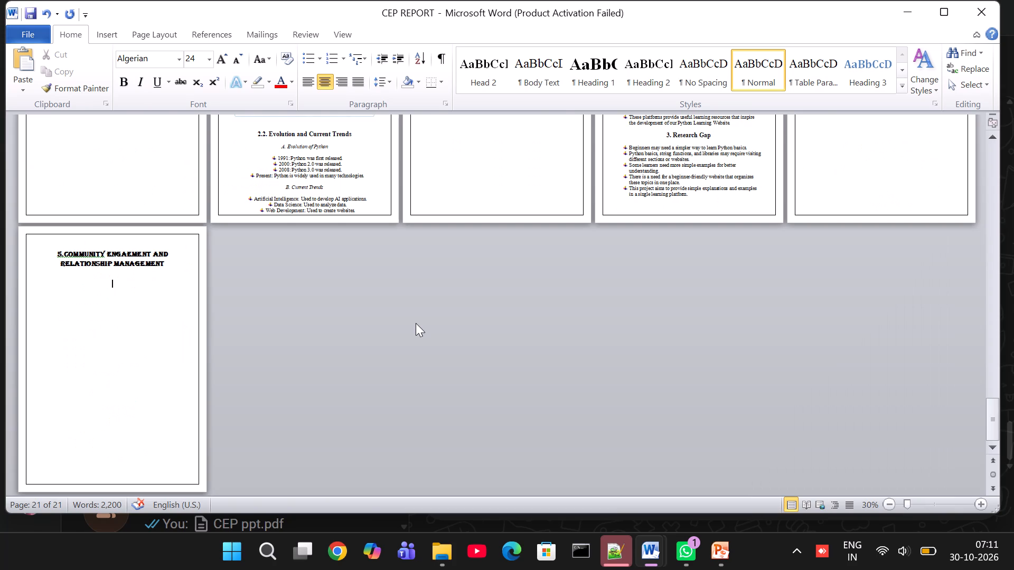
scroll(416, 323, "up", 3)
scroll(416, 323, "down", 2)
scroll(416, 323, "up", 6)
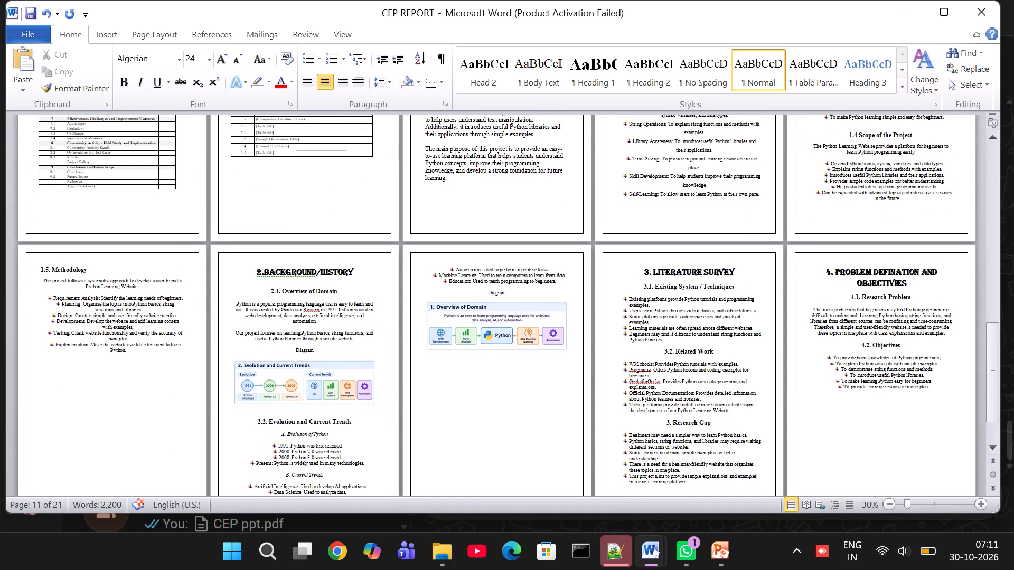
scroll(459, 360, "up", 1)
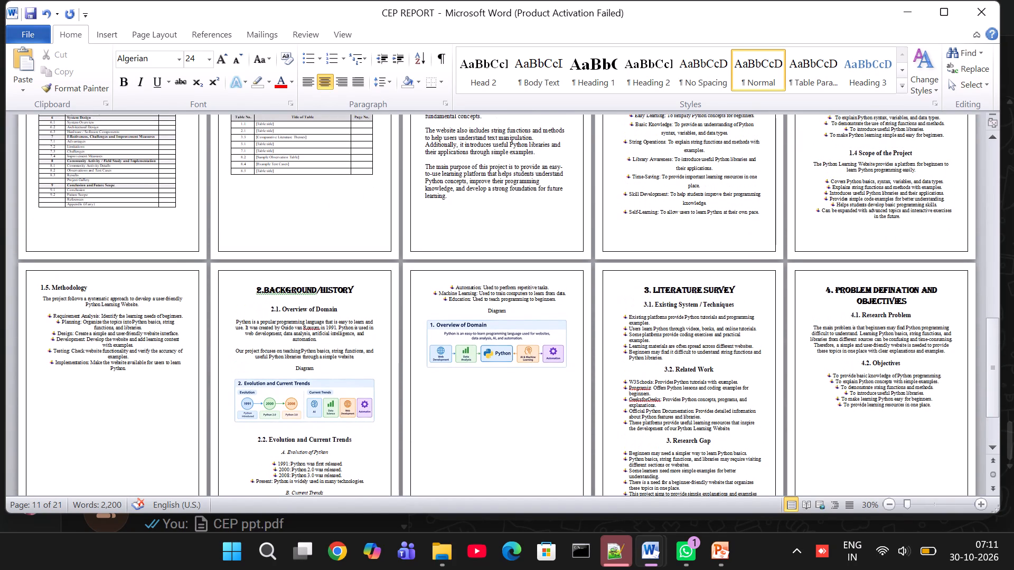
scroll(459, 360, "up", 6)
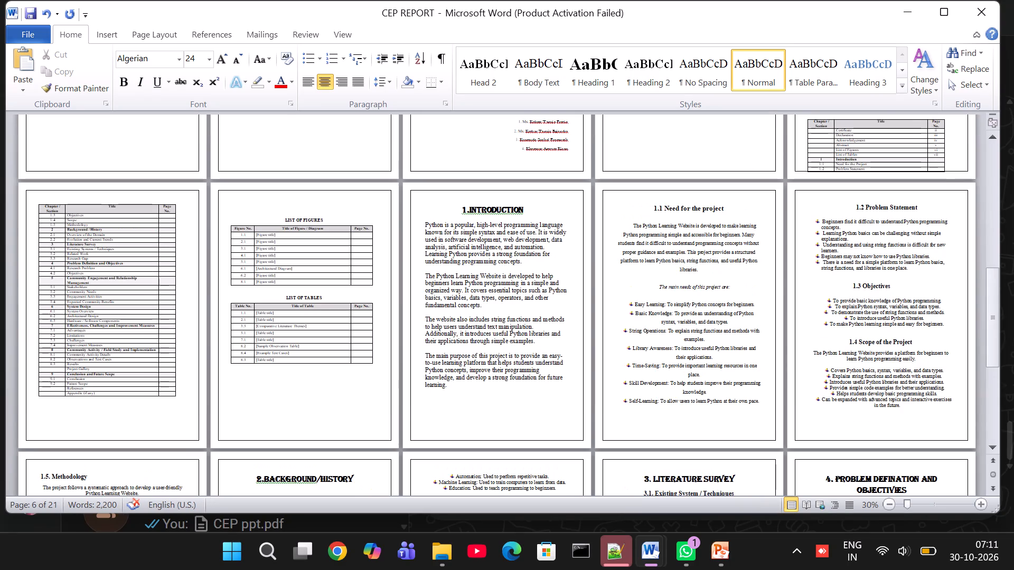
scroll(459, 360, "up", 1)
scroll(459, 360, "down", 1, "ctrl")
scroll(459, 360, "up", 1, "ctrl")
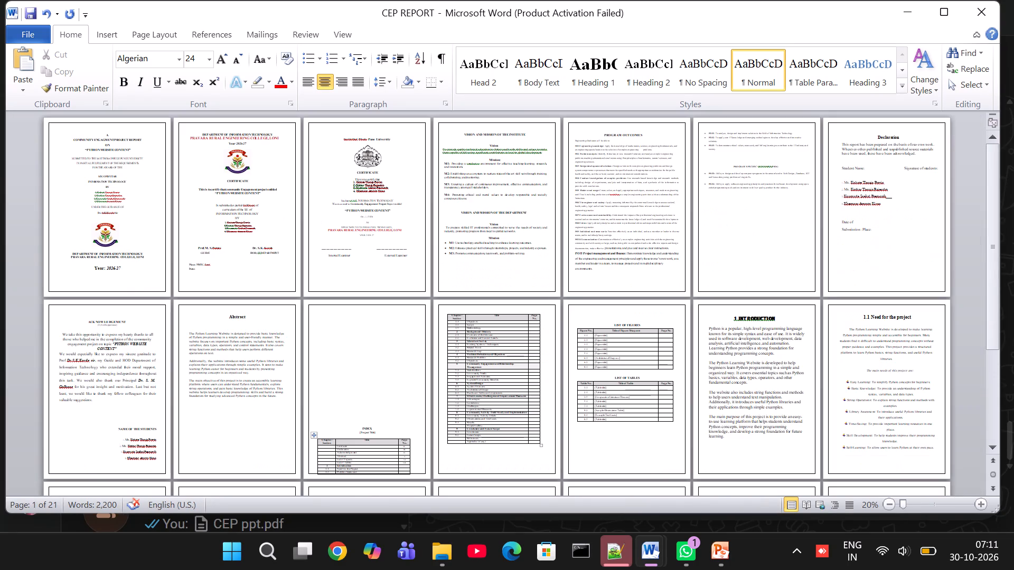
scroll(459, 360, "up", 1)
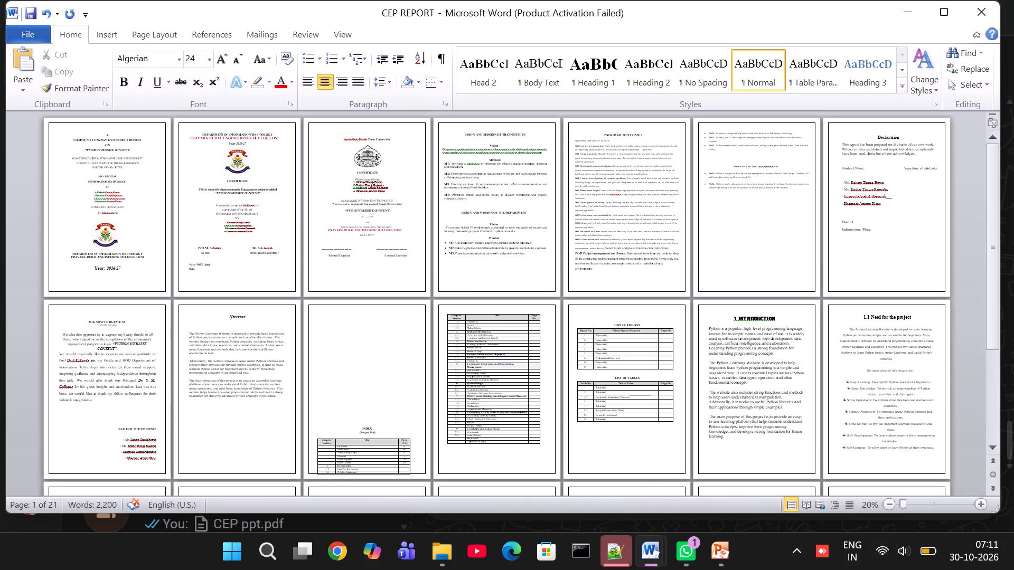
scroll(348, 388, "down", 1)
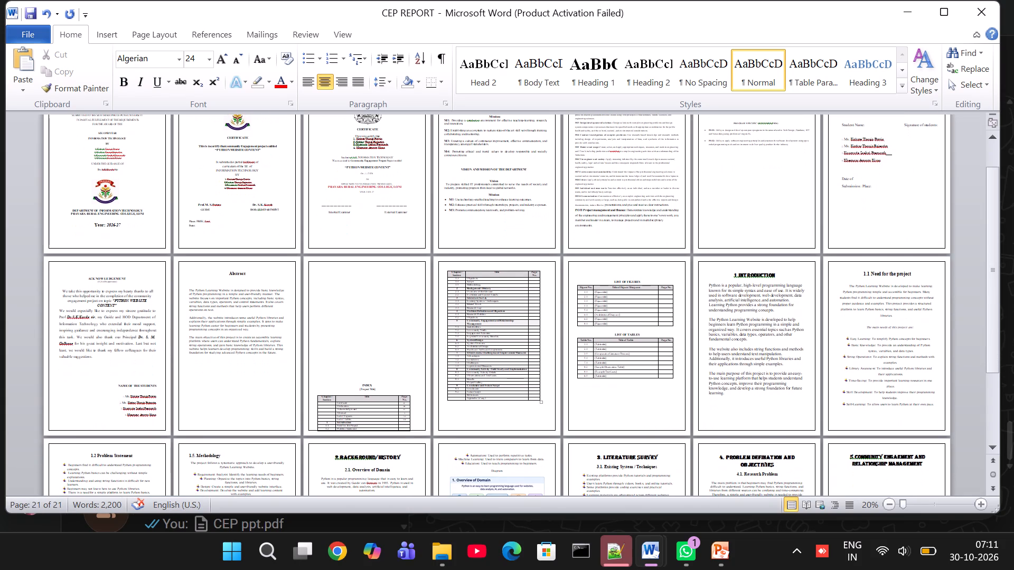
Save the CEP REPORT document.
key("ctrl+s")
key("ctrl+s")
key("ctrl+s")
key("ctrl+s")
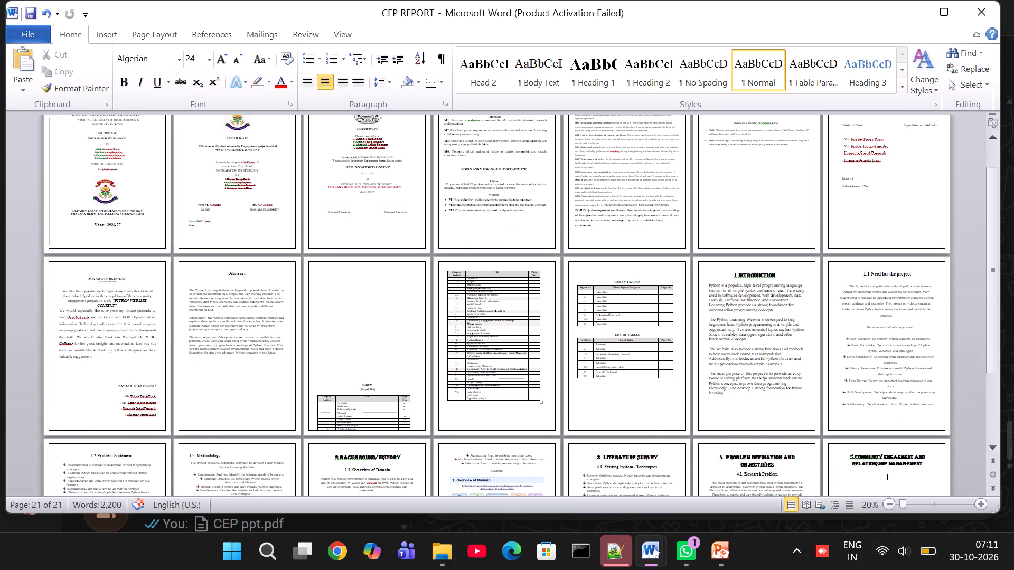
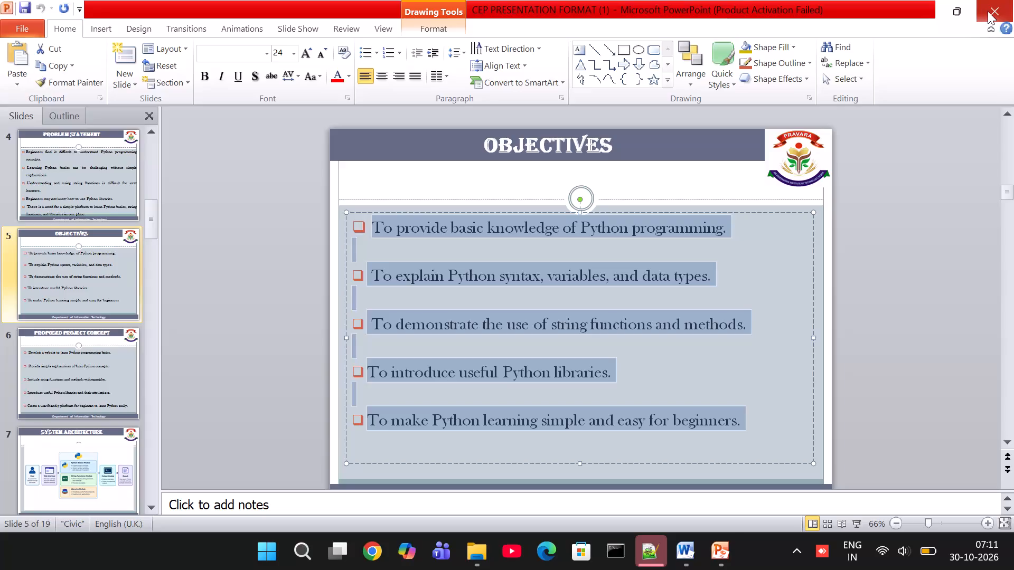
Close the CEP presentation in PowerPoint, the Notepad++ code editor and the CEP REPORT document in Word.
triple_click(988, 11)
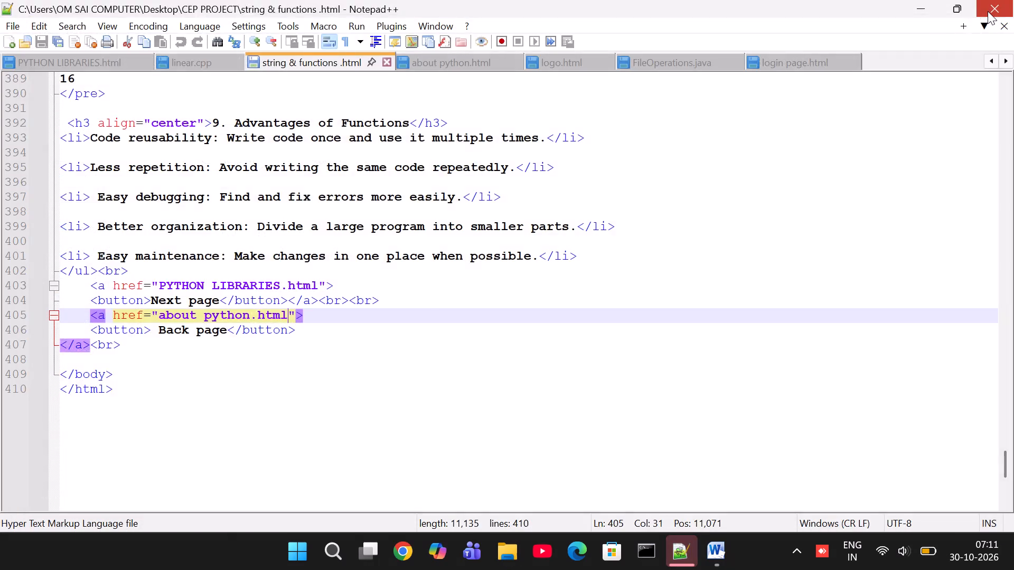
left_click(988, 11)
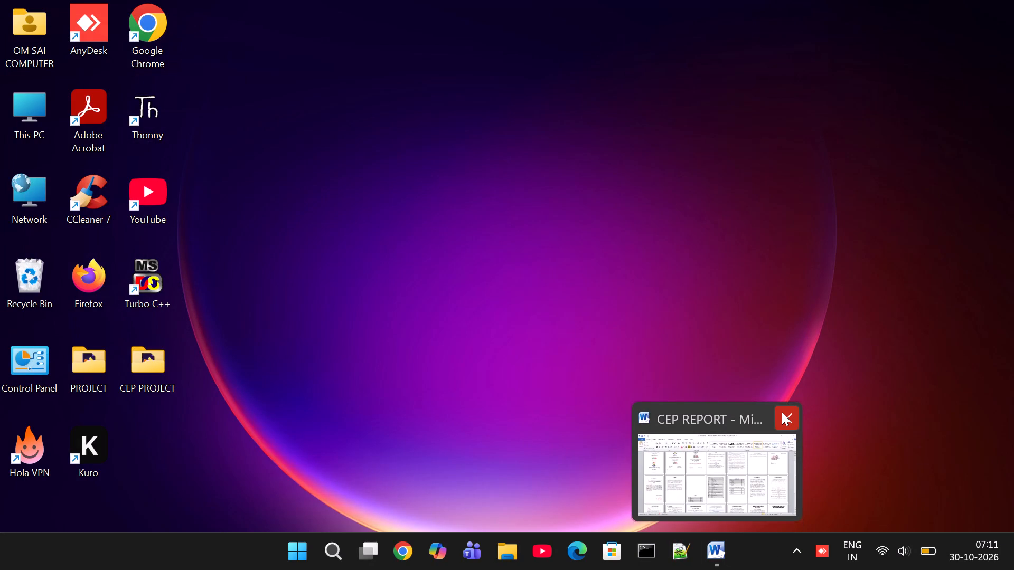
left_click(782, 412)
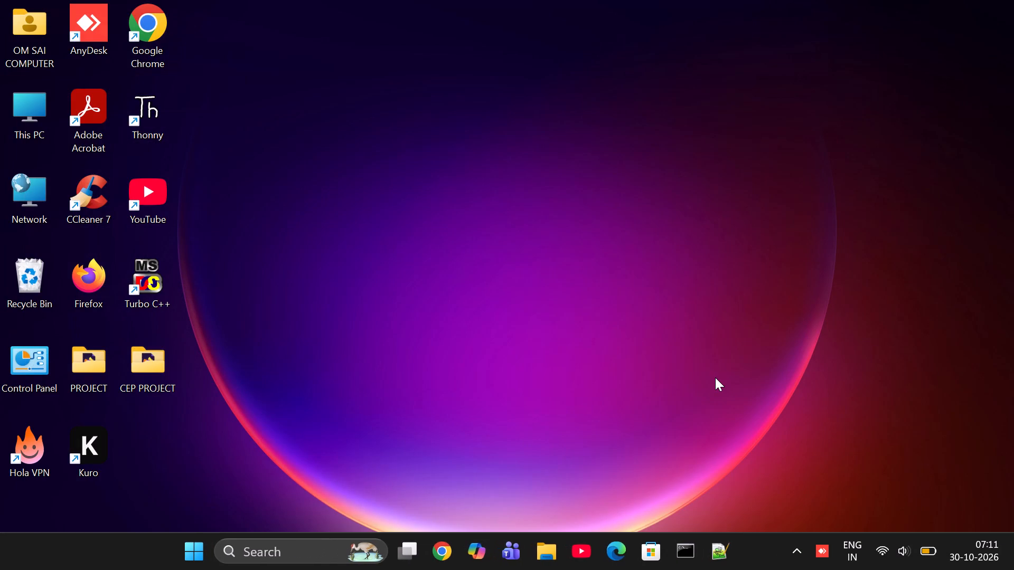
Shut down Windows from the empty desktop.
key("alt+F4")
key("Return")
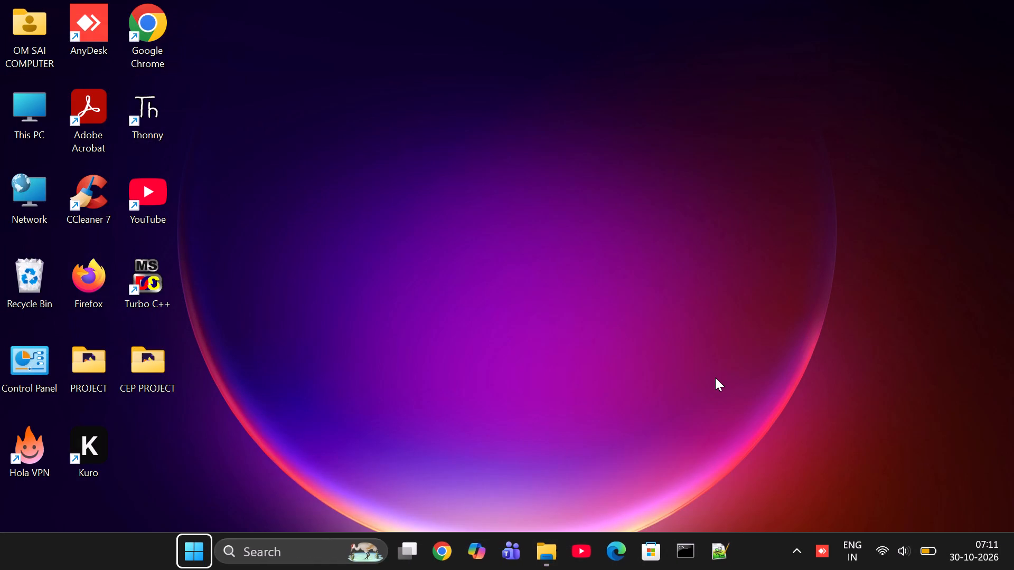